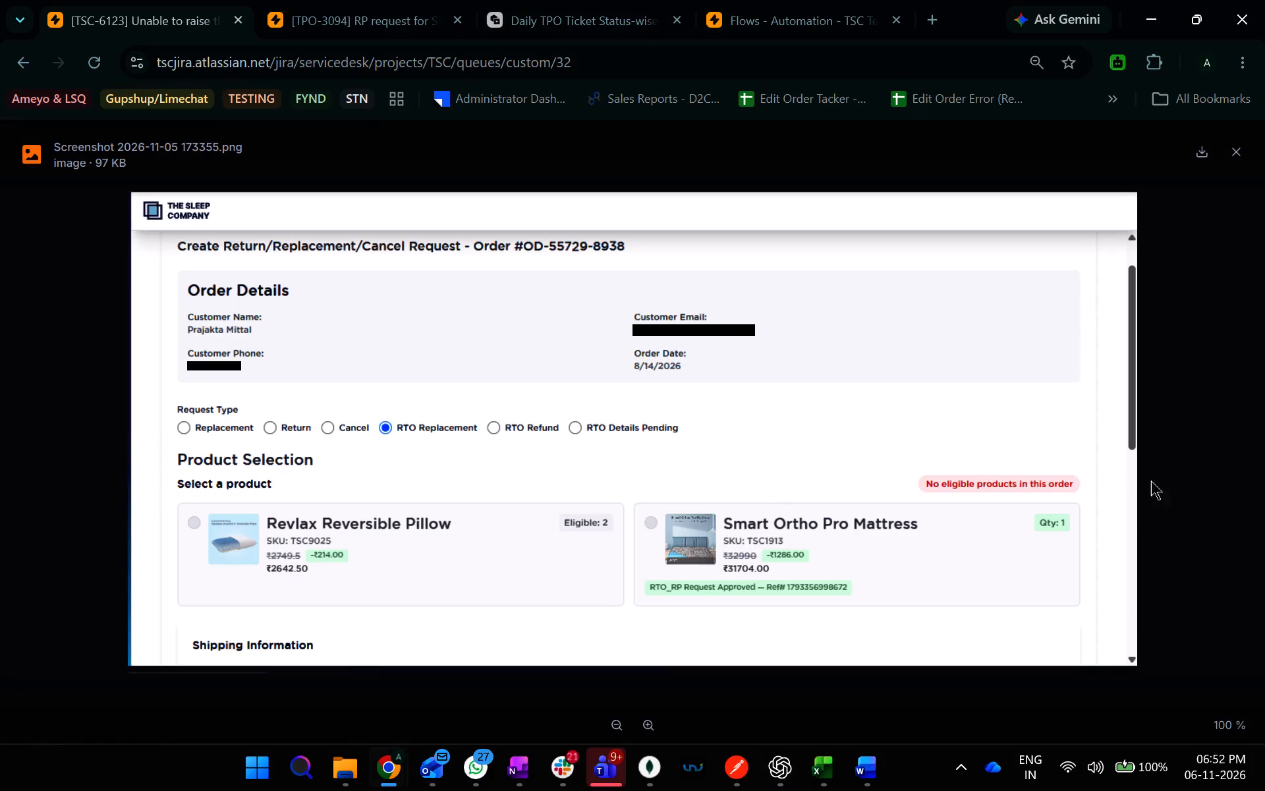
{"action": "left_click", "coordinate": [1228, 155]}
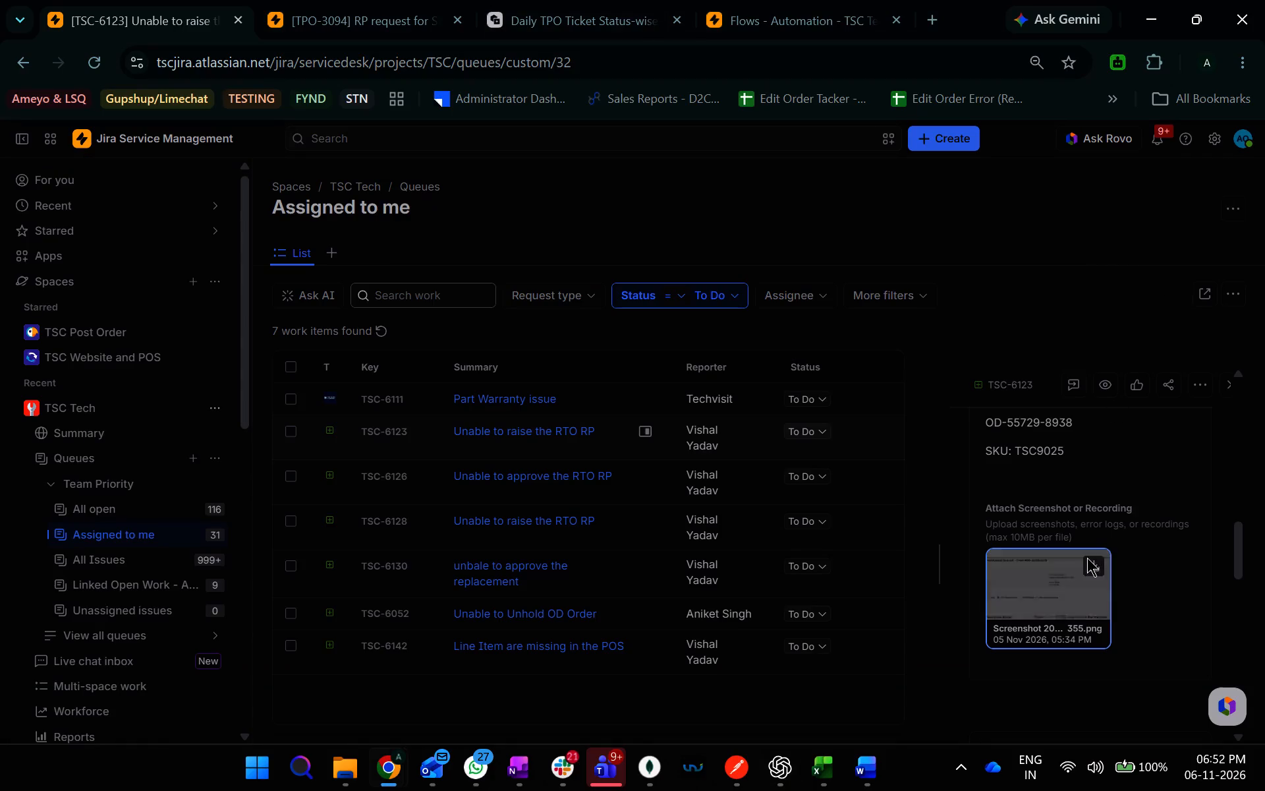
{"action": "scroll", "coordinate": [1097, 510], "scroll_direction": "up", "scroll_amount": 1}
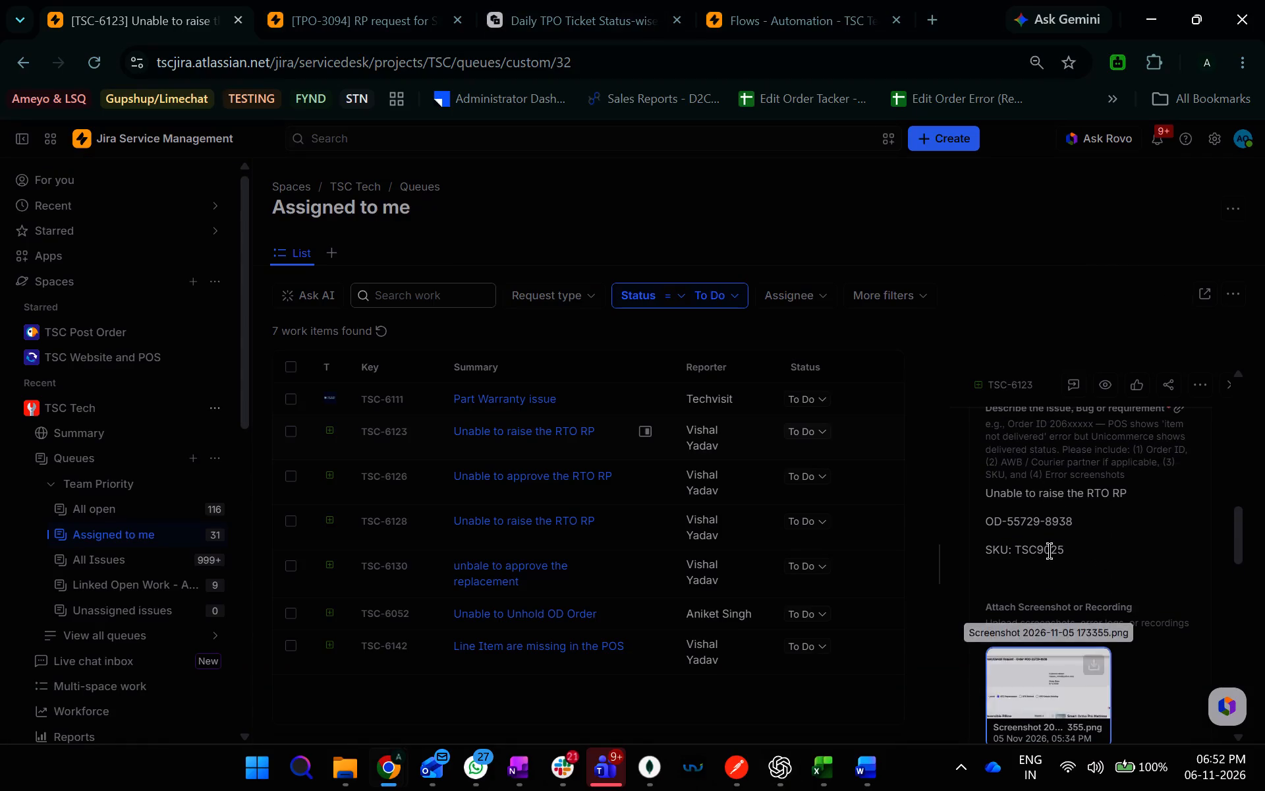
{"action": "left_click", "coordinate": [996, 522]}
{"action": "left_click_drag", "start_coordinate": [996, 522], "coordinate": [1045, 515]}
{"action": "key", "text": "ctrl+c"}
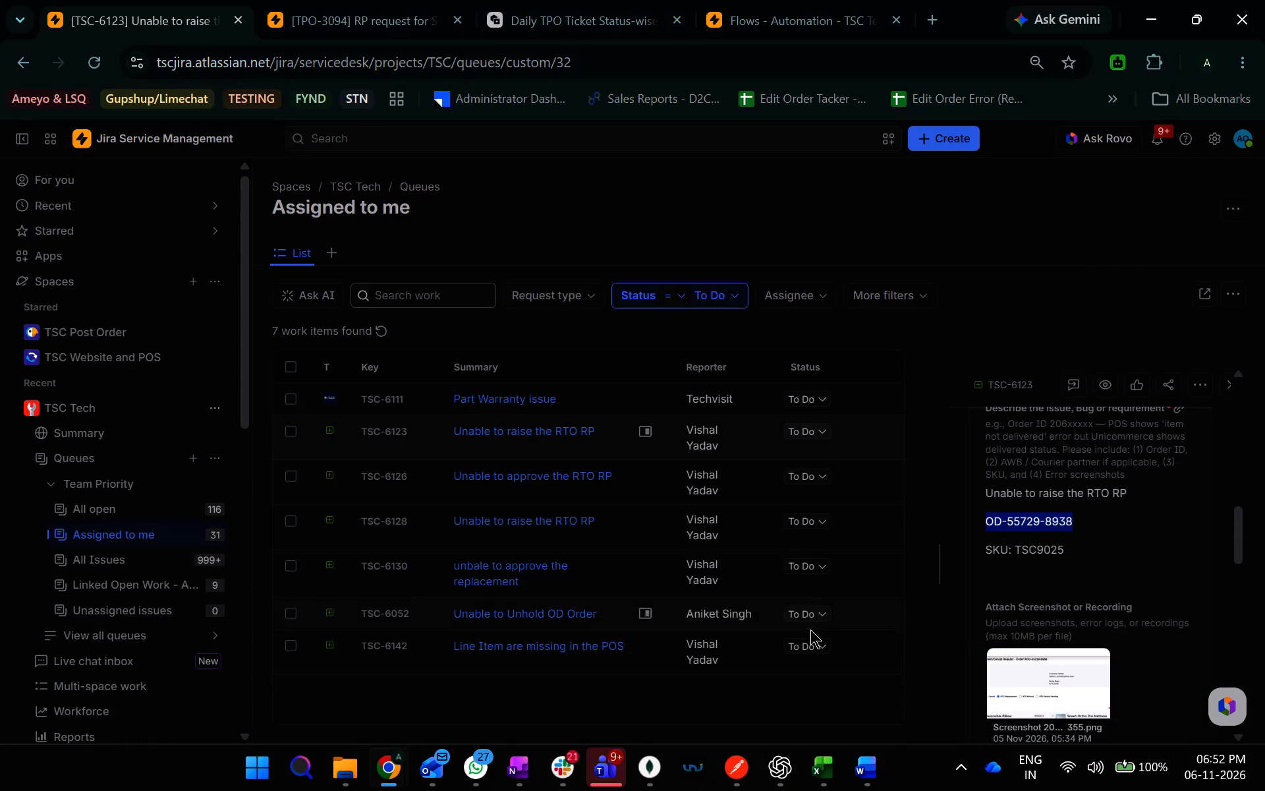
{"action": "key", "text": "ctrl+c"}
{"action": "key", "text": "ctrl+c"}
{"action": "key", "text": "ctrl+c"}
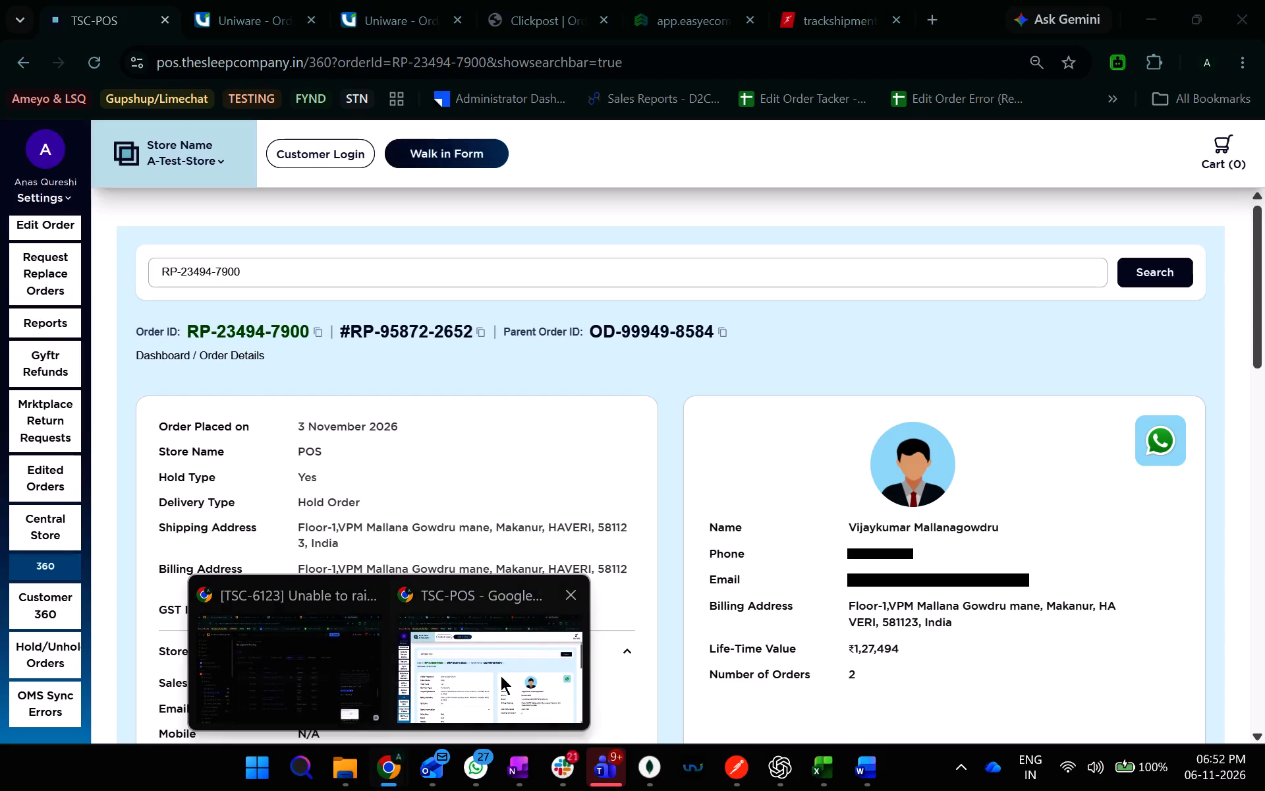
{"action": "left_click", "coordinate": [501, 676]}
{"action": "left_click", "coordinate": [367, 263]}
{"action": "key", "text": "ctrl+a"}
{"action": "key", "text": "ctrl+v"}
{"action": "key", "text": "Return"}
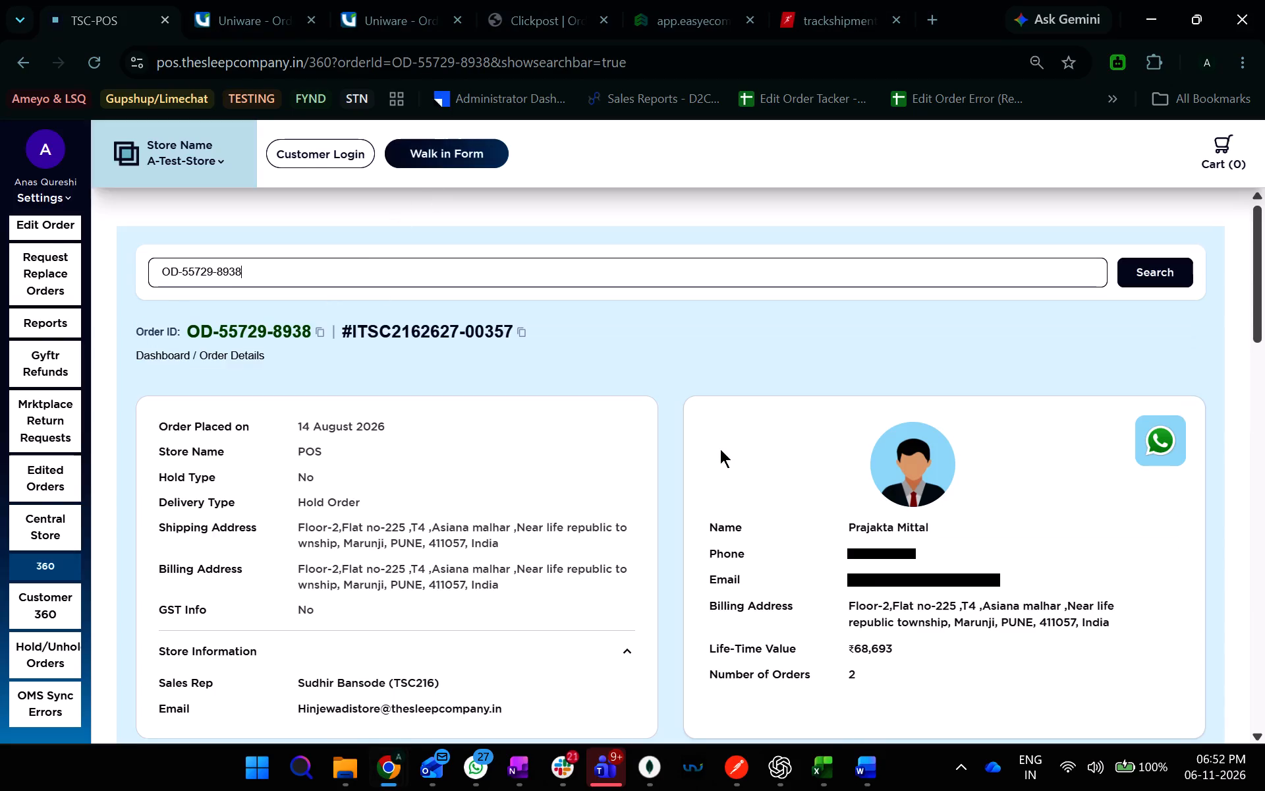
Close the Word warehouse operations SOP and the Excel workbooks Auto GRN Items and Custom - EE Raw.
{"action": "left_click", "coordinate": [853, 768]}
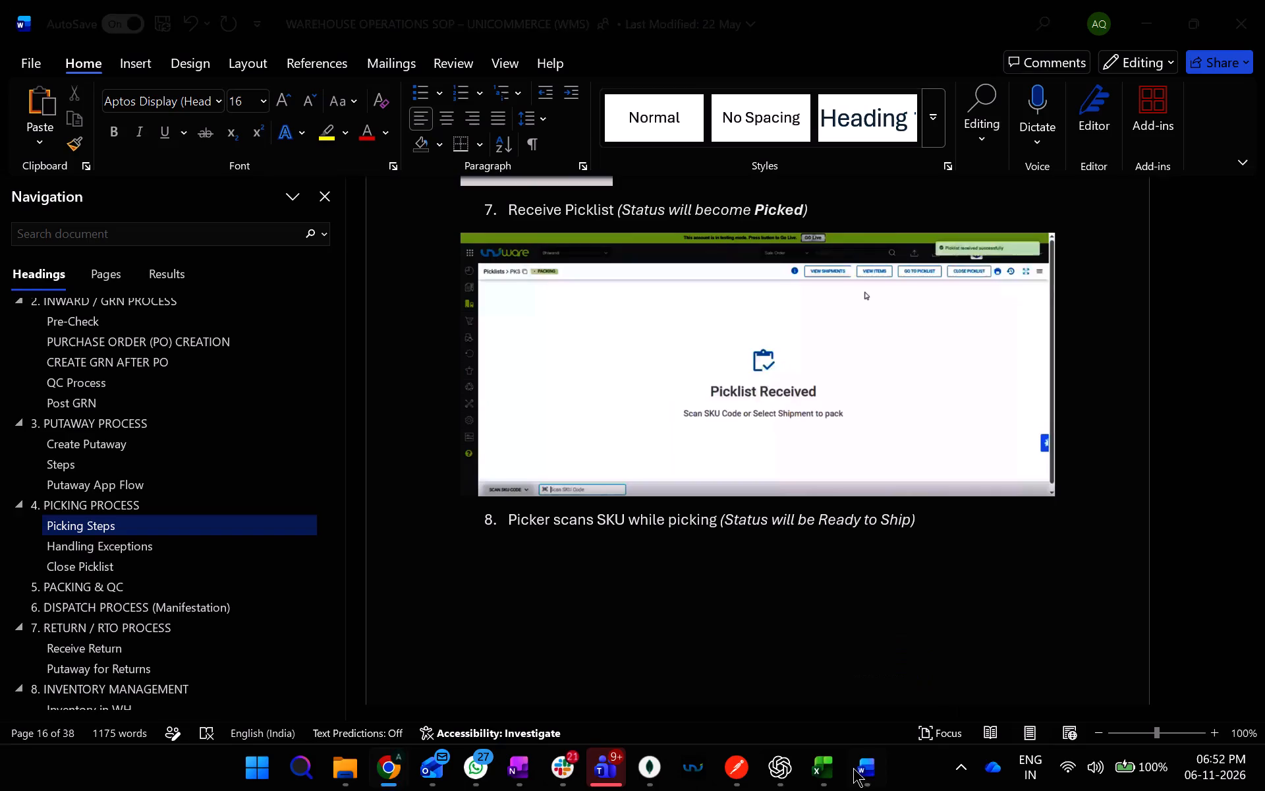
{"action": "left_click", "coordinate": [1264, 0]}
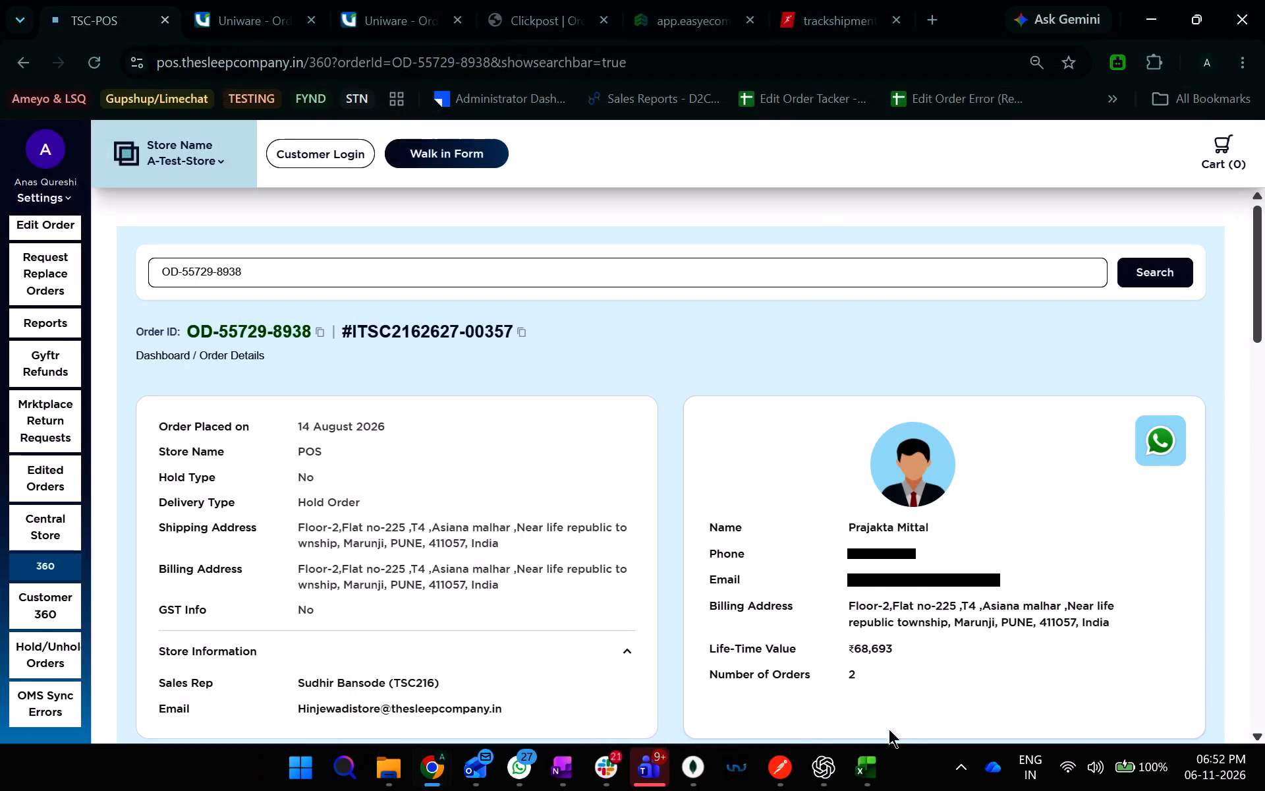
{"action": "left_click", "coordinate": [864, 765]}
{"action": "left_click", "coordinate": [940, 655]}
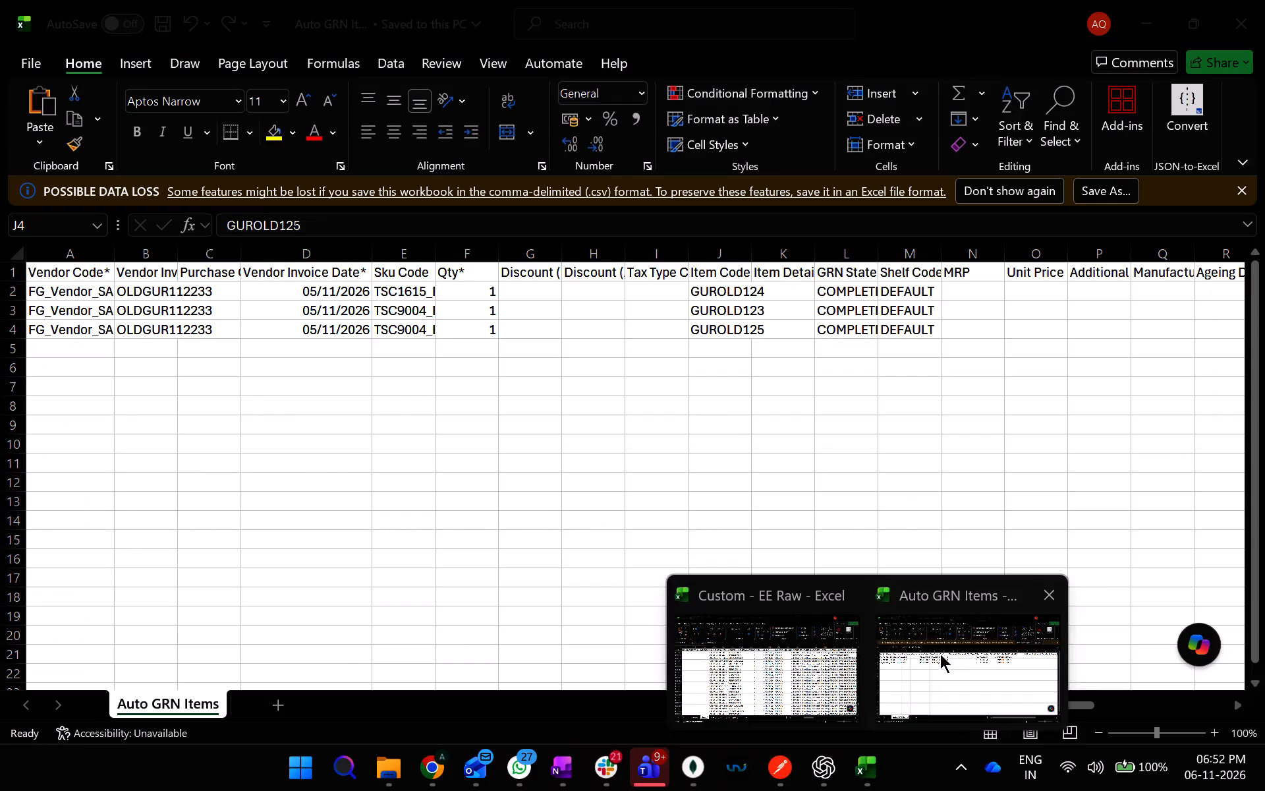
{"action": "left_click", "coordinate": [1264, 0]}
{"action": "left_click", "coordinate": [1264, 0]}
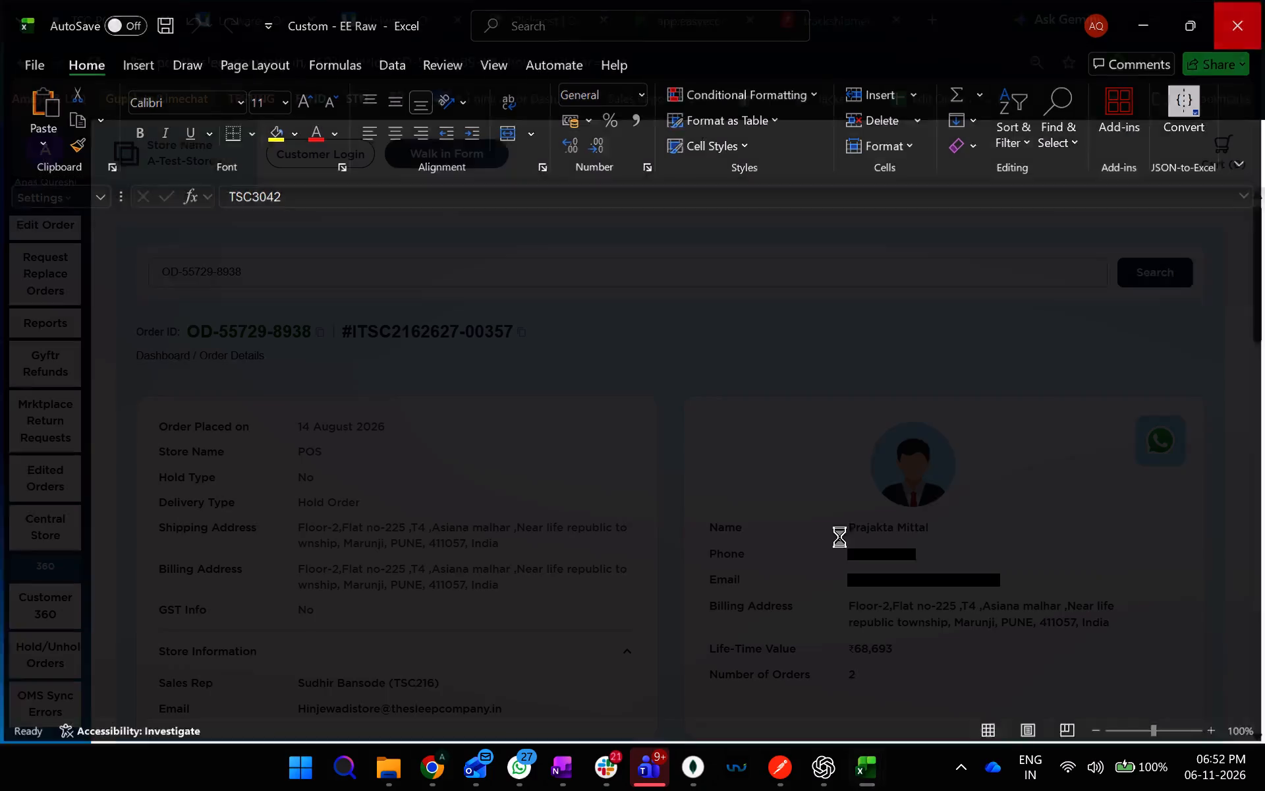
{"action": "scroll", "coordinate": [459, 445], "scroll_direction": "down", "scroll_amount": 5}
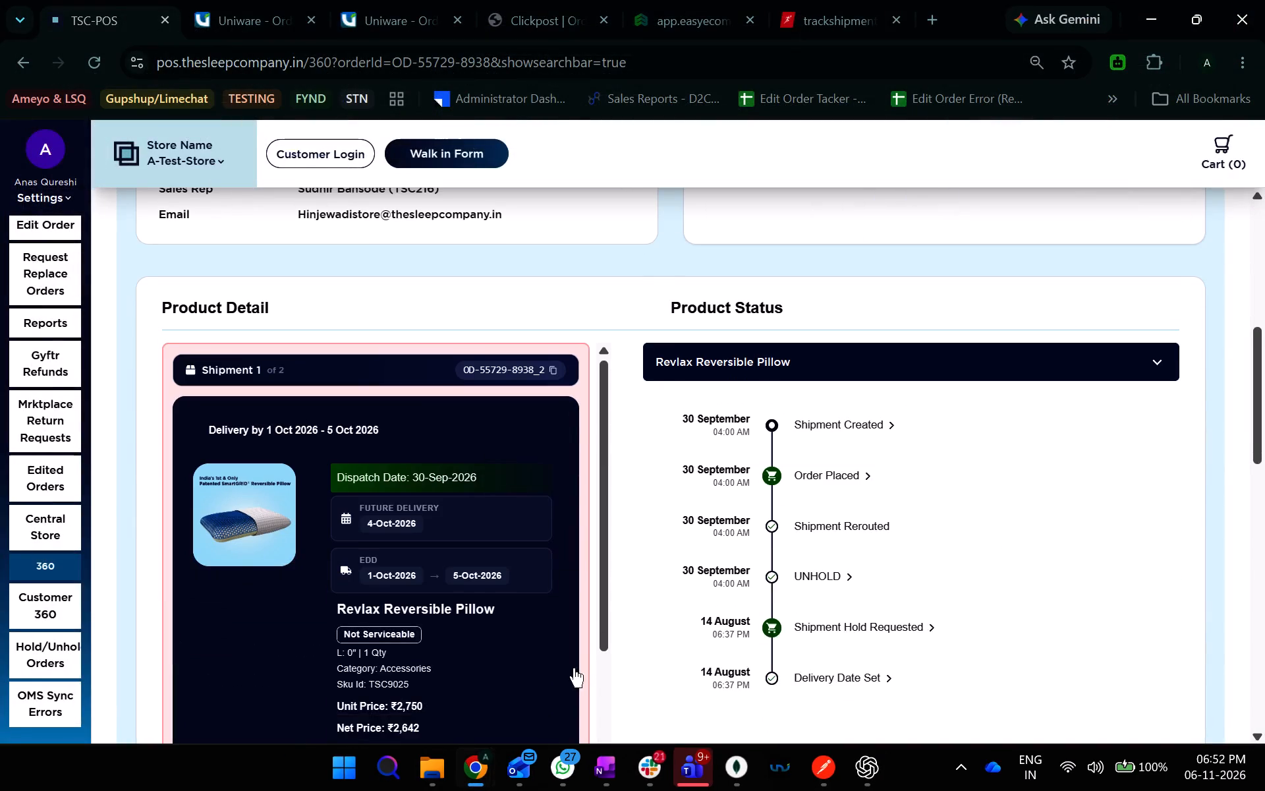
{"action": "key", "text": "alt+Tab"}
{"action": "key", "text": "alt+Tab"}
{"action": "left_click", "coordinate": [506, 684]}
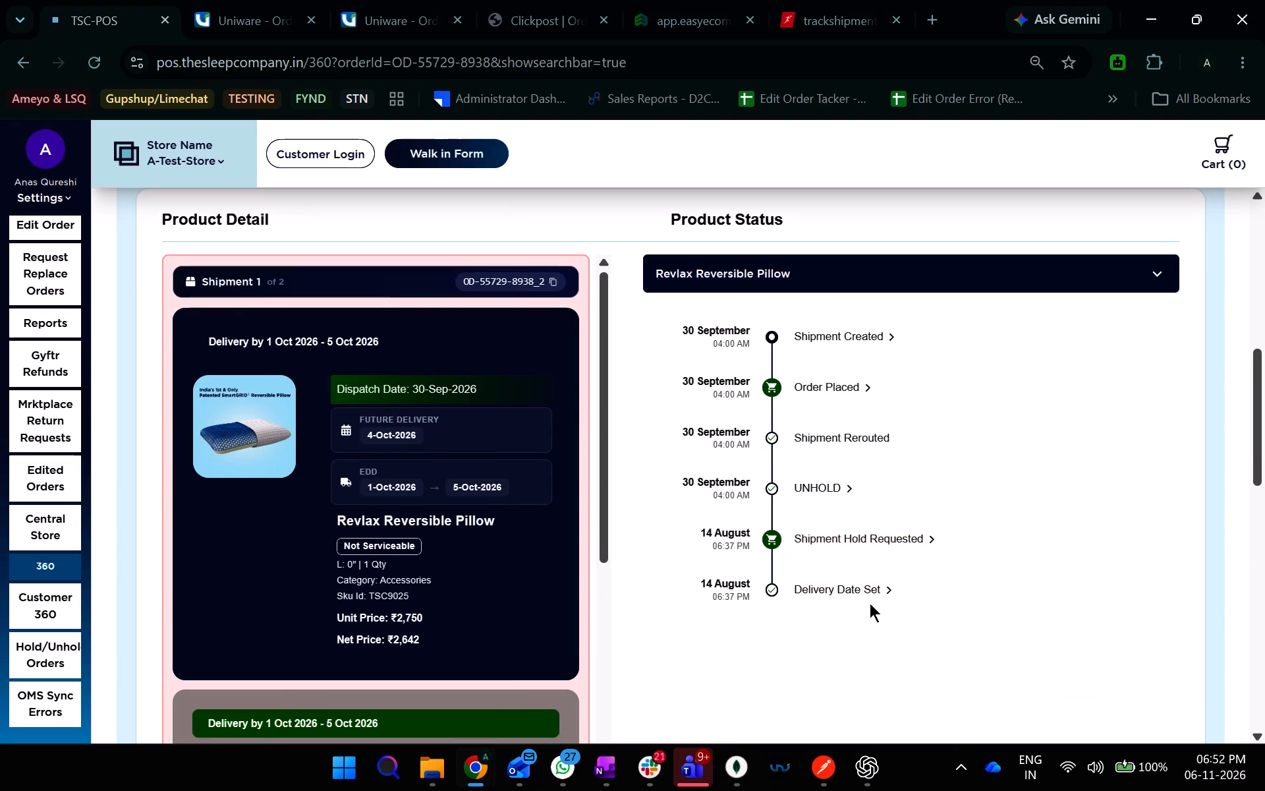
{"action": "left_click", "coordinate": [554, 287]}
{"action": "left_click", "coordinate": [284, 0]}
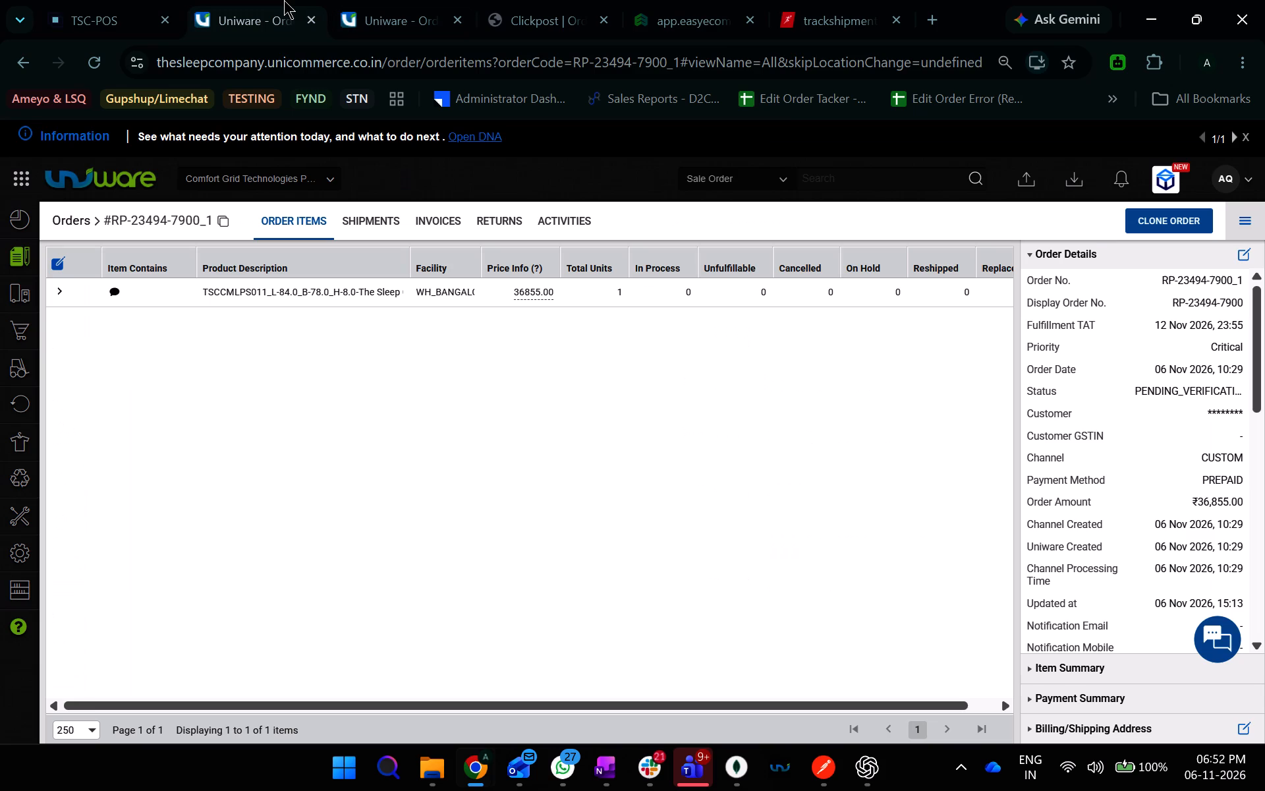
{"action": "left_click", "coordinate": [828, 173]}
{"action": "key", "text": "ctrl+v"}
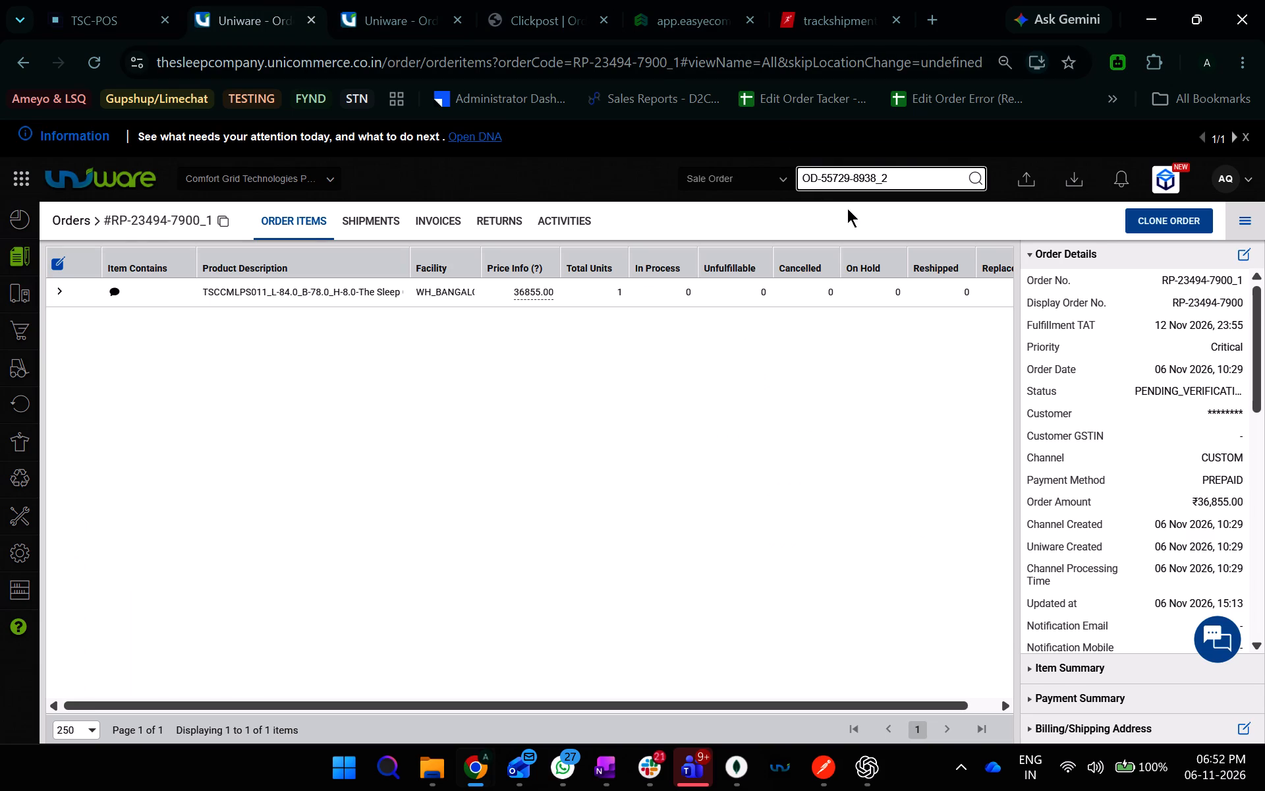
{"action": "key", "text": "Return"}
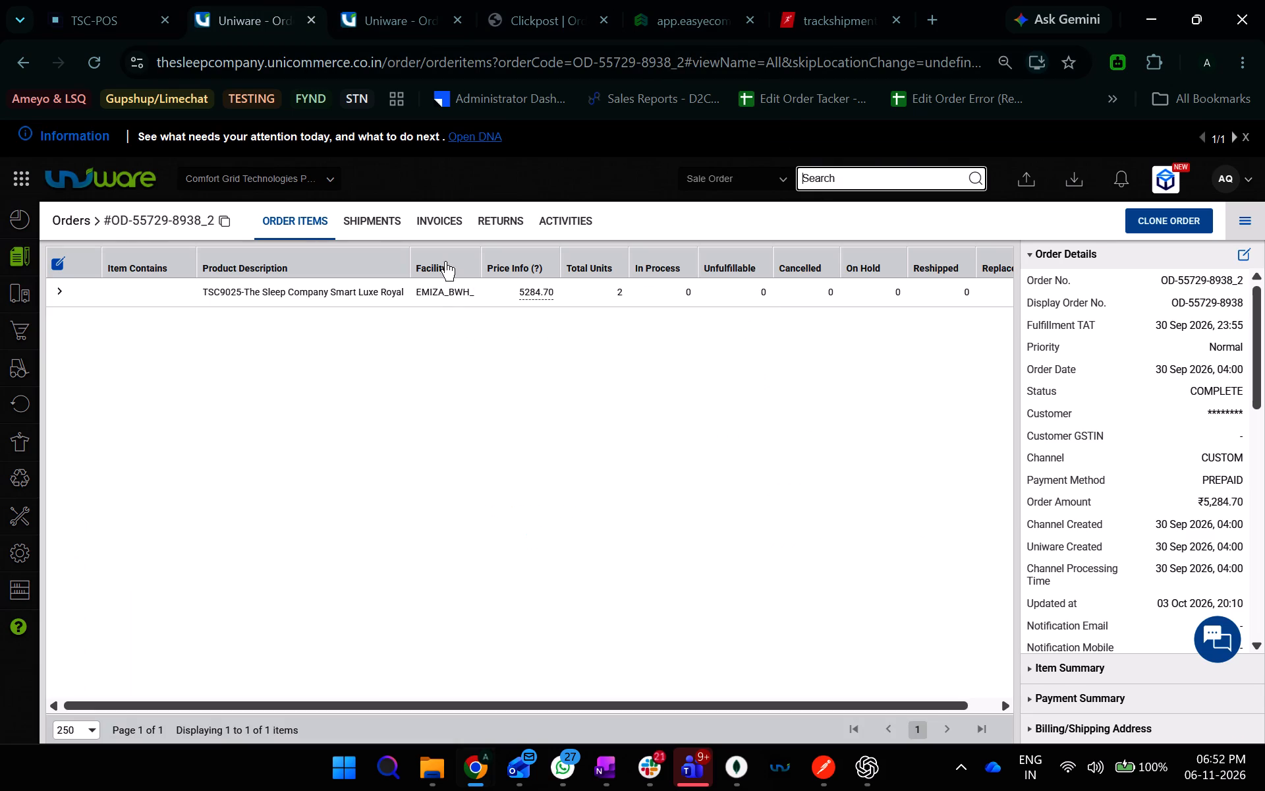
{"action": "left_click_drag", "start_coordinate": [480, 252], "coordinate": [549, 264]}
{"action": "left_click", "coordinate": [320, 175]}
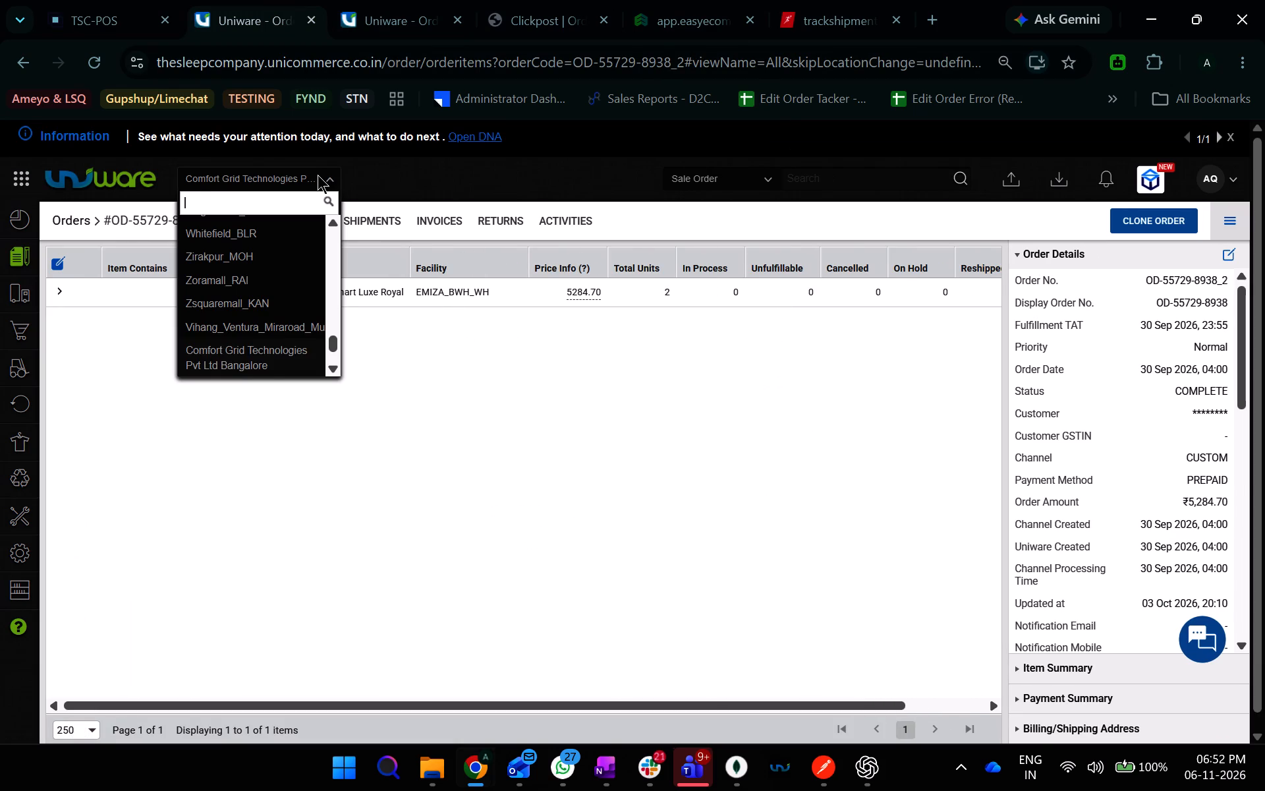
{"action": "type", "text": "emi"}
{"action": "key", "text": "Down"}
{"action": "key", "text": "Return"}
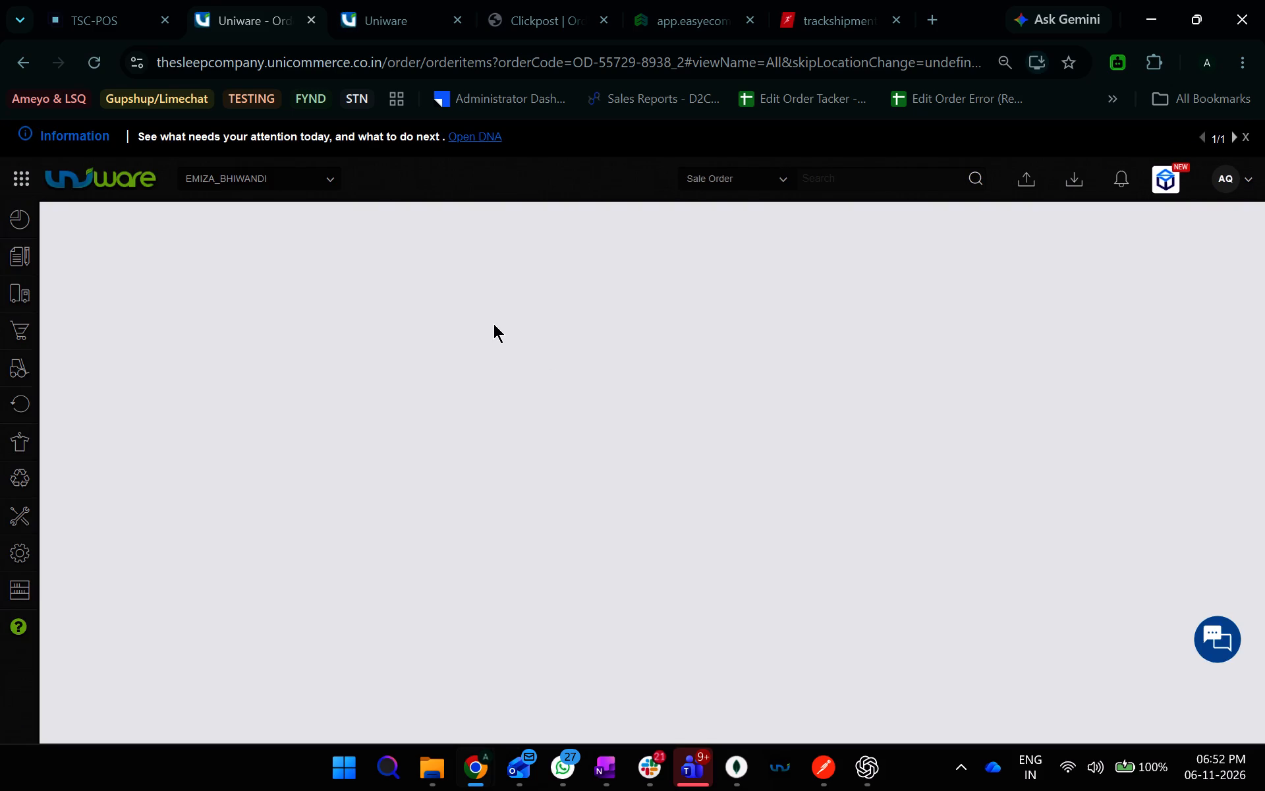
{"action": "left_click", "coordinate": [383, 227]}
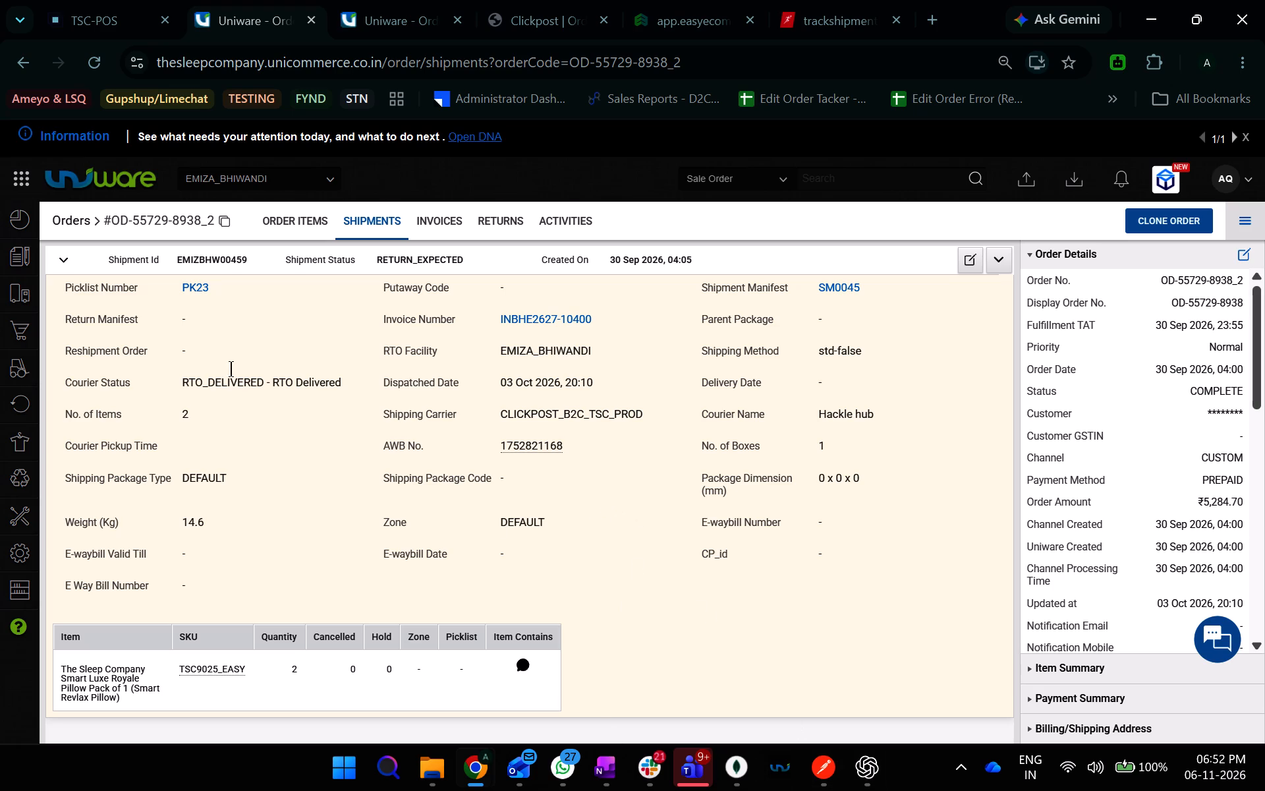
{"action": "left_click", "coordinate": [219, 223]}
{"action": "left_click", "coordinate": [743, 777]}
{"action": "left_click", "coordinate": [757, 769]}
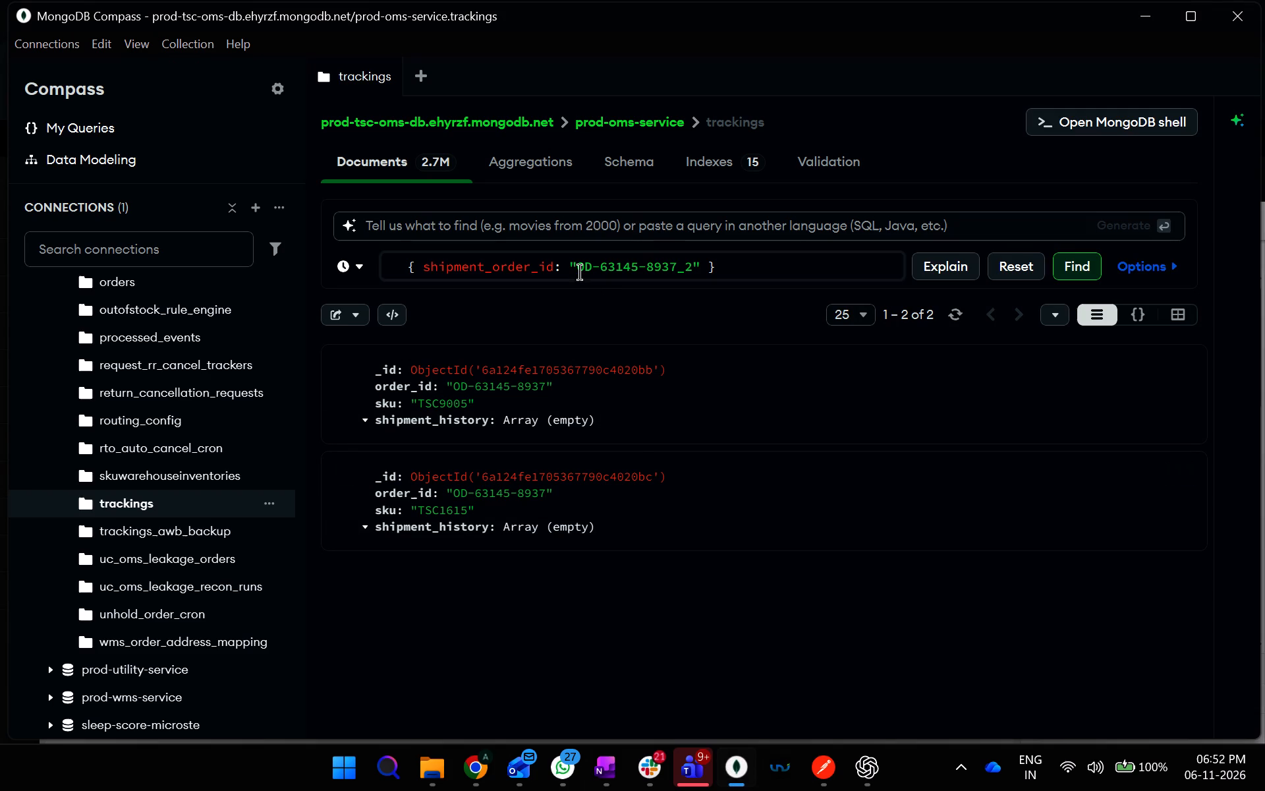
{"action": "left_click", "coordinate": [579, 272]}
{"action": "left_click_drag", "start_coordinate": [579, 272], "coordinate": [678, 261]}
{"action": "key", "text": "ctrl+shift+v"}
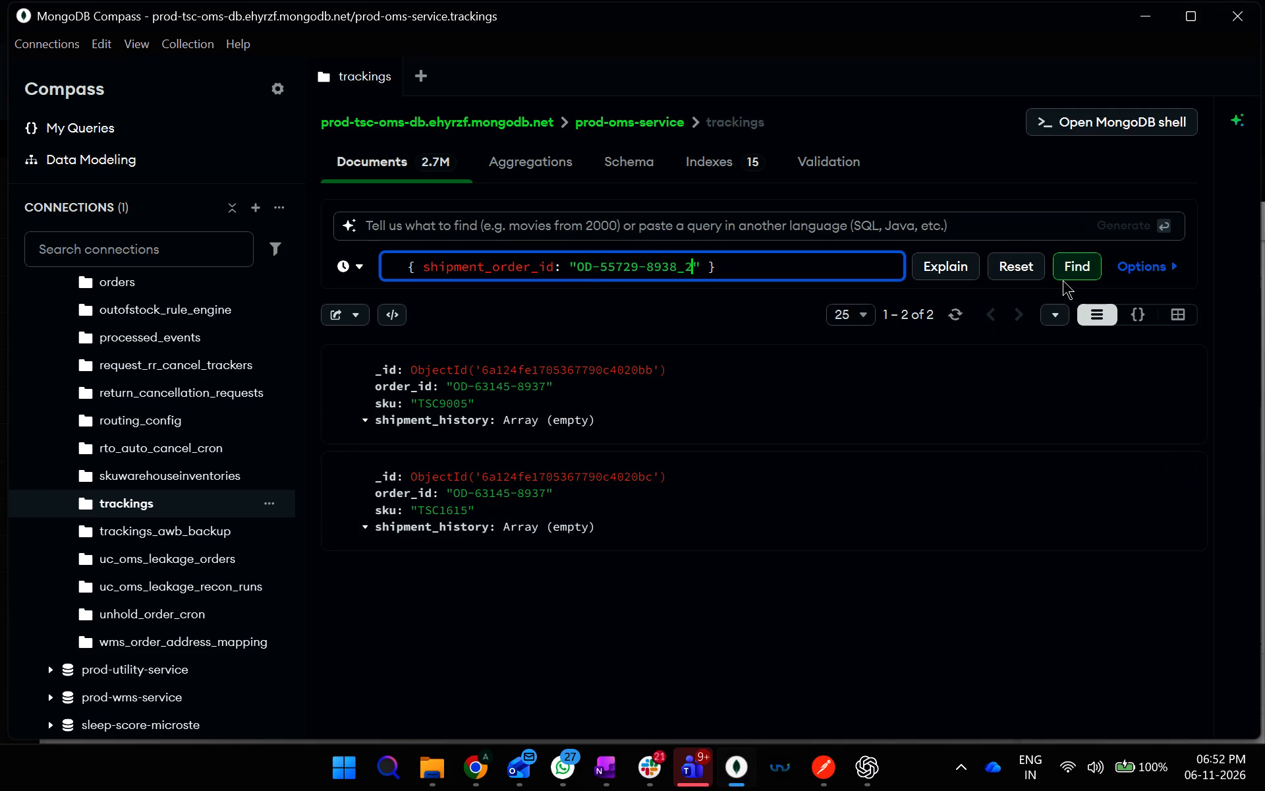
{"action": "left_click", "coordinate": [1069, 276]}
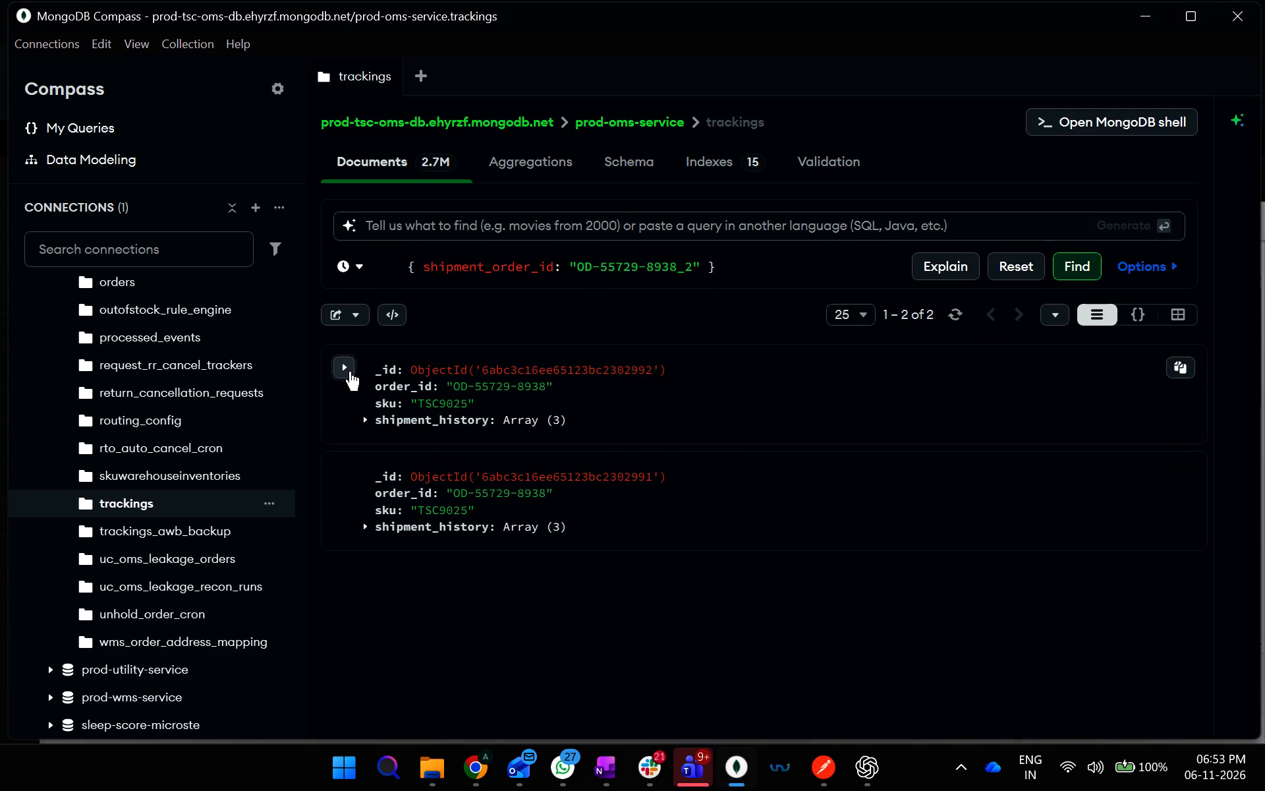
Expand both TSC9025 tracking documents and examine their shipment history states and timestamps.
{"action": "left_click", "coordinate": [350, 371]}
{"action": "scroll", "coordinate": [400, 569], "scroll_direction": "down", "scroll_amount": 1}
{"action": "left_click", "coordinate": [342, 649]}
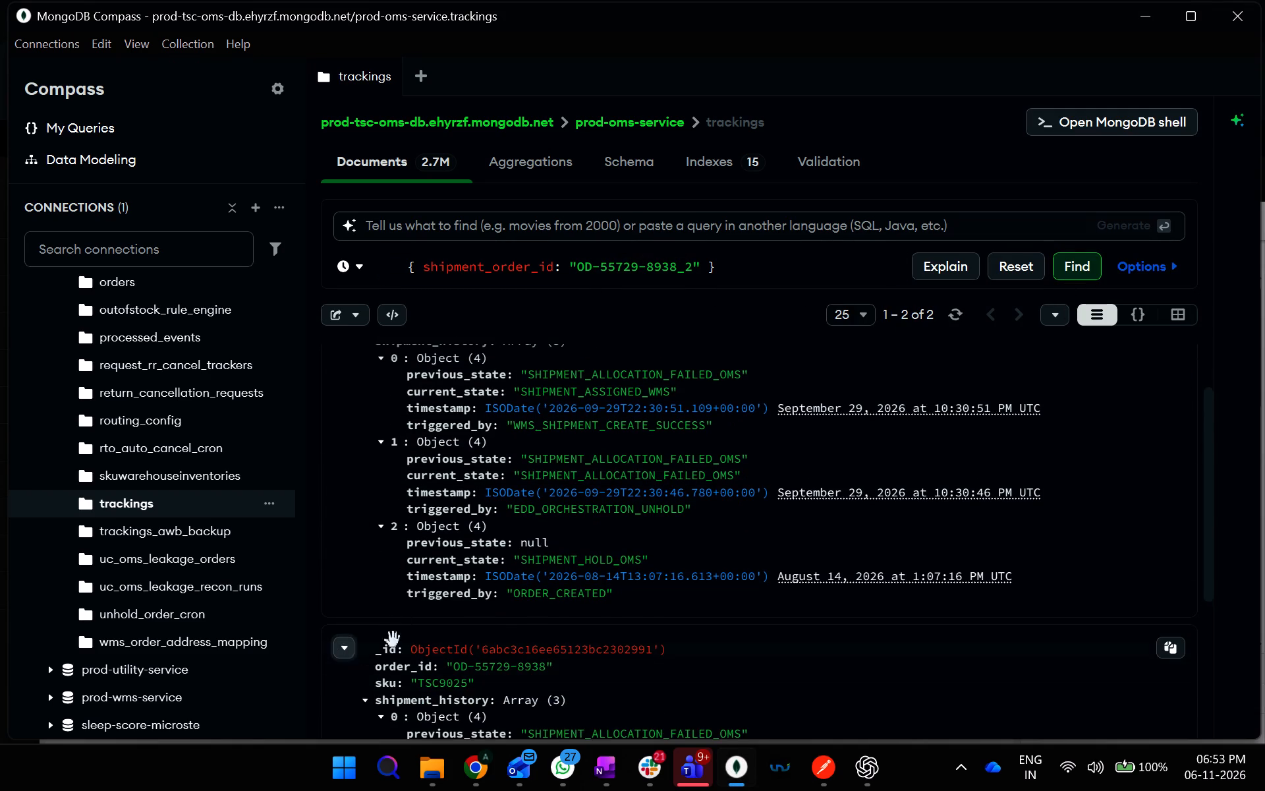
{"action": "scroll", "coordinate": [667, 632], "scroll_direction": "up", "scroll_amount": 2}
{"action": "scroll", "coordinate": [665, 626], "scroll_direction": "down", "scroll_amount": 1}
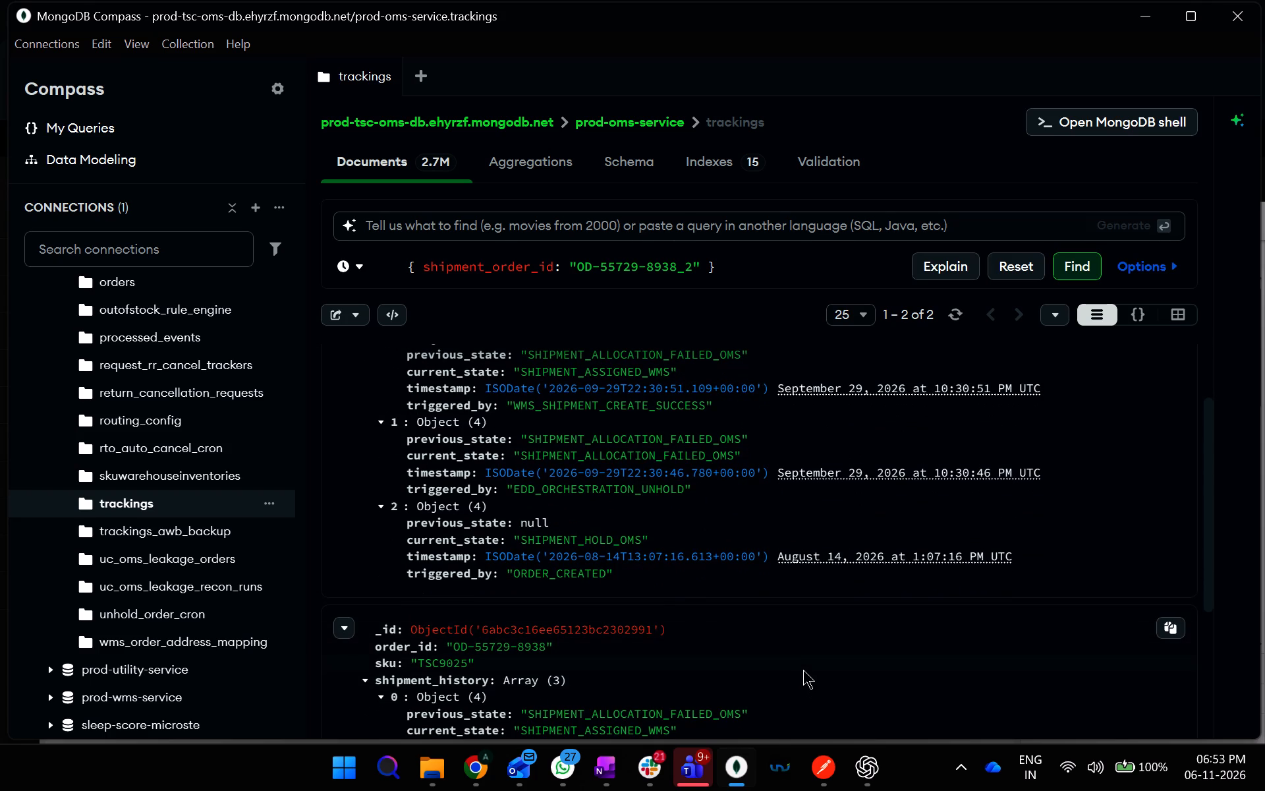
{"action": "scroll", "coordinate": [799, 669], "scroll_direction": "up", "scroll_amount": 2}
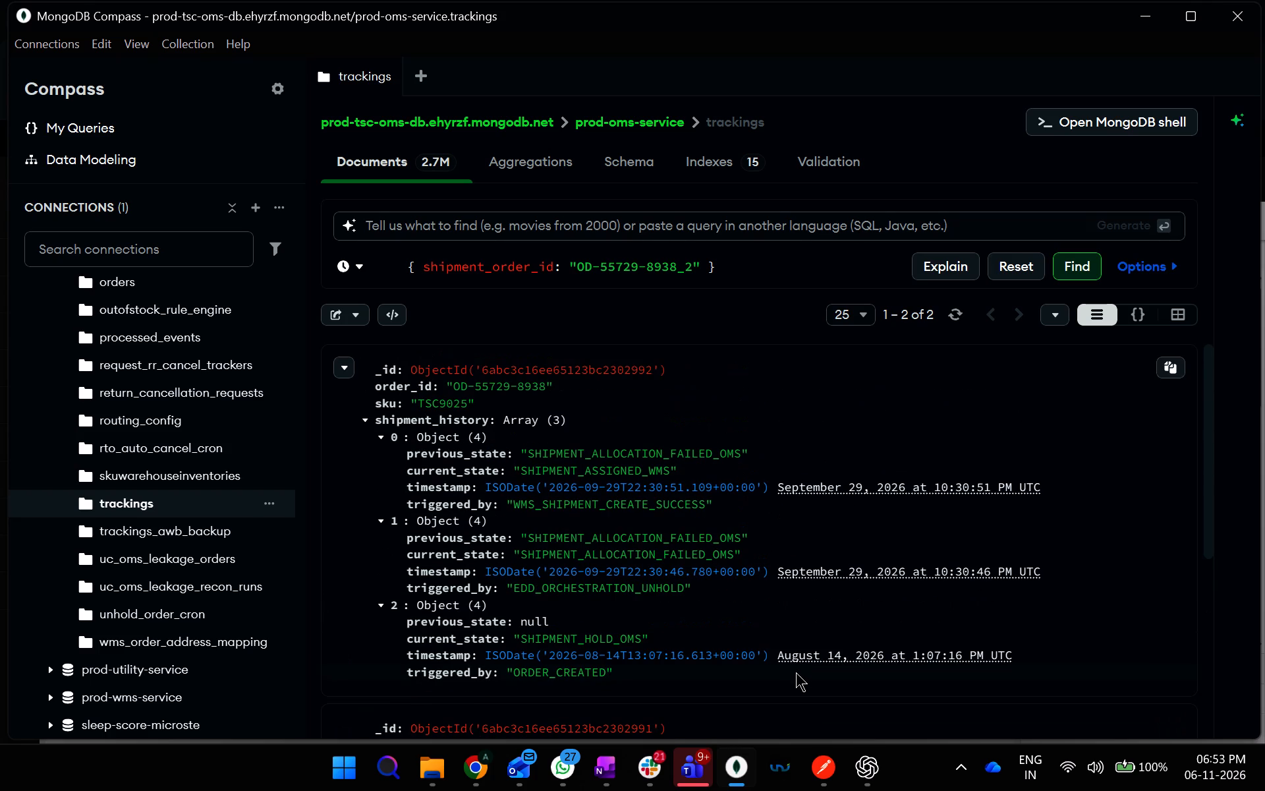
Compare the pillow shipment's status across the POS order, the MongoDB tracking records and the Uniware shipment details.
{"action": "key", "text": "alt+Tab"}
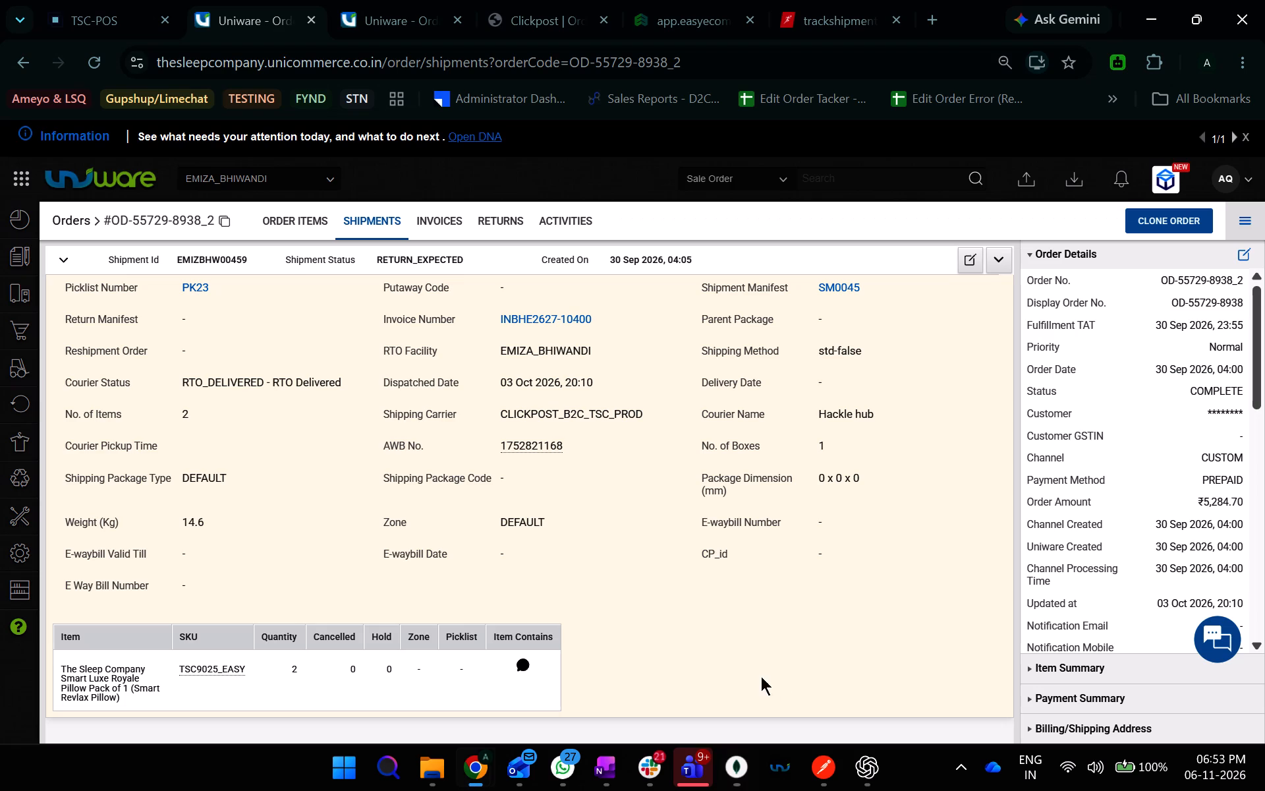
{"action": "left_click", "coordinate": [132, 0]}
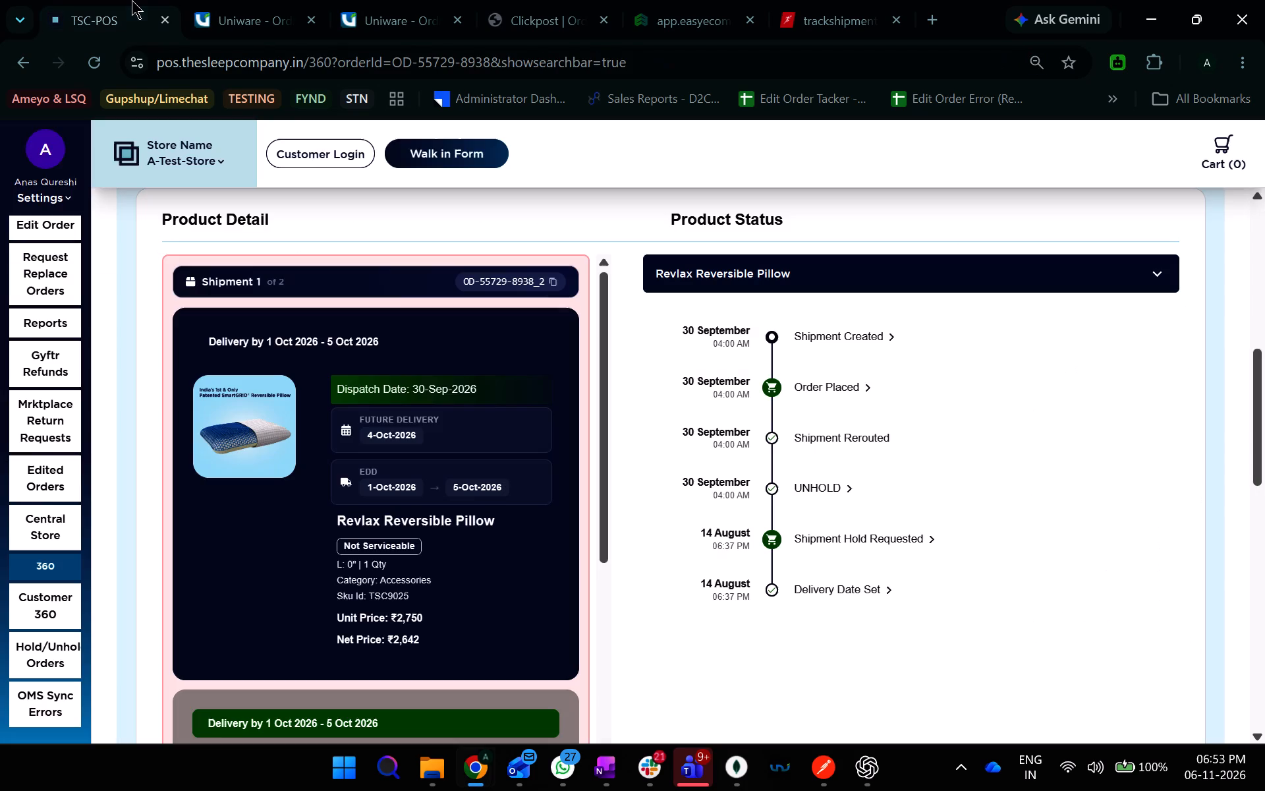
{"action": "key", "text": "alt+Tab"}
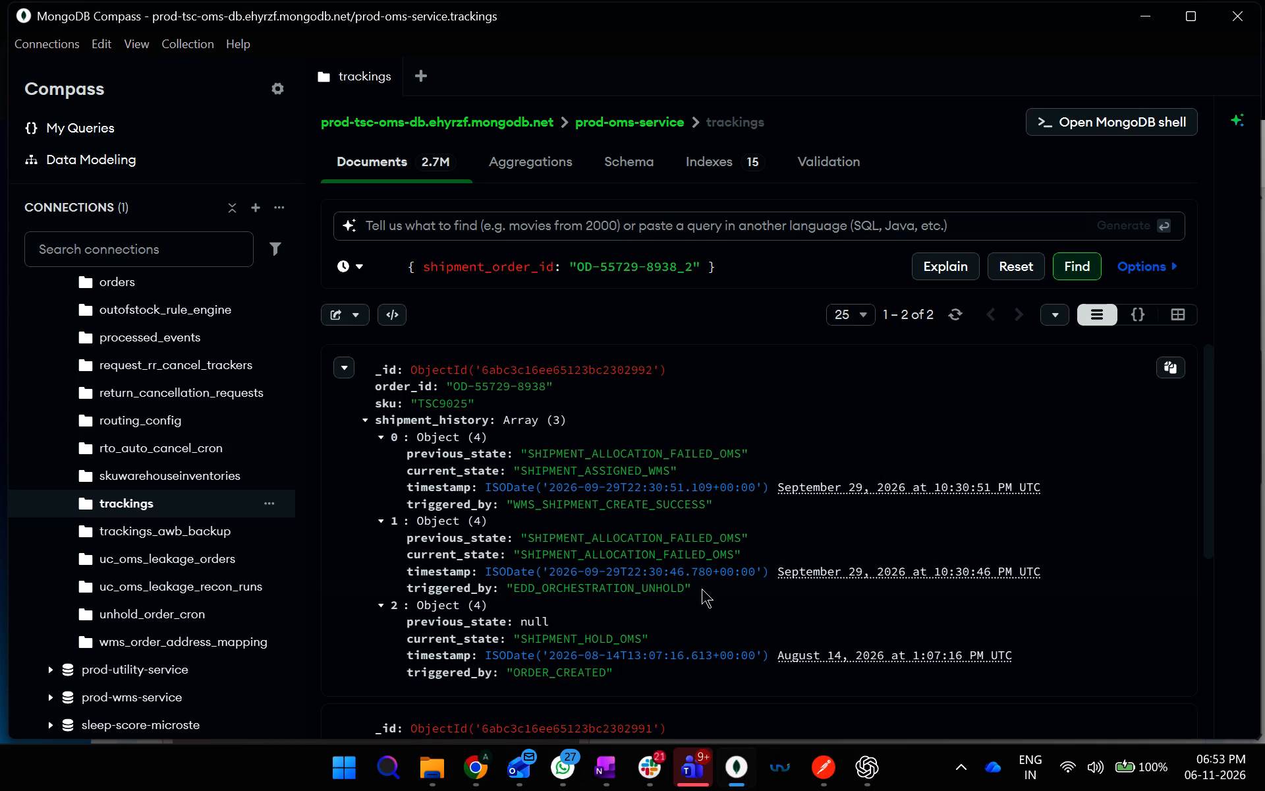
{"action": "key", "text": "alt+Tab"}
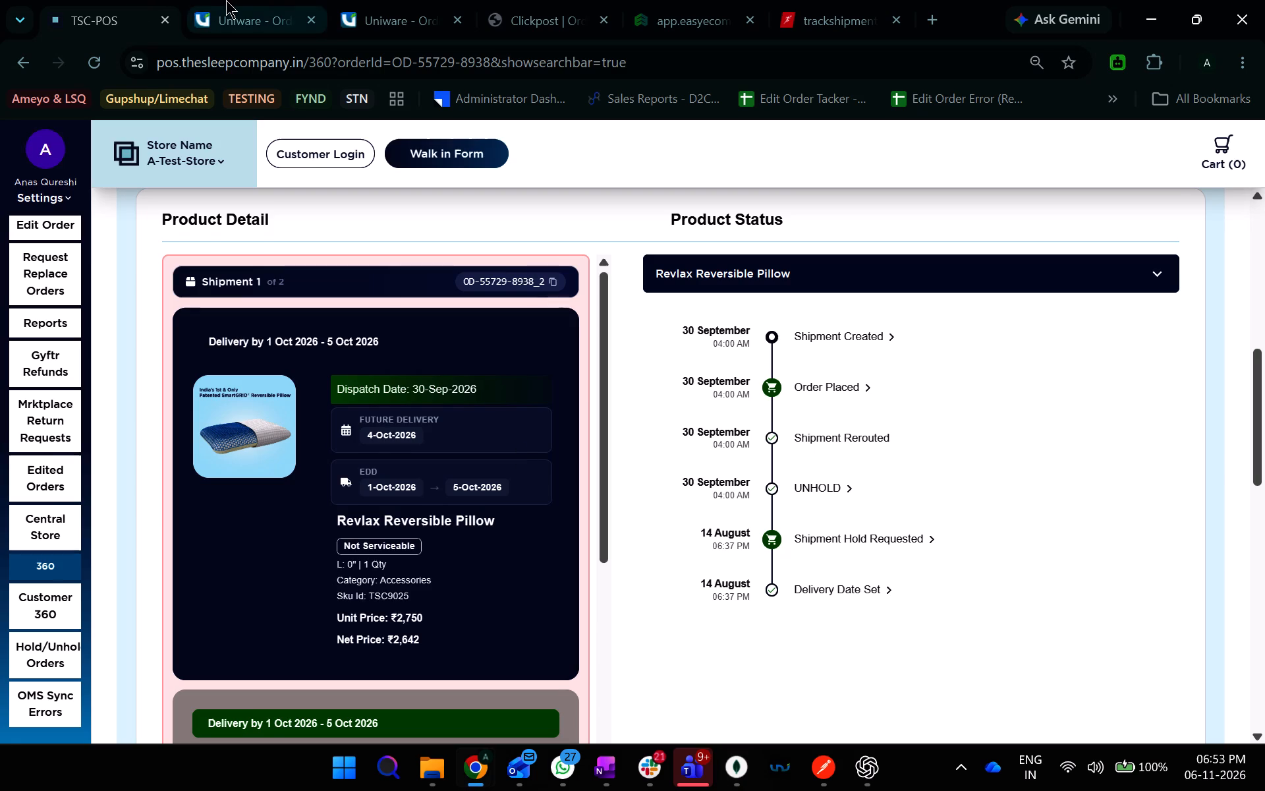
{"action": "left_click", "coordinate": [231, 0]}
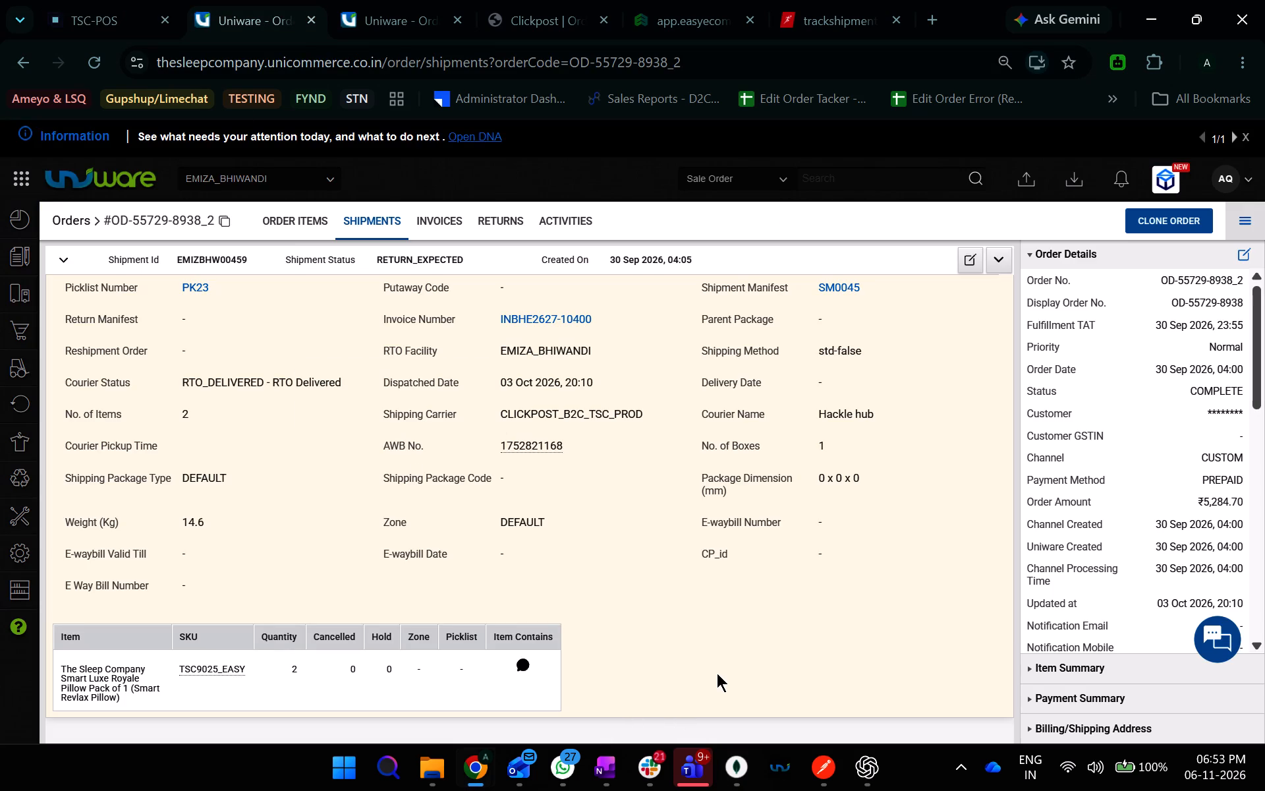
{"action": "left_click", "coordinate": [994, 271]}
{"action": "left_click", "coordinate": [816, 645]}
{"action": "left_click_drag", "start_coordinate": [583, 446], "coordinate": [488, 442]}
{"action": "key", "text": "ctrl+c"}
{"action": "key", "text": "ctrl+c"}
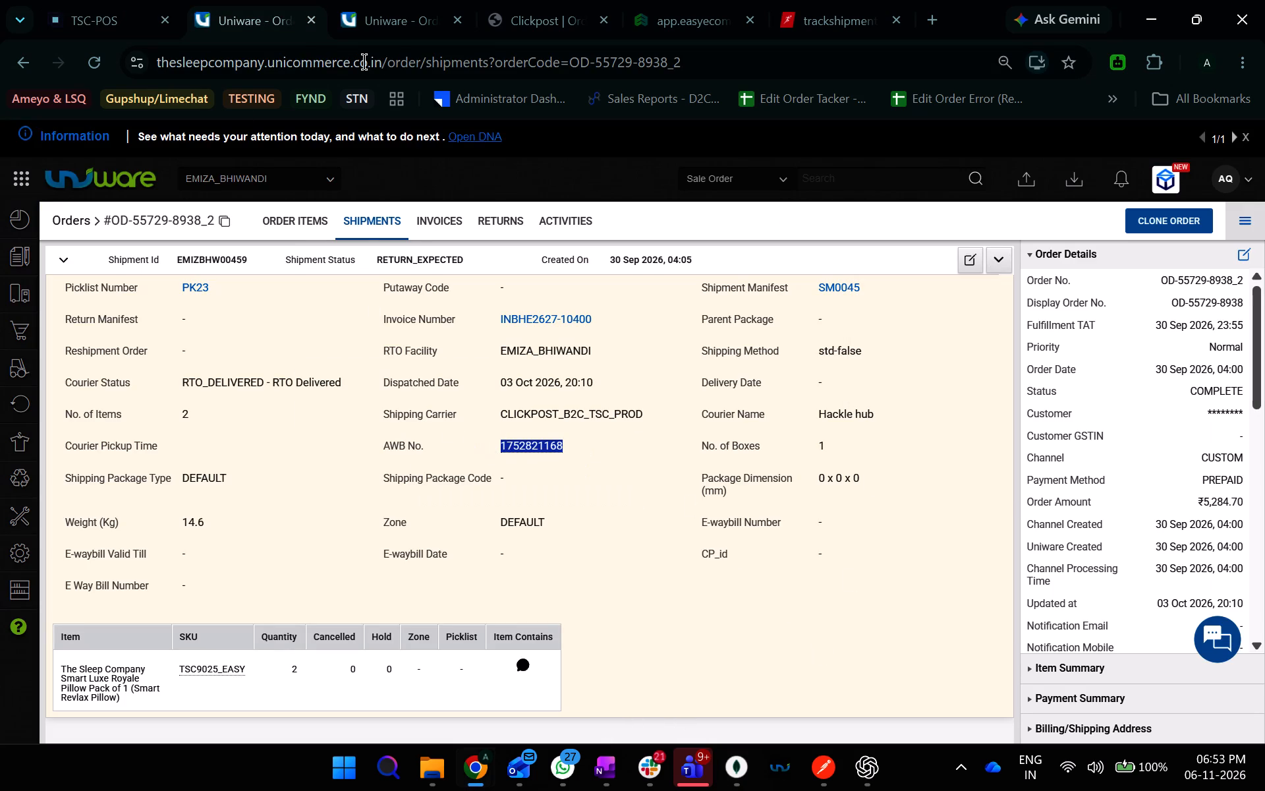
{"action": "key", "text": "ctrl+c"}
{"action": "left_click", "coordinate": [609, 0]}
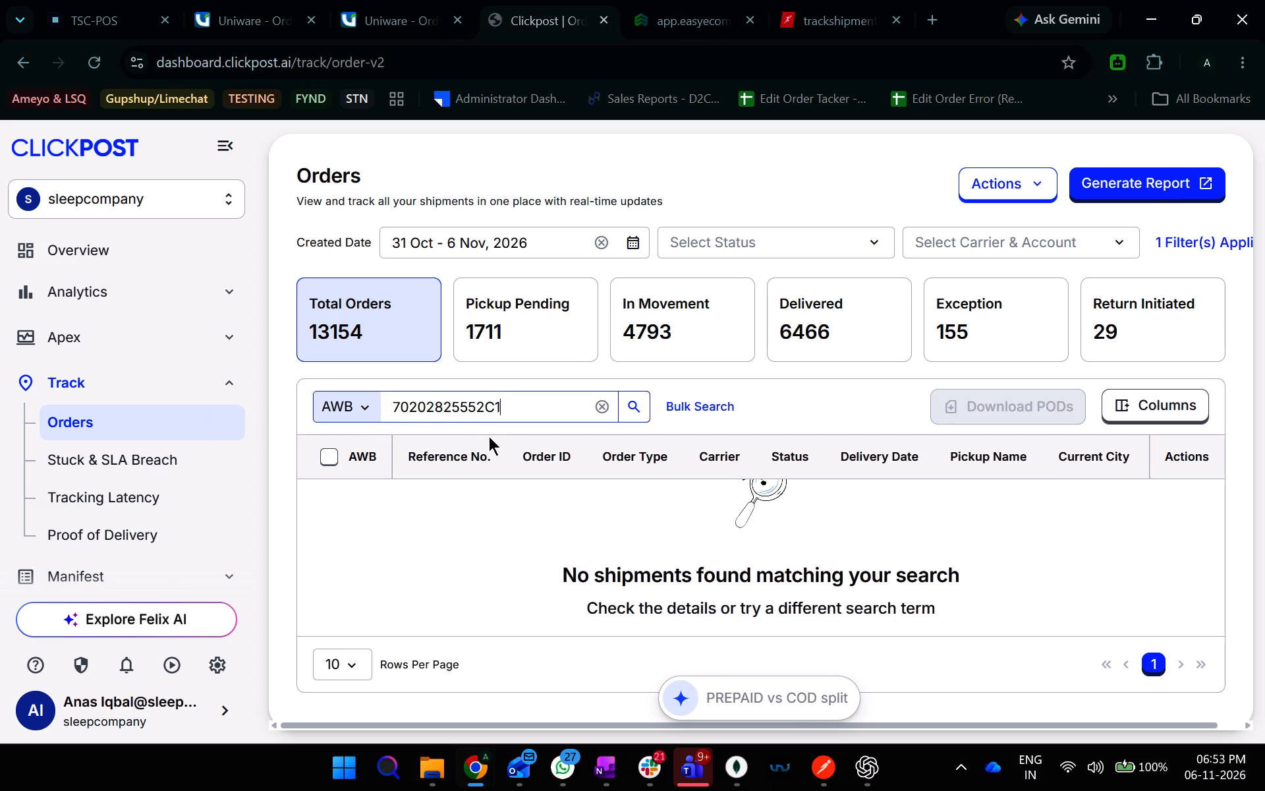
{"action": "key", "text": "ctrl+a"}
{"action": "key", "text": "ctrl+v"}
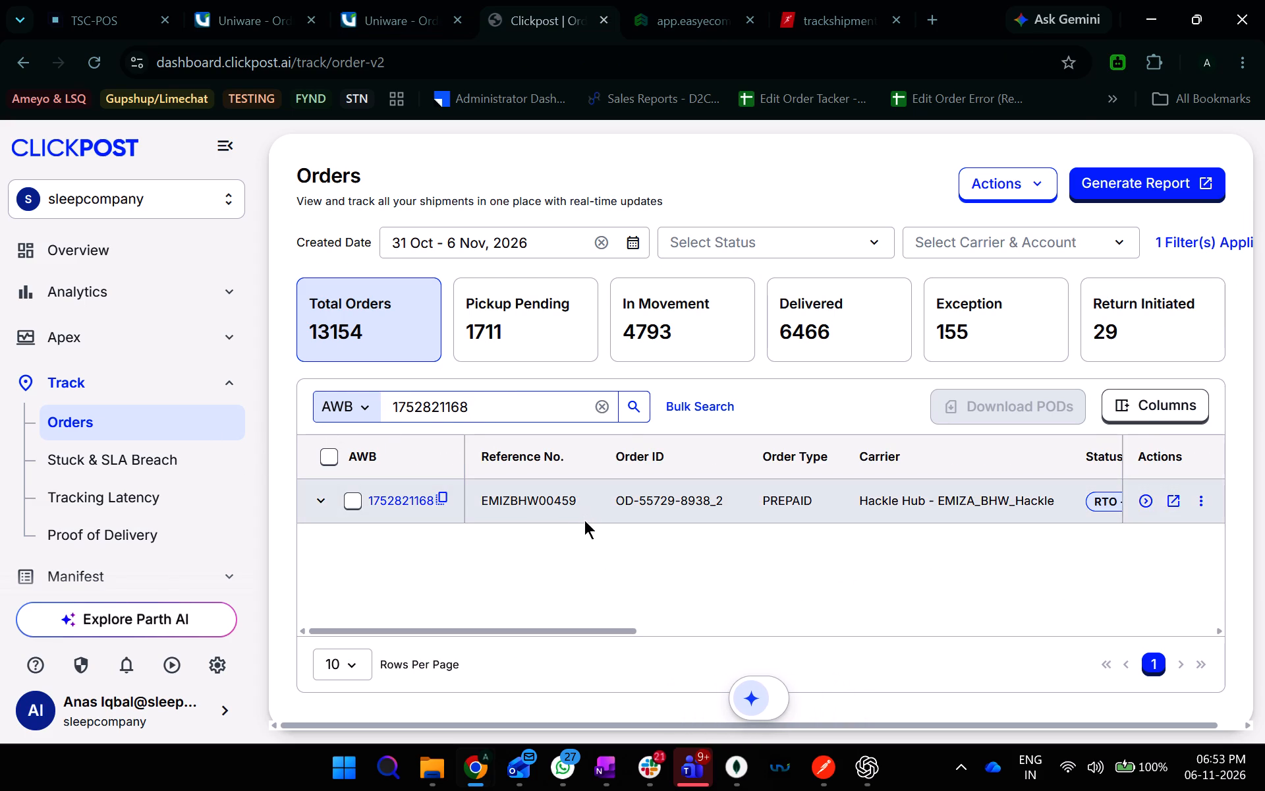
{"action": "scroll", "coordinate": [604, 531], "scroll_direction": "down", "scroll_amount": 1, "text": "ctrl"}
{"action": "left_click", "coordinate": [363, 467]}
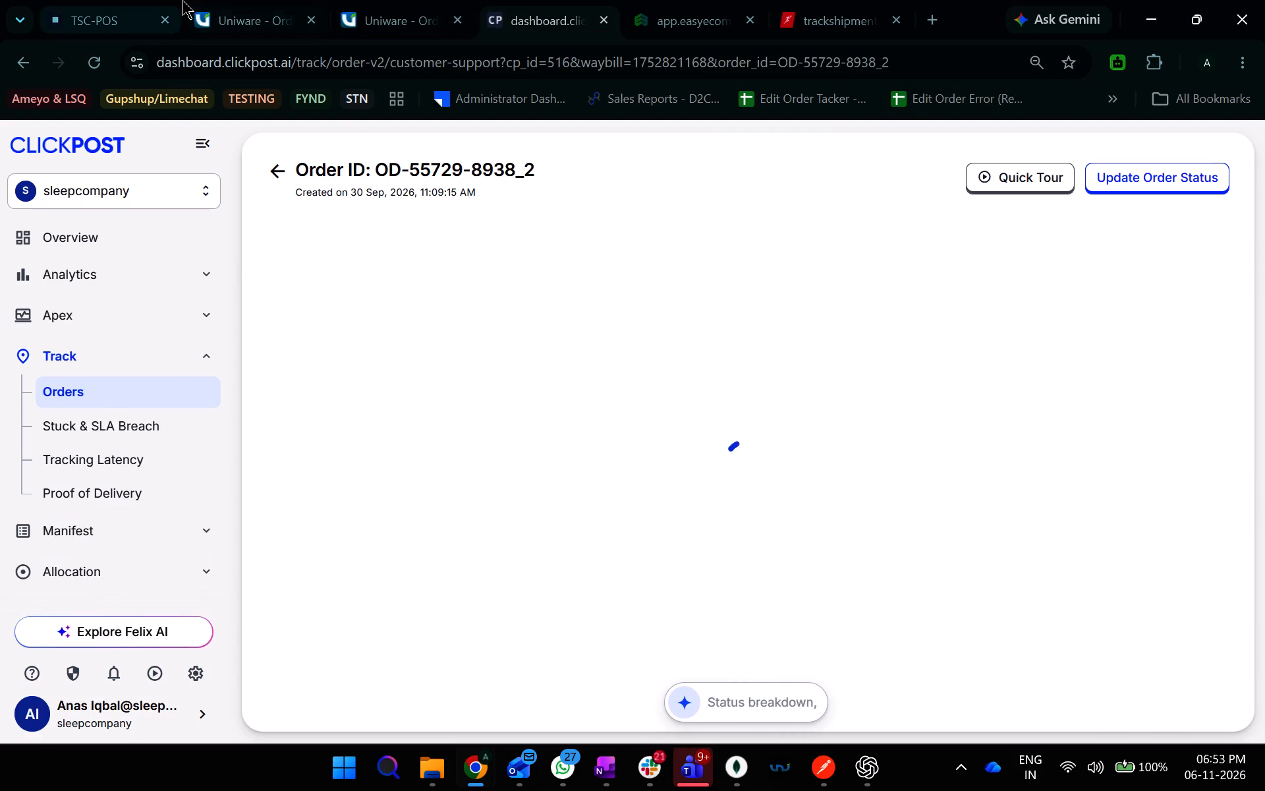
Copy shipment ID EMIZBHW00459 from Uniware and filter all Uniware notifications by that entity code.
{"action": "left_click", "coordinate": [233, 0]}
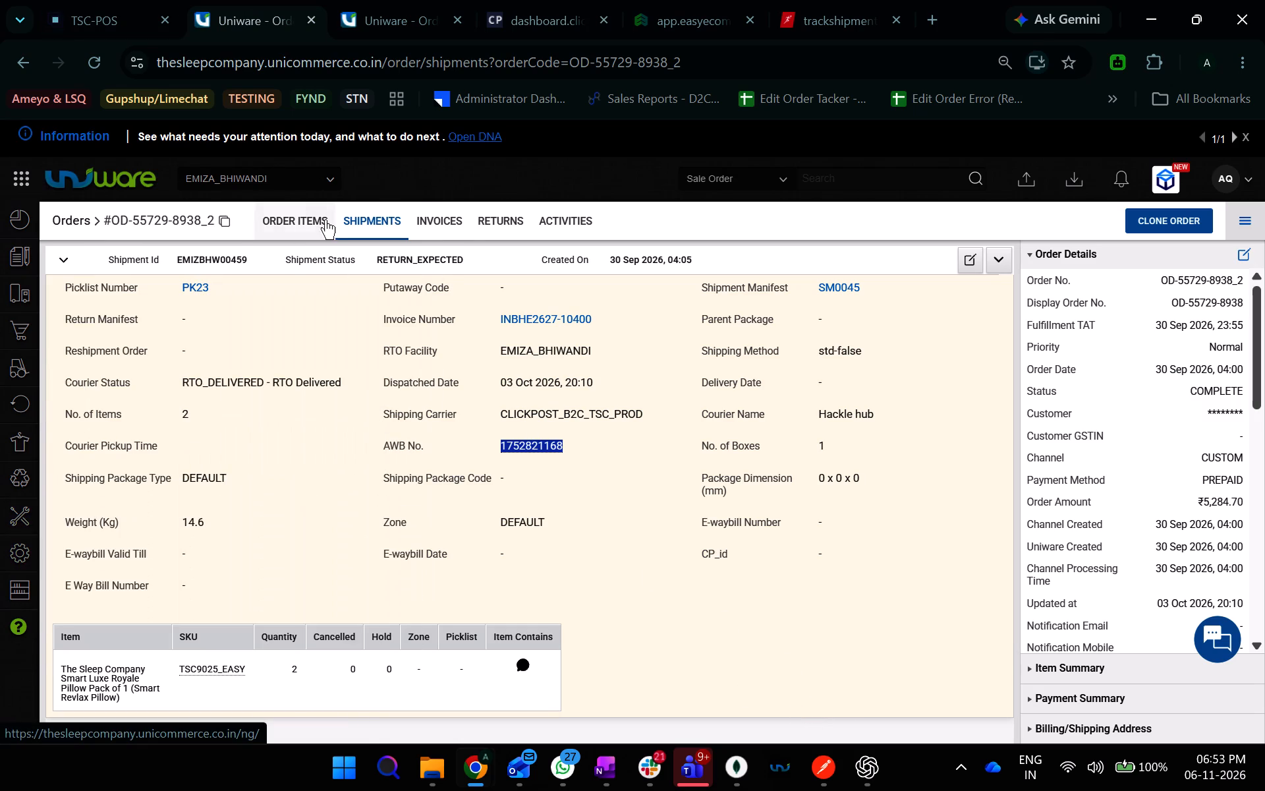
{"action": "double_click", "coordinate": [208, 262]}
{"action": "key", "text": "ctrl+c"}
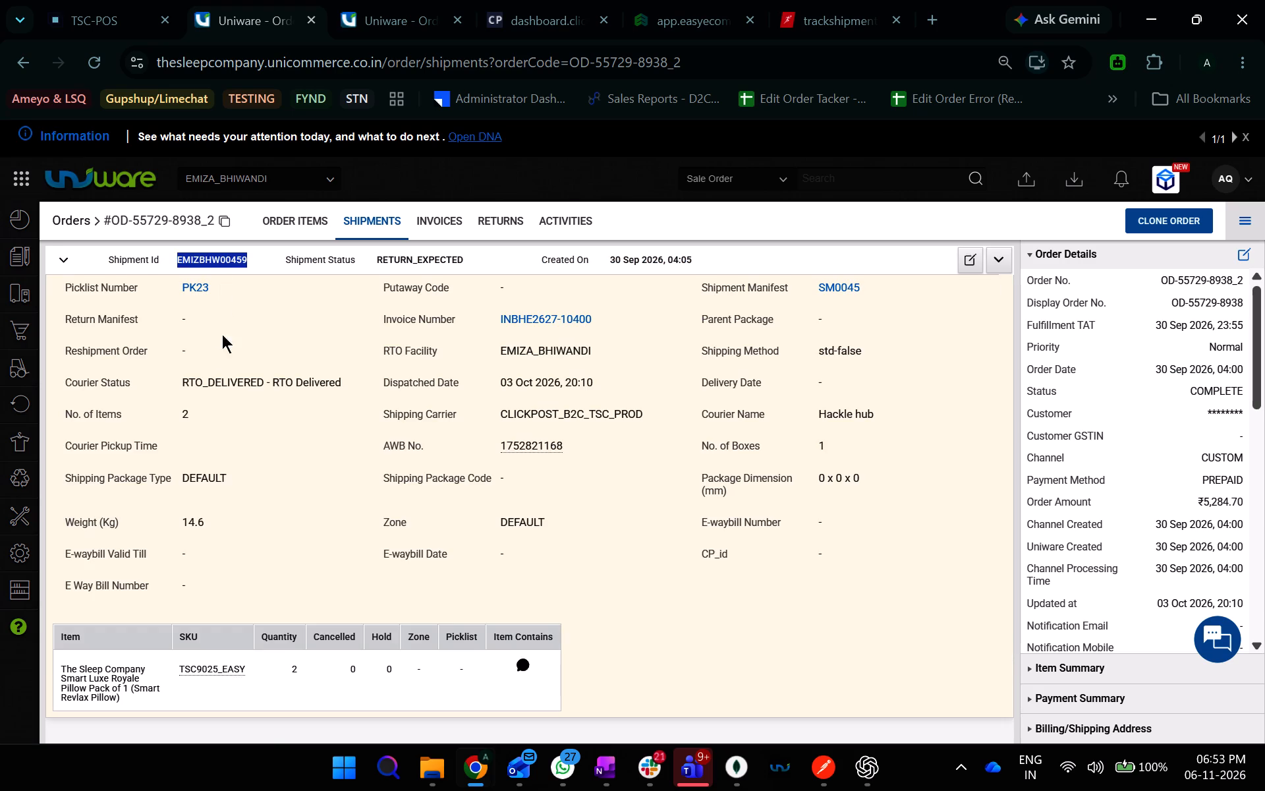
{"action": "key", "text": "ctrl+c"}
{"action": "key", "text": "ctrl+c"}
{"action": "key", "text": "ctrl+c"}
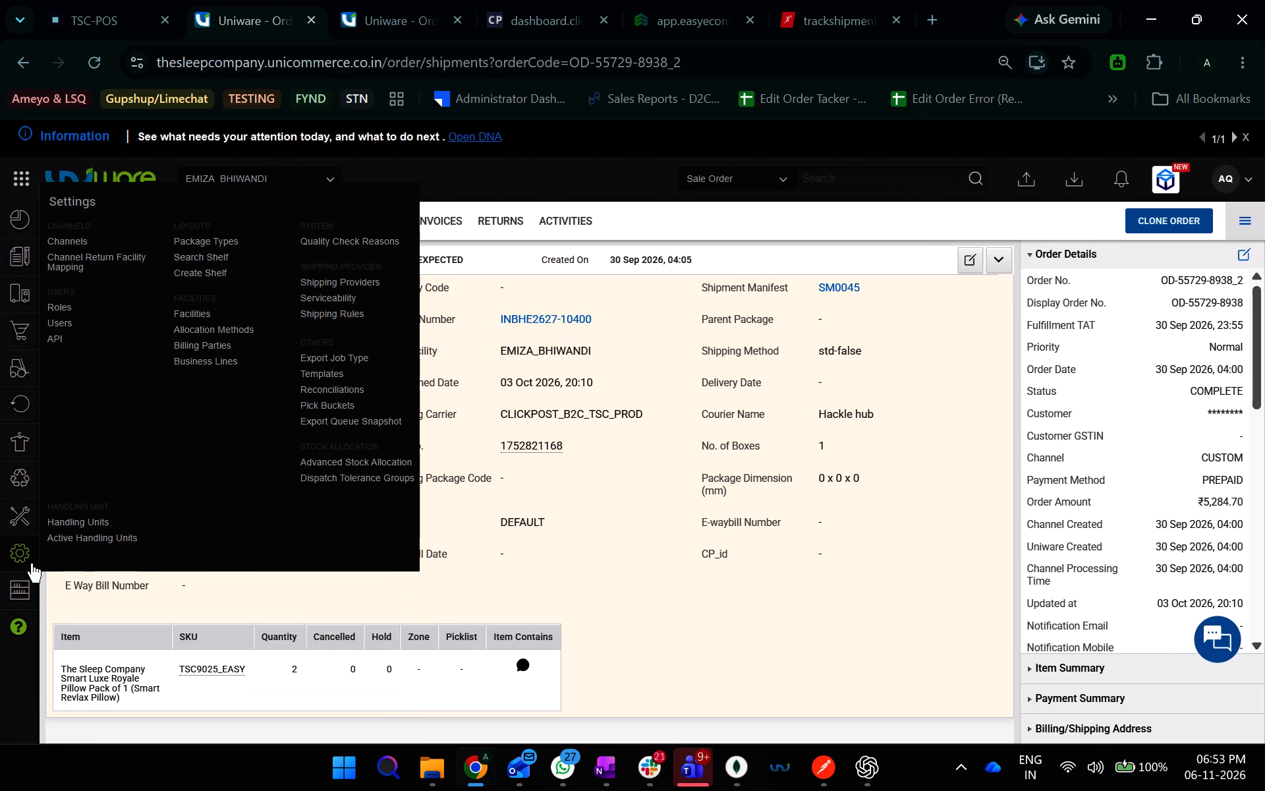
{"action": "left_click", "coordinate": [67, 591]}
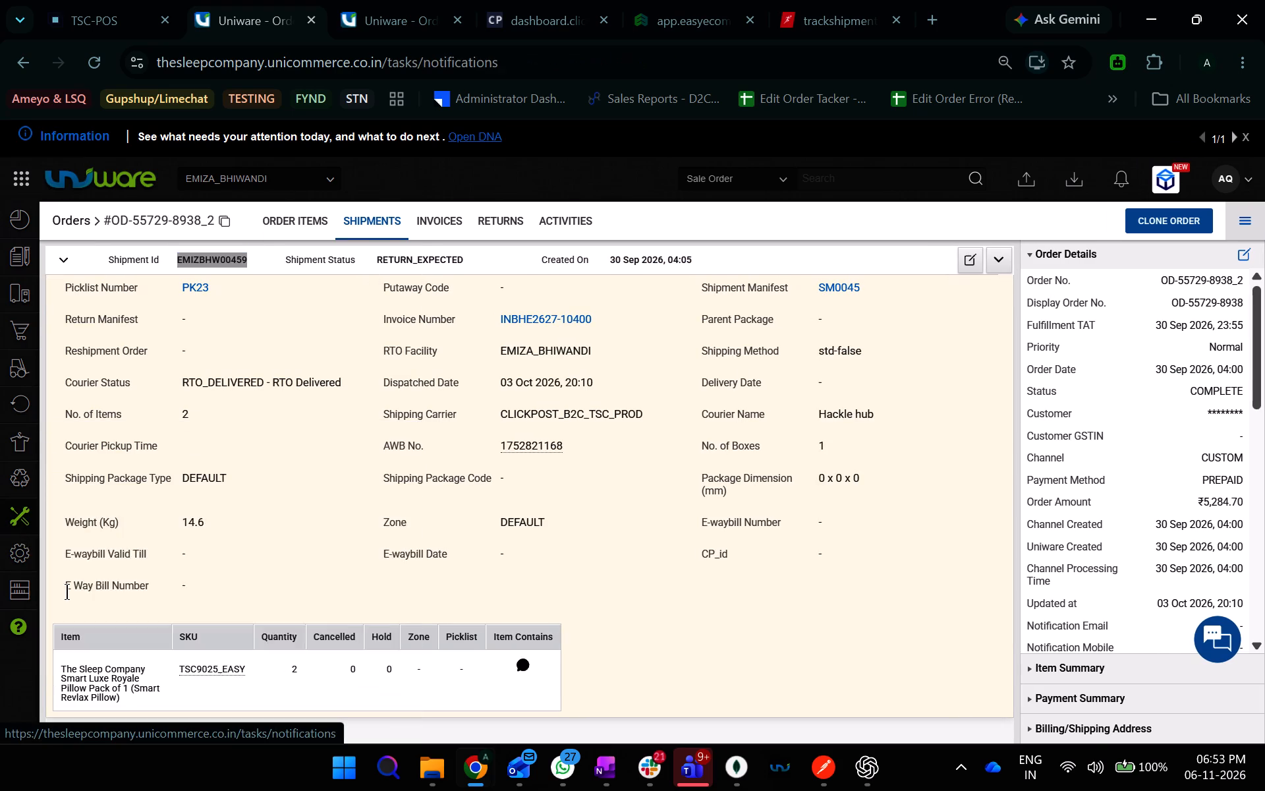
{"action": "left_click", "coordinate": [267, 225]}
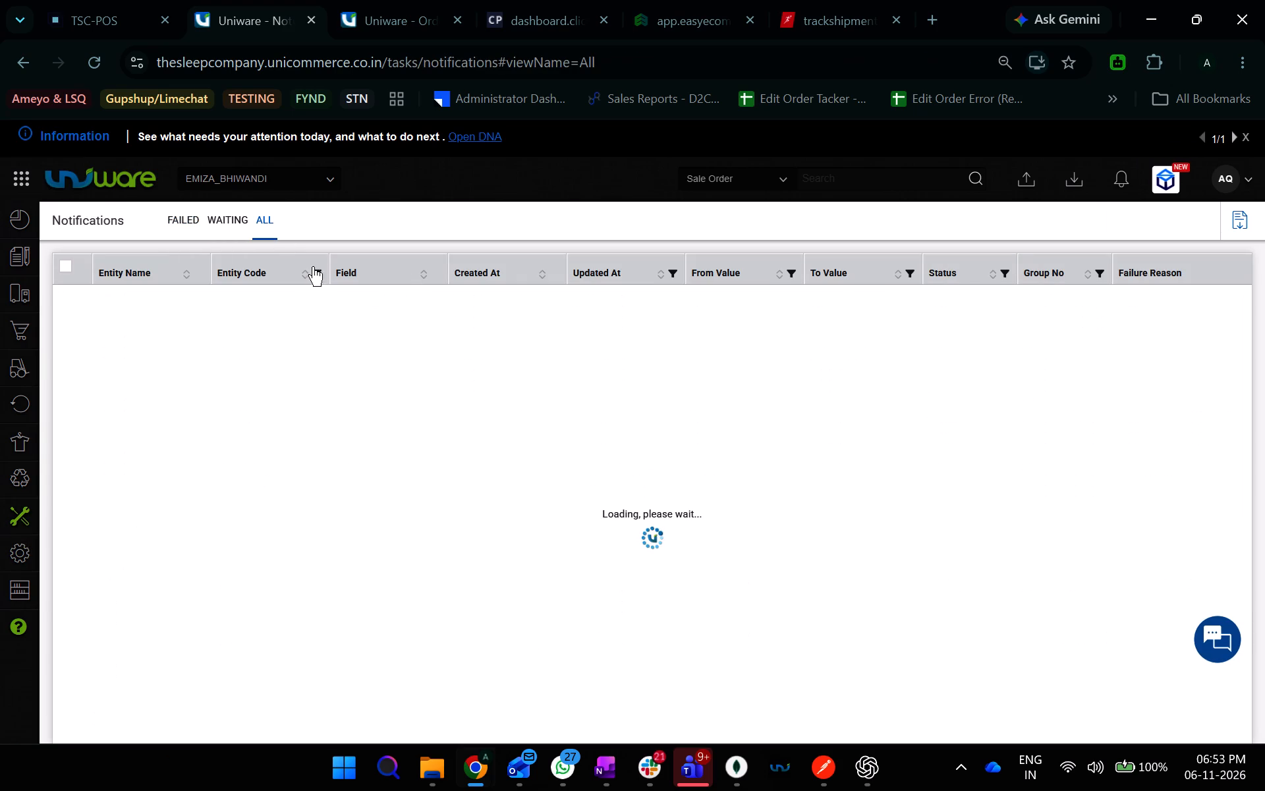
{"action": "left_click", "coordinate": [314, 273]}
{"action": "key", "text": "ctrl+v"}
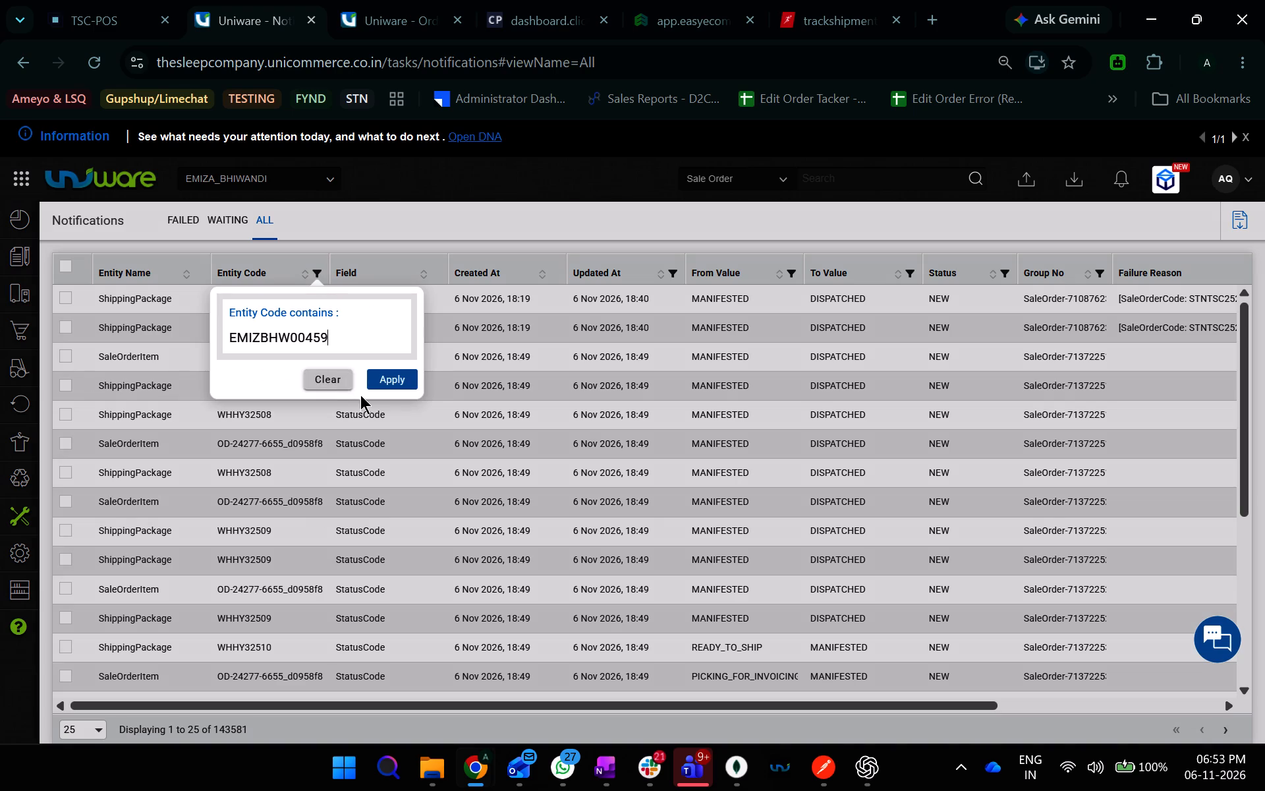
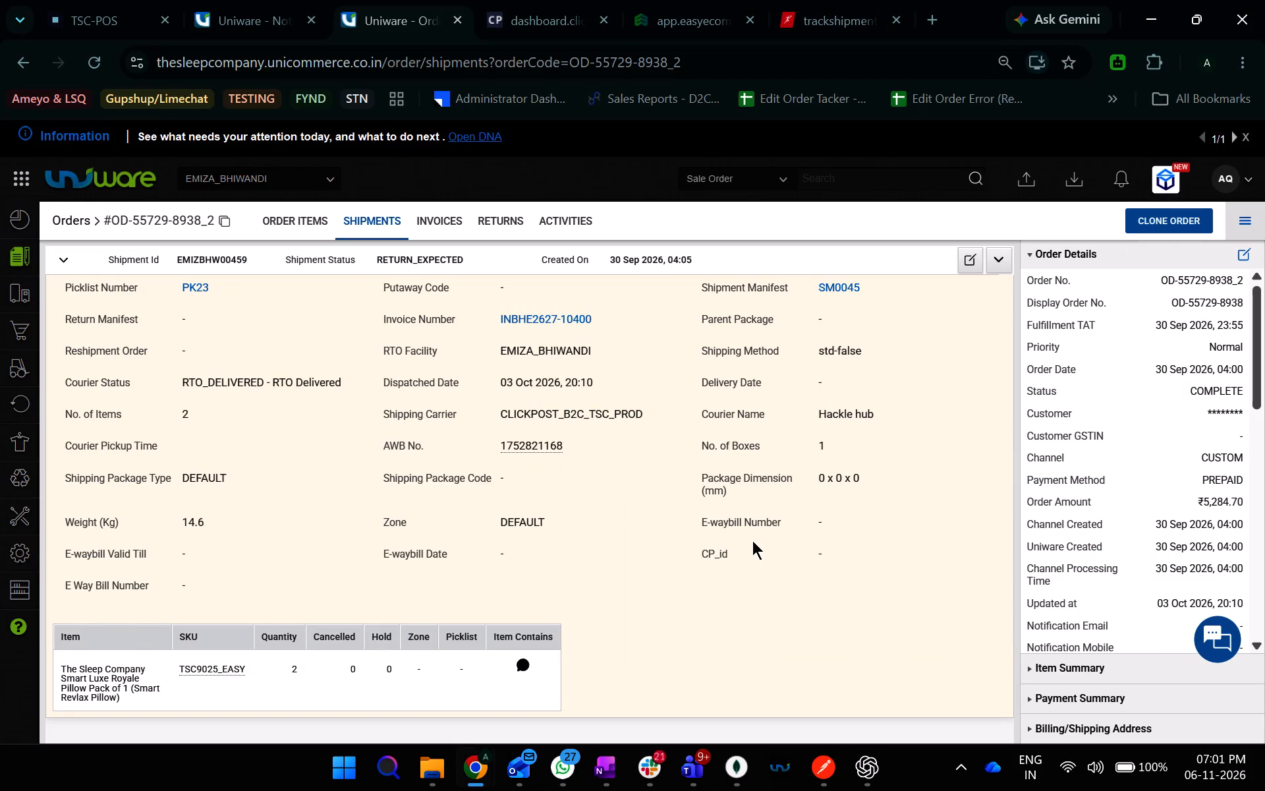
{"action": "left_click_drag", "start_coordinate": [993, 247], "coordinate": [999, 264]}
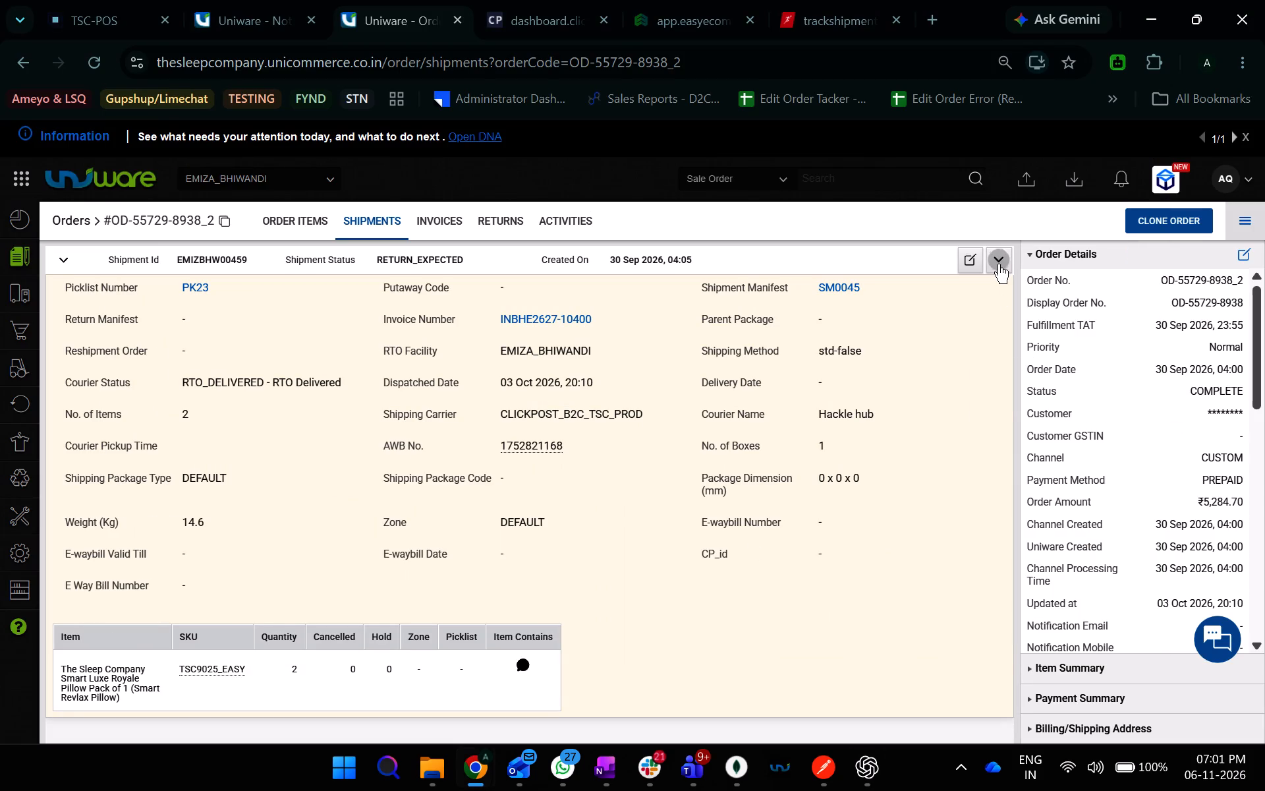
{"action": "left_click_drag", "start_coordinate": [999, 264], "coordinate": [999, 263]}
{"action": "left_click", "coordinate": [999, 263]}
{"action": "left_click", "coordinate": [999, 263]}
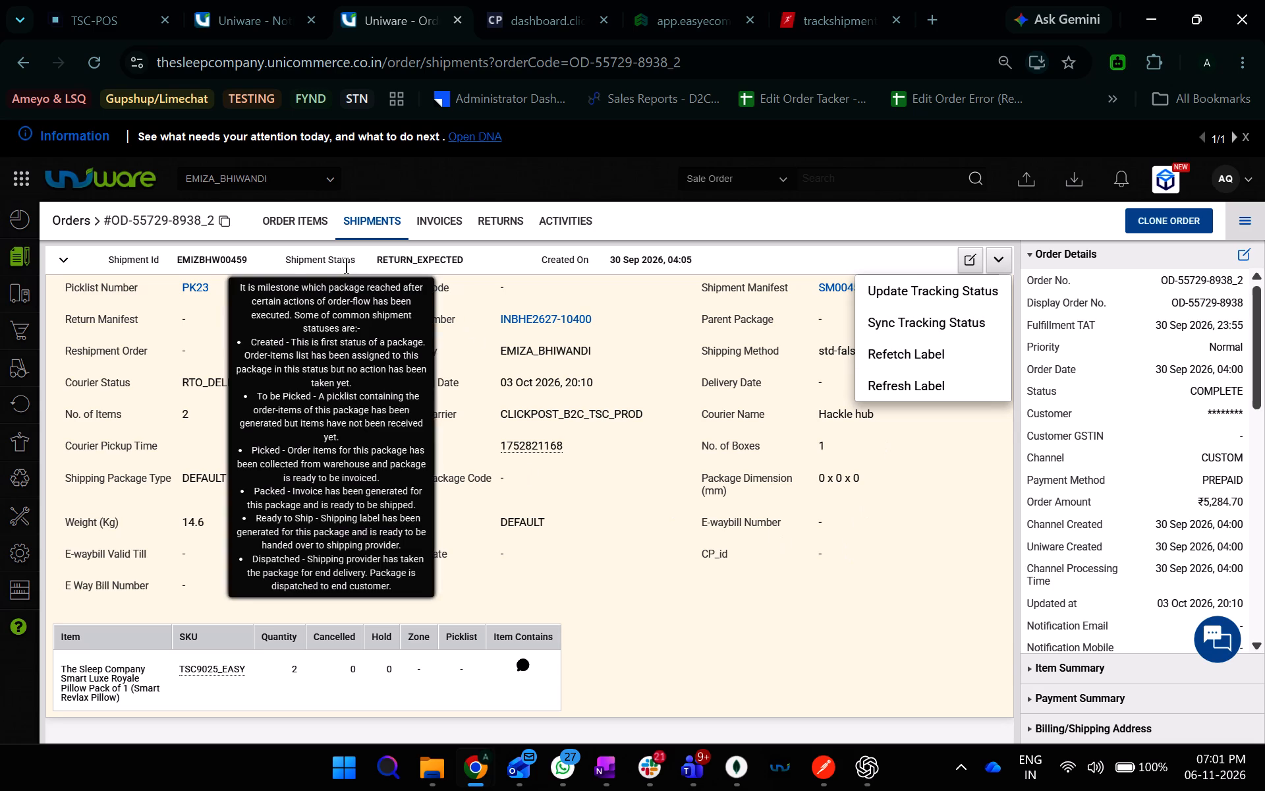
{"action": "double_click", "coordinate": [196, 258]}
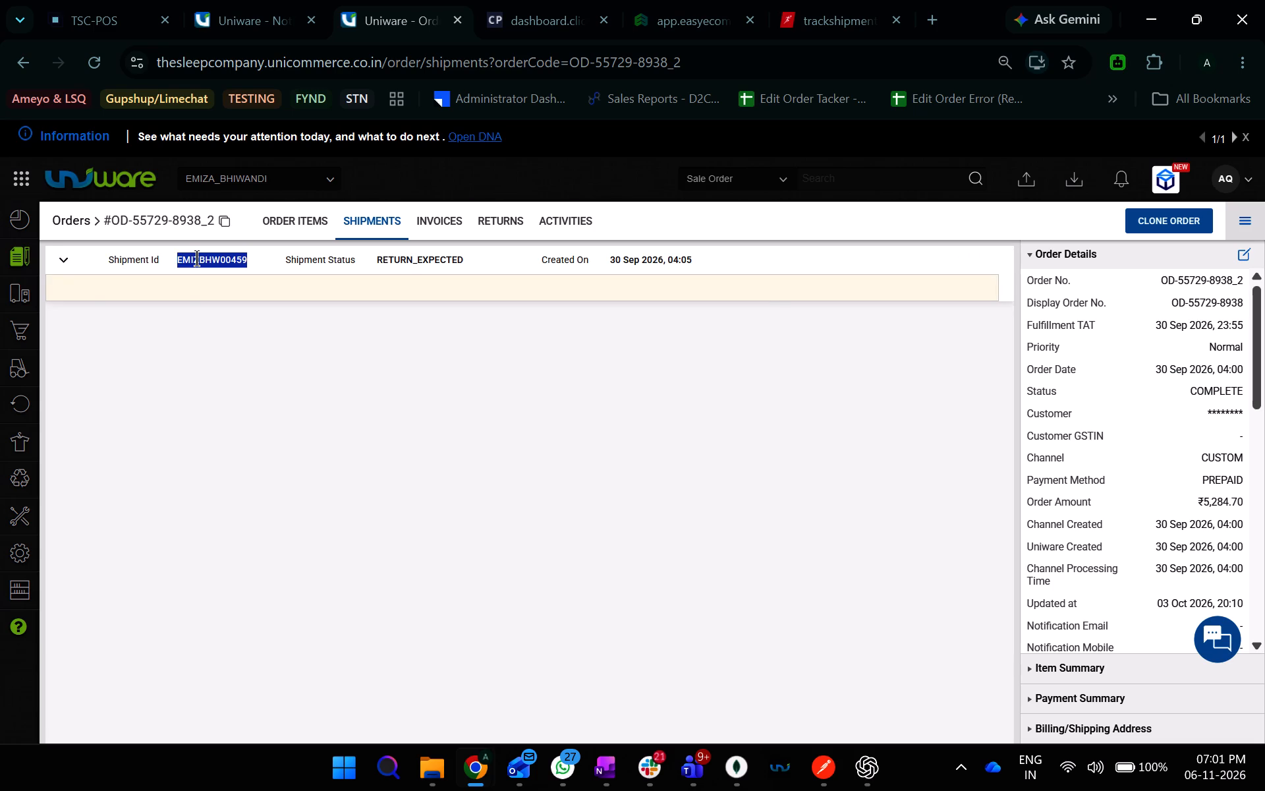
{"action": "left_click", "coordinate": [196, 258]}
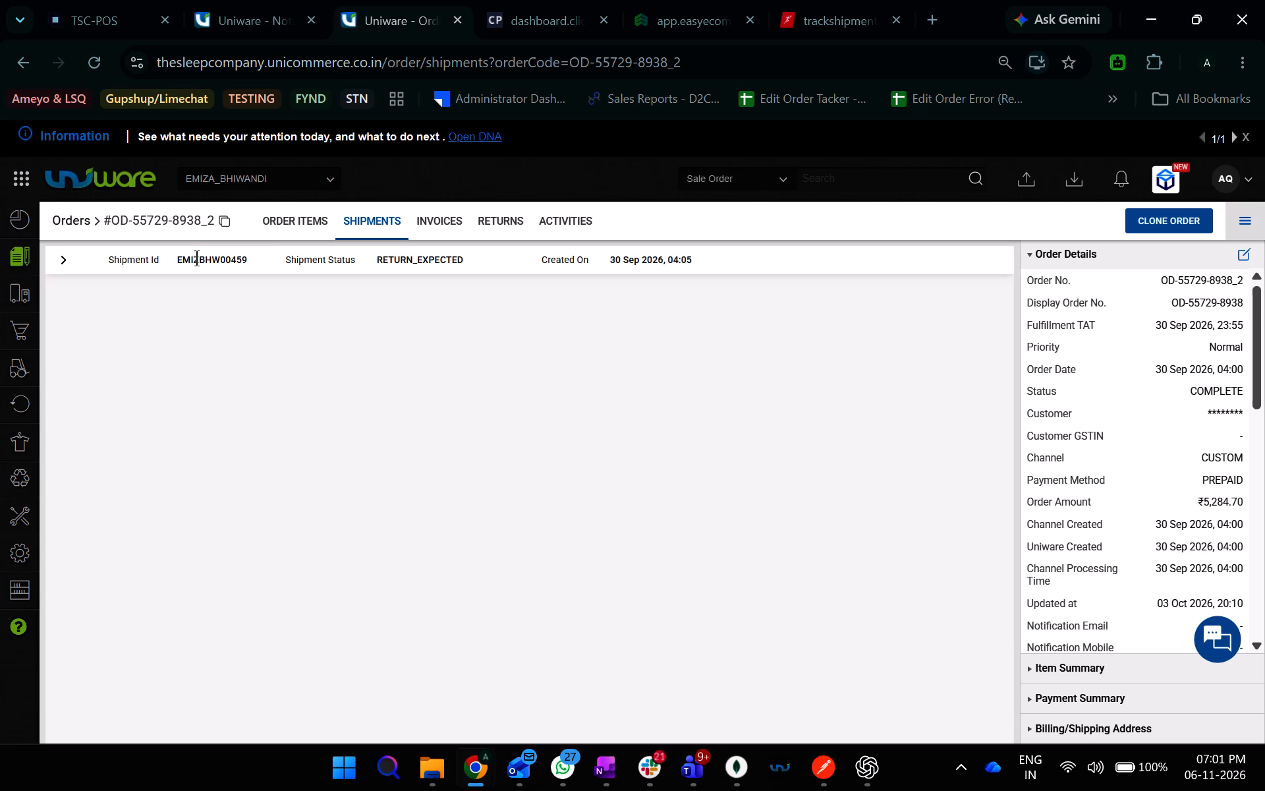
{"action": "left_click", "coordinate": [196, 258]}
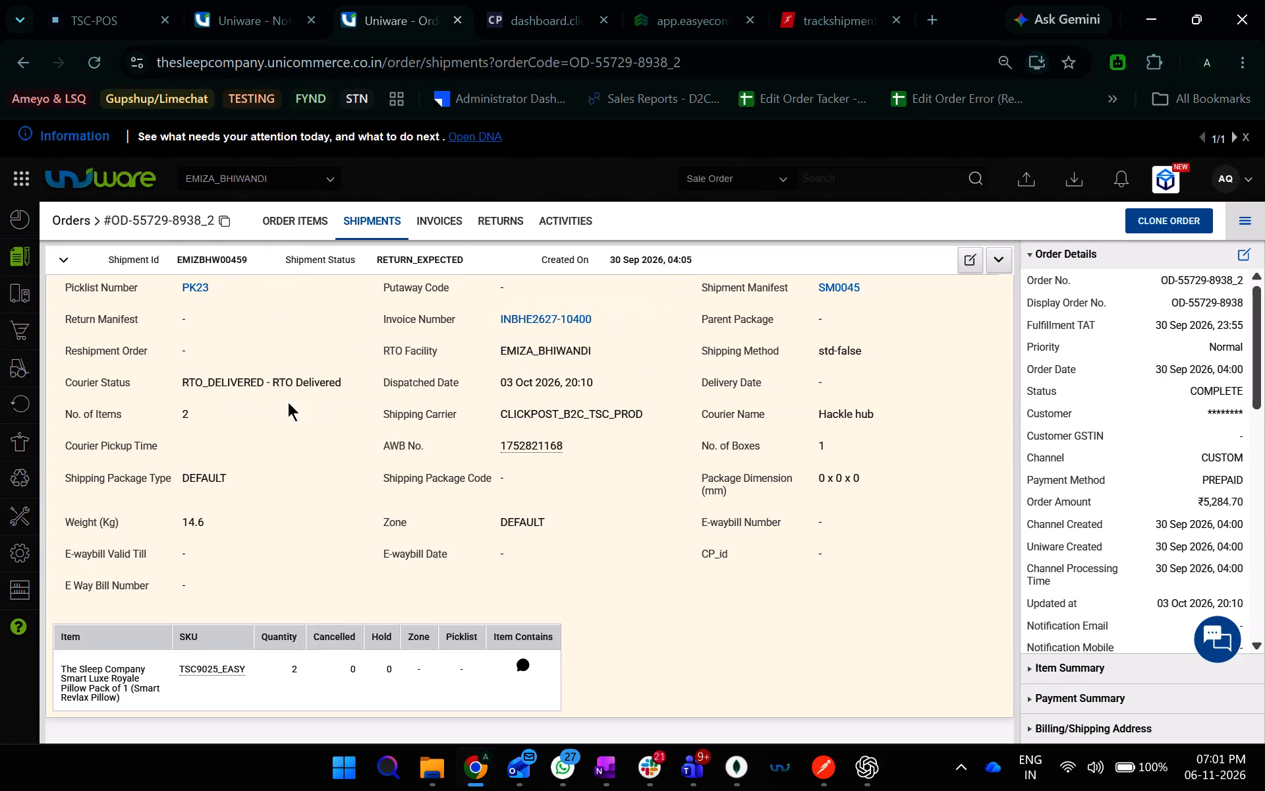
{"action": "left_click", "coordinate": [573, 220]}
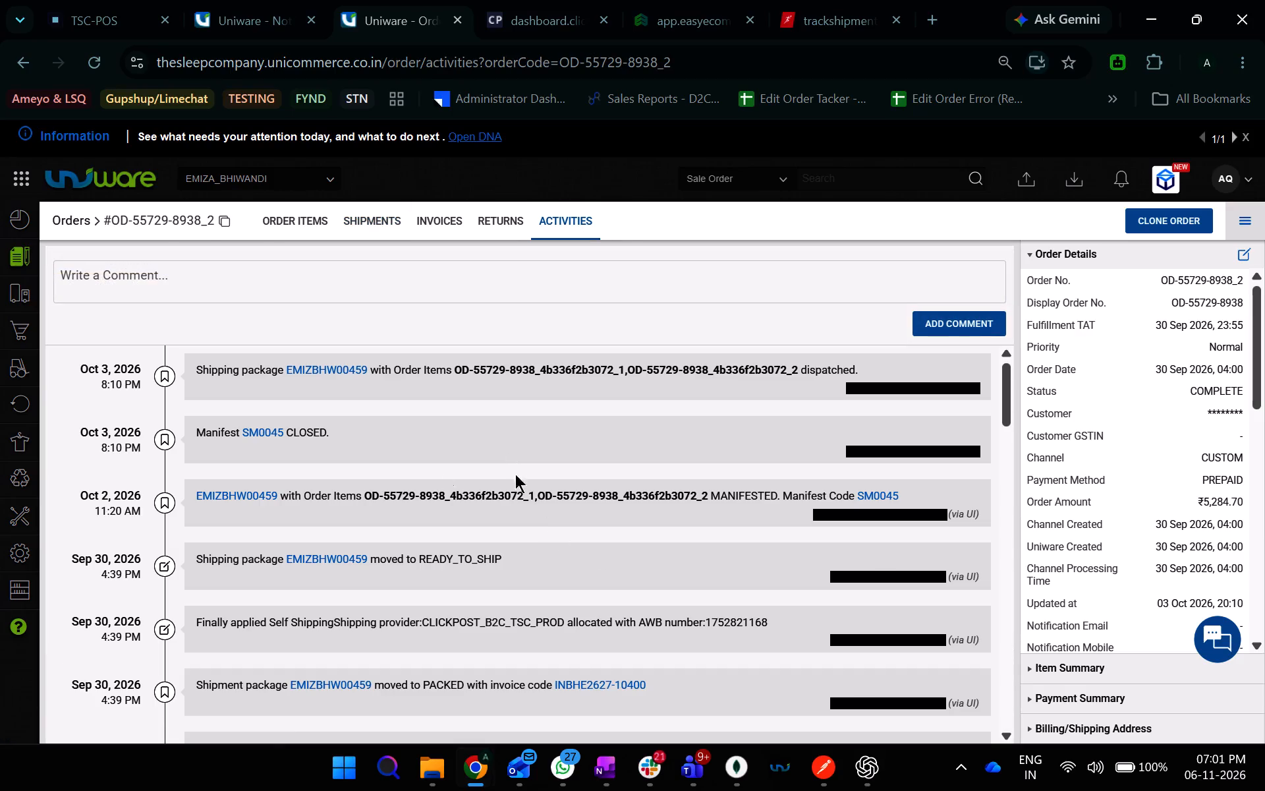
{"action": "scroll", "coordinate": [505, 506], "scroll_direction": "up", "scroll_amount": 1}
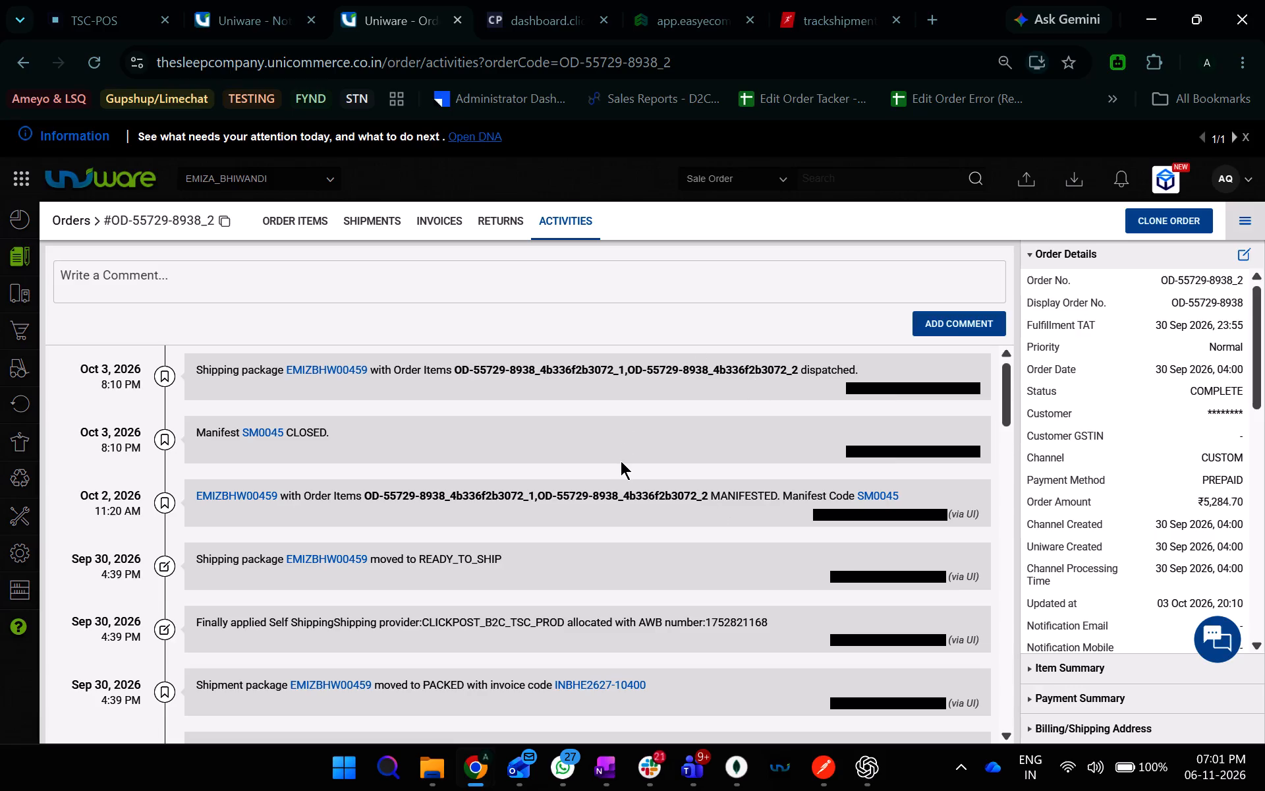
{"action": "scroll", "coordinate": [505, 506], "scroll_direction": "up", "scroll_amount": 3}
{"action": "scroll", "coordinate": [505, 506], "scroll_direction": "right", "scroll_amount": 1}
Compare the order's return record with its shipment details, checking the return, courier and putaway statuses.
{"action": "left_click", "coordinate": [491, 225]}
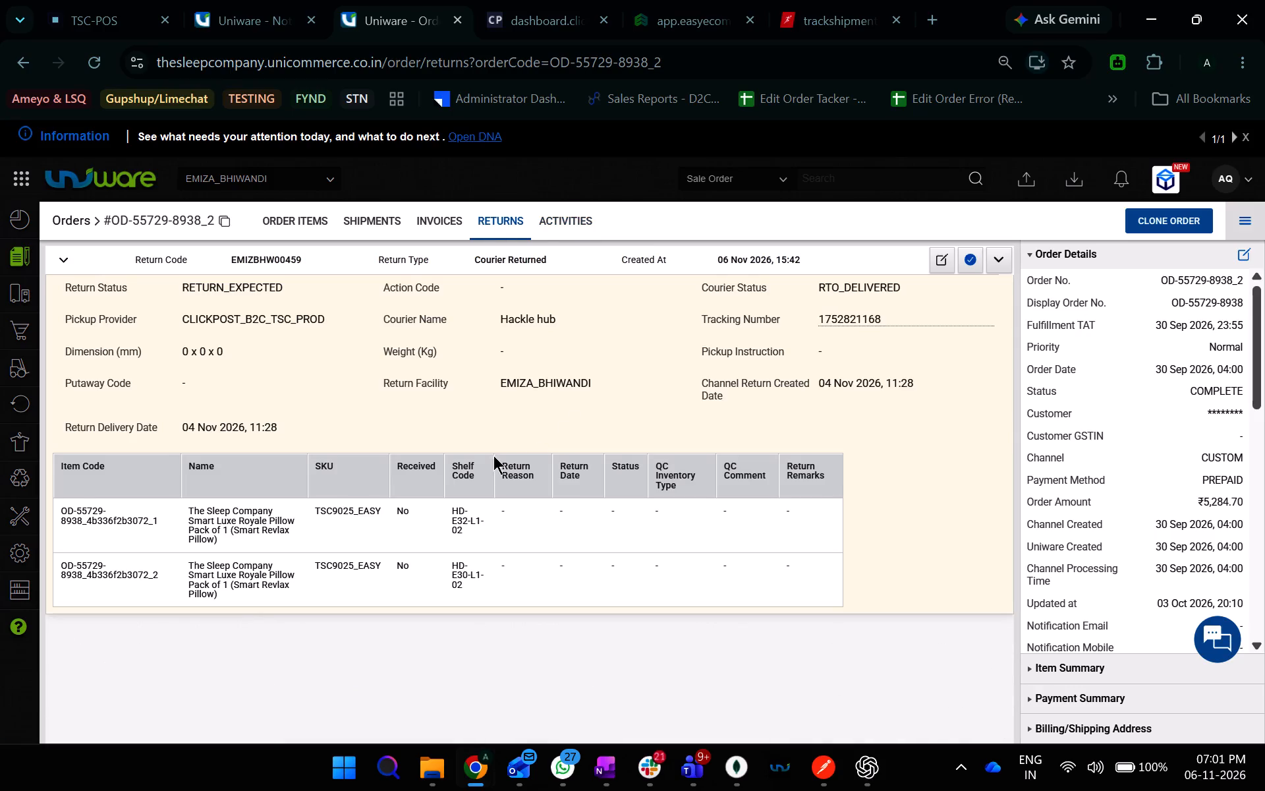
{"action": "left_click", "coordinate": [300, 214]}
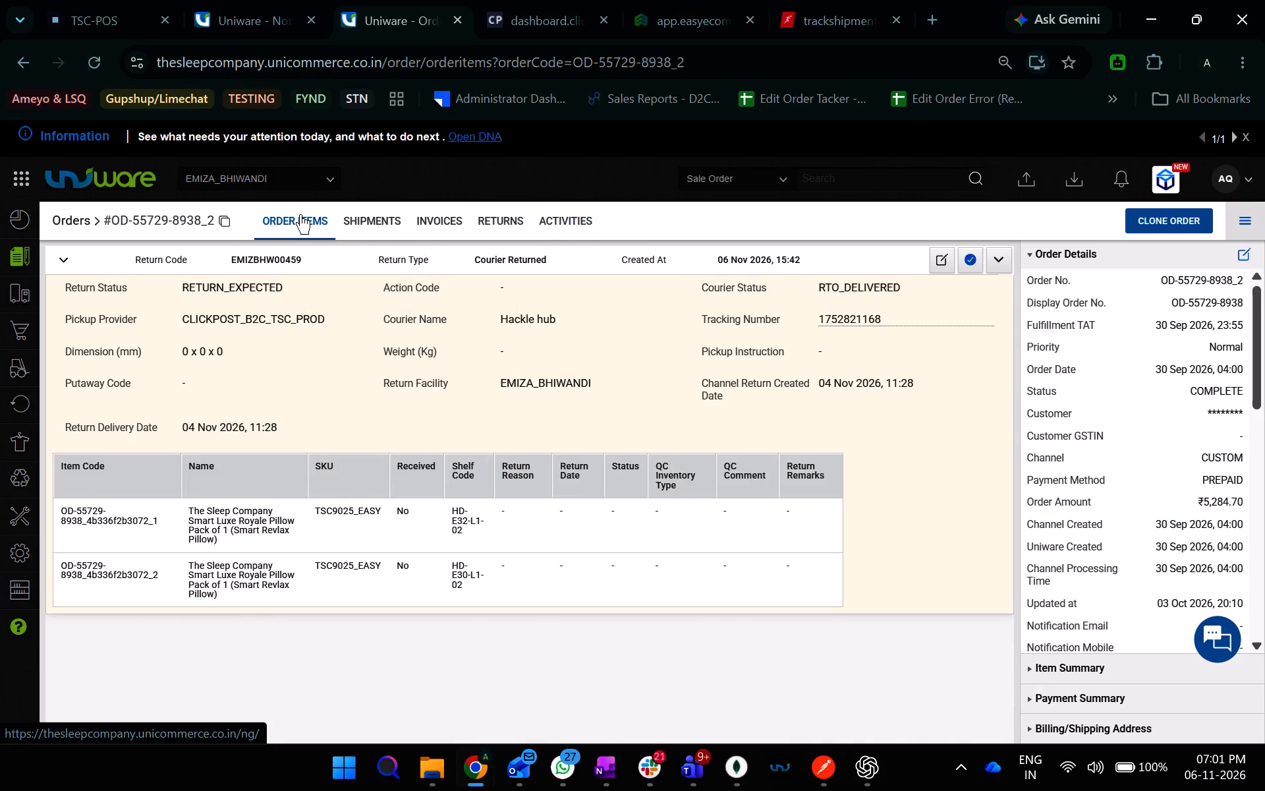
{"action": "left_click", "coordinate": [404, 231]}
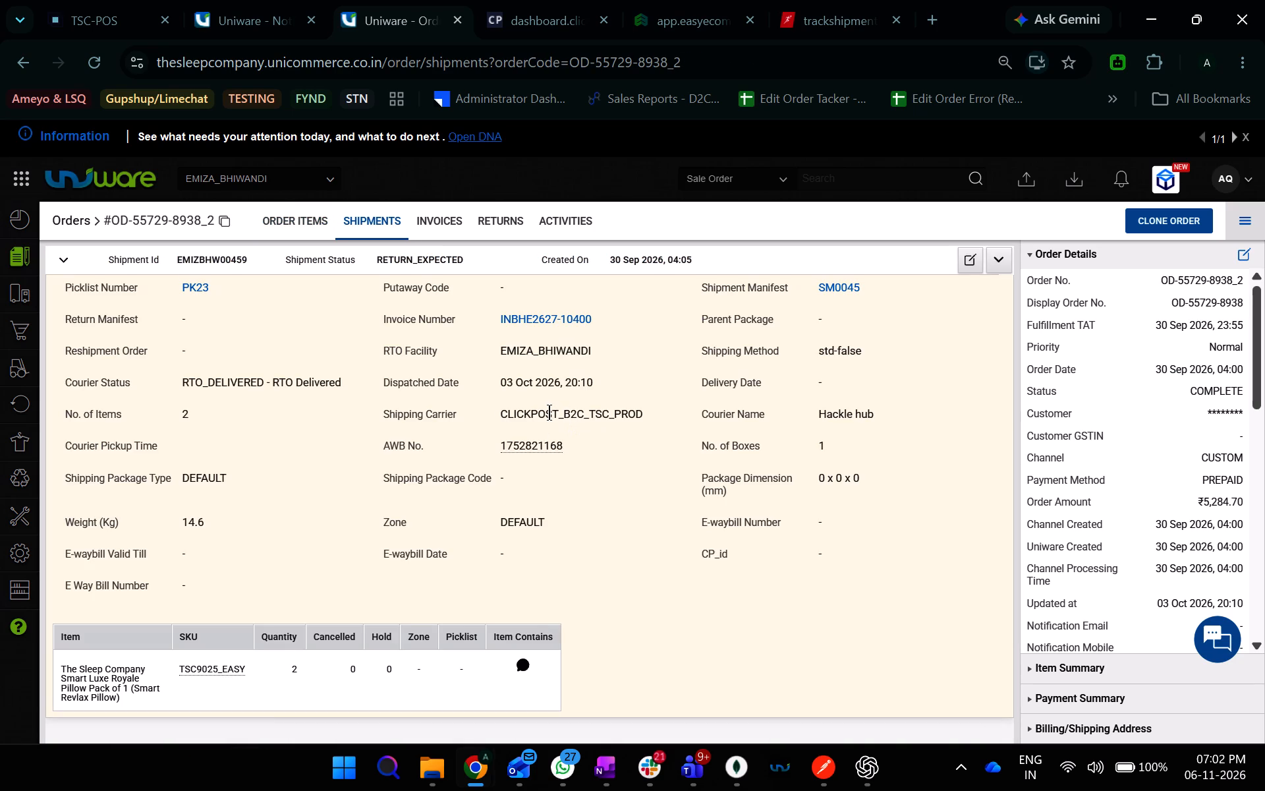
{"action": "left_click", "coordinate": [500, 218]}
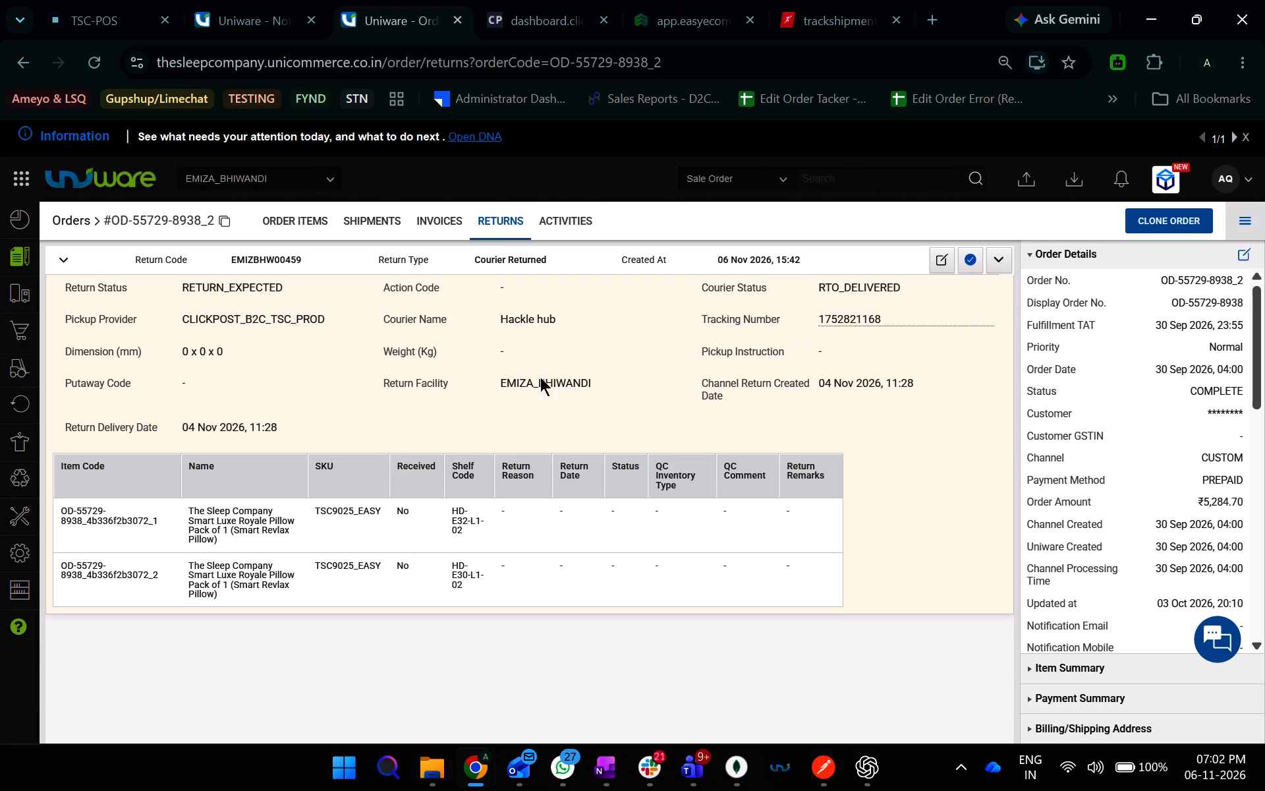
Expand the TSC9025 line among the order items and check the status of both pillow units.
{"action": "left_click", "coordinate": [281, 223]}
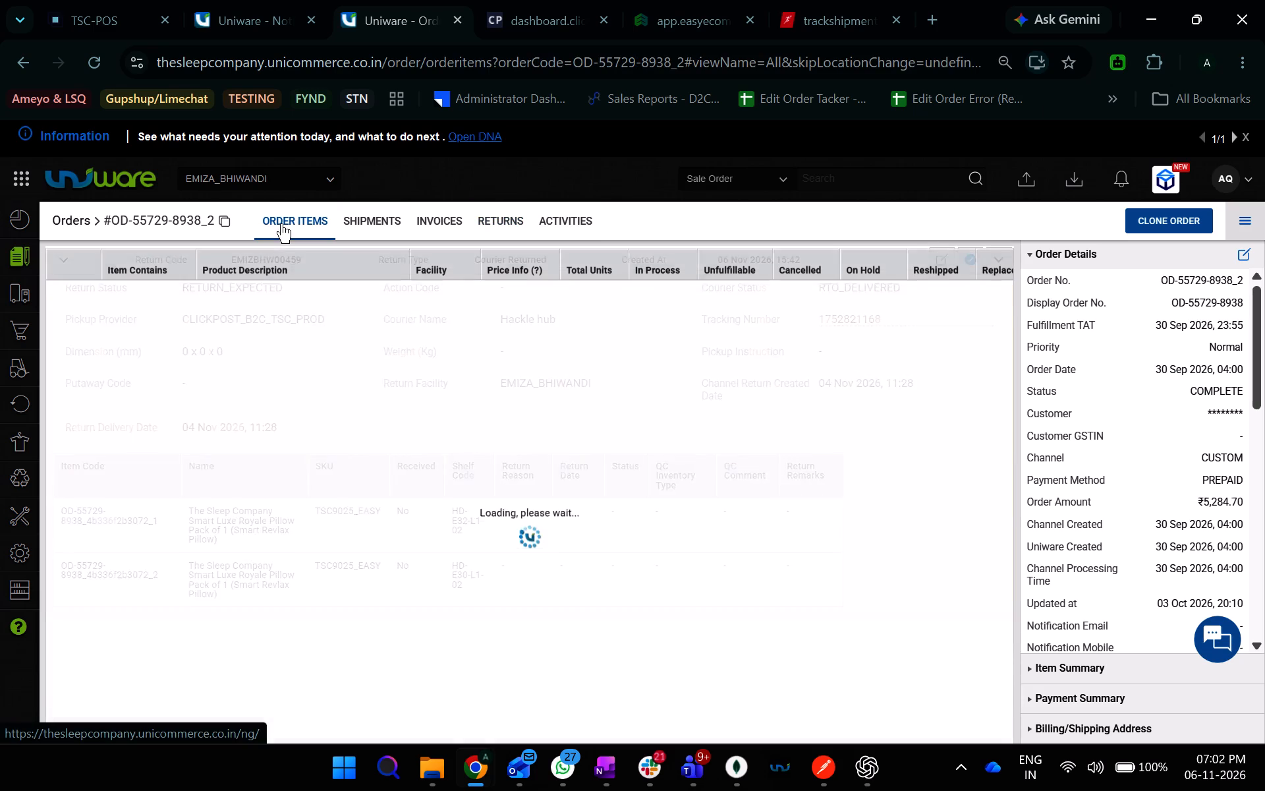
{"action": "left_click", "coordinate": [341, 294]}
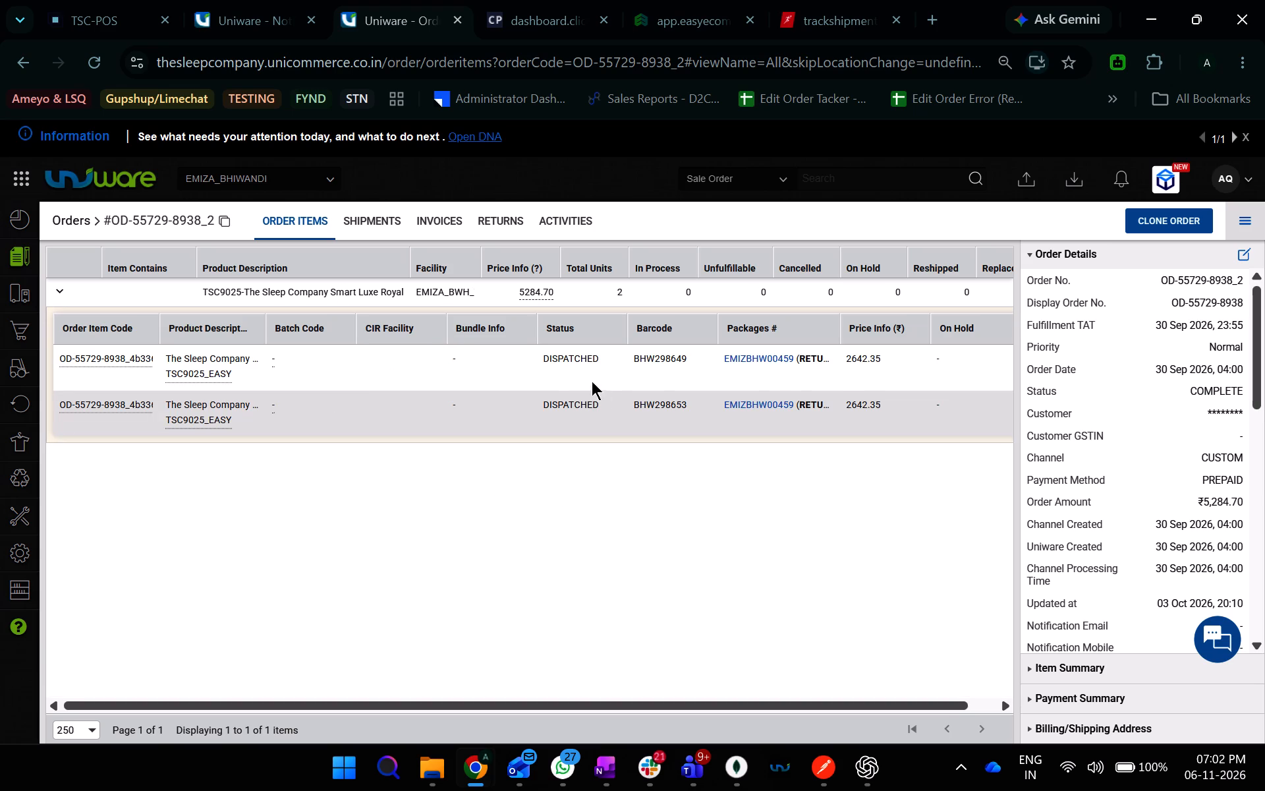
{"action": "double_click", "coordinate": [570, 353]}
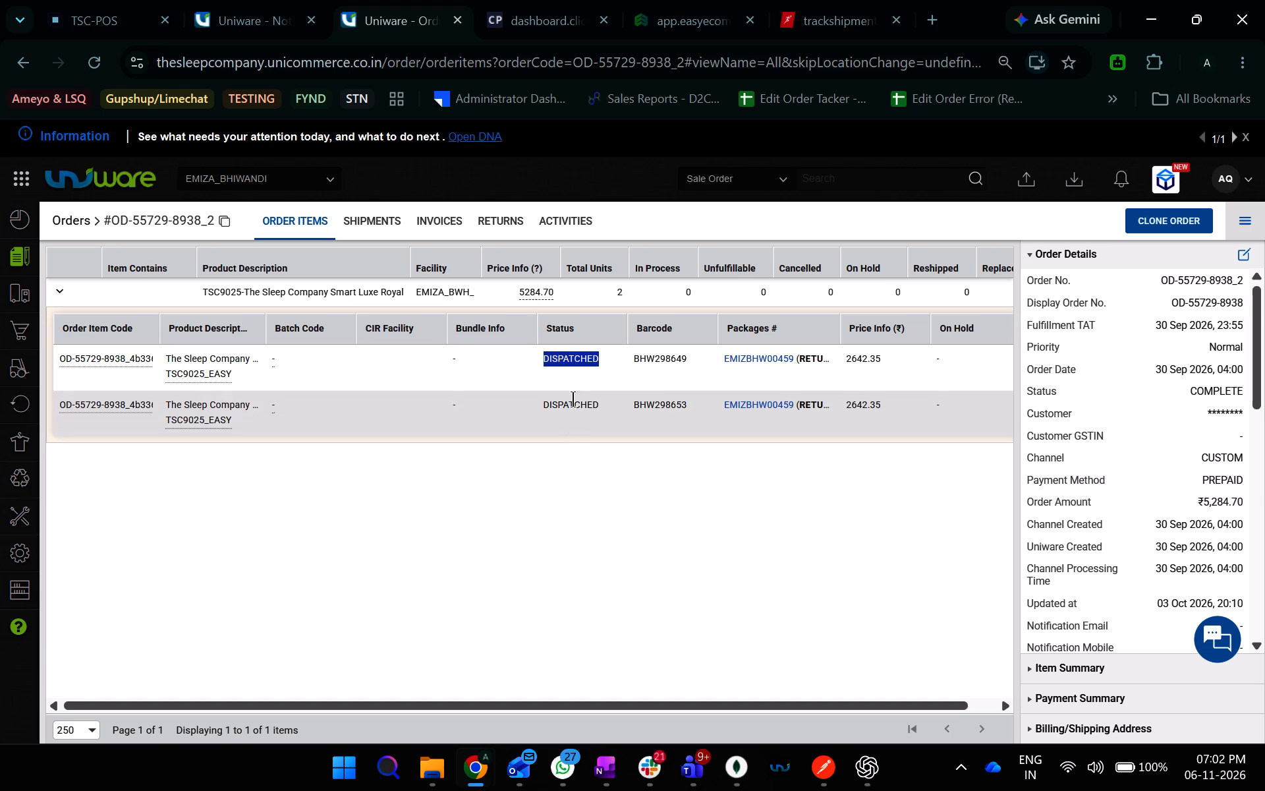
{"action": "double_click", "coordinate": [566, 407]}
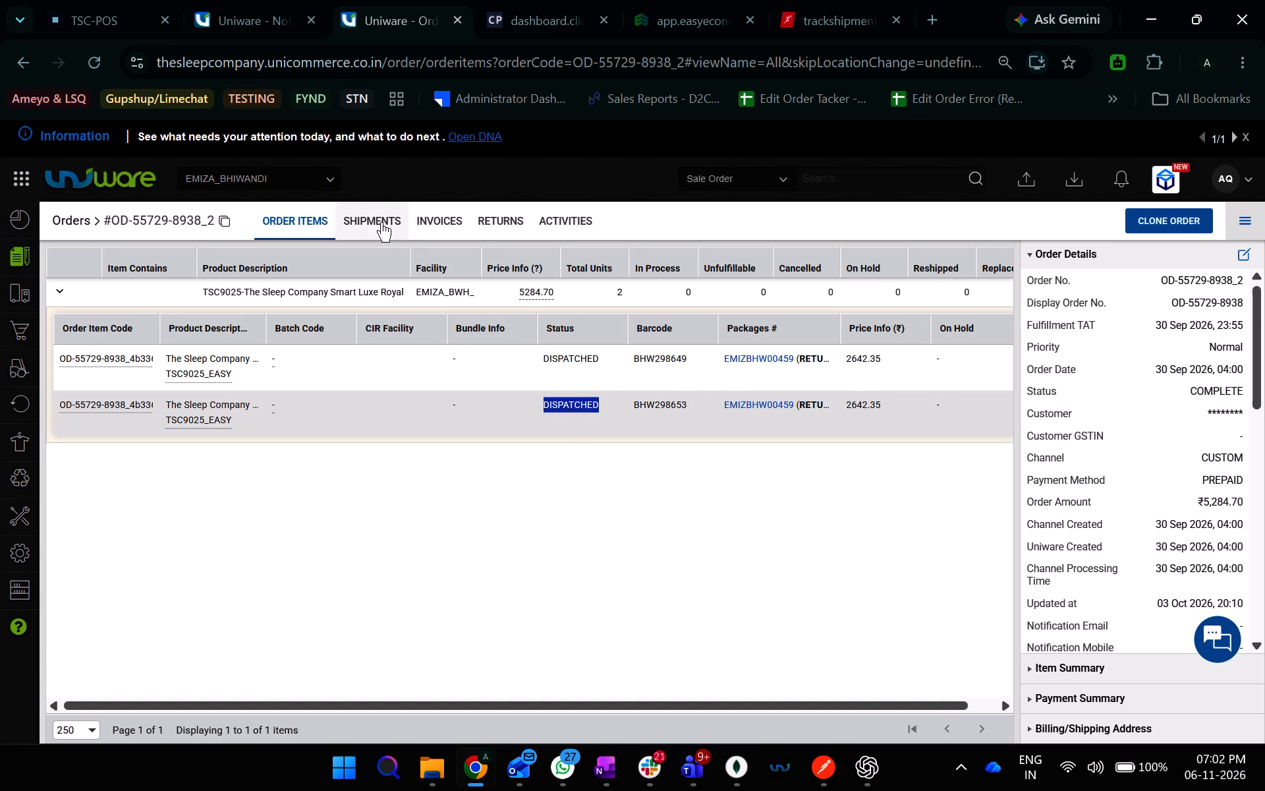
{"action": "left_click", "coordinate": [372, 218]}
{"action": "left_click", "coordinate": [293, 220]}
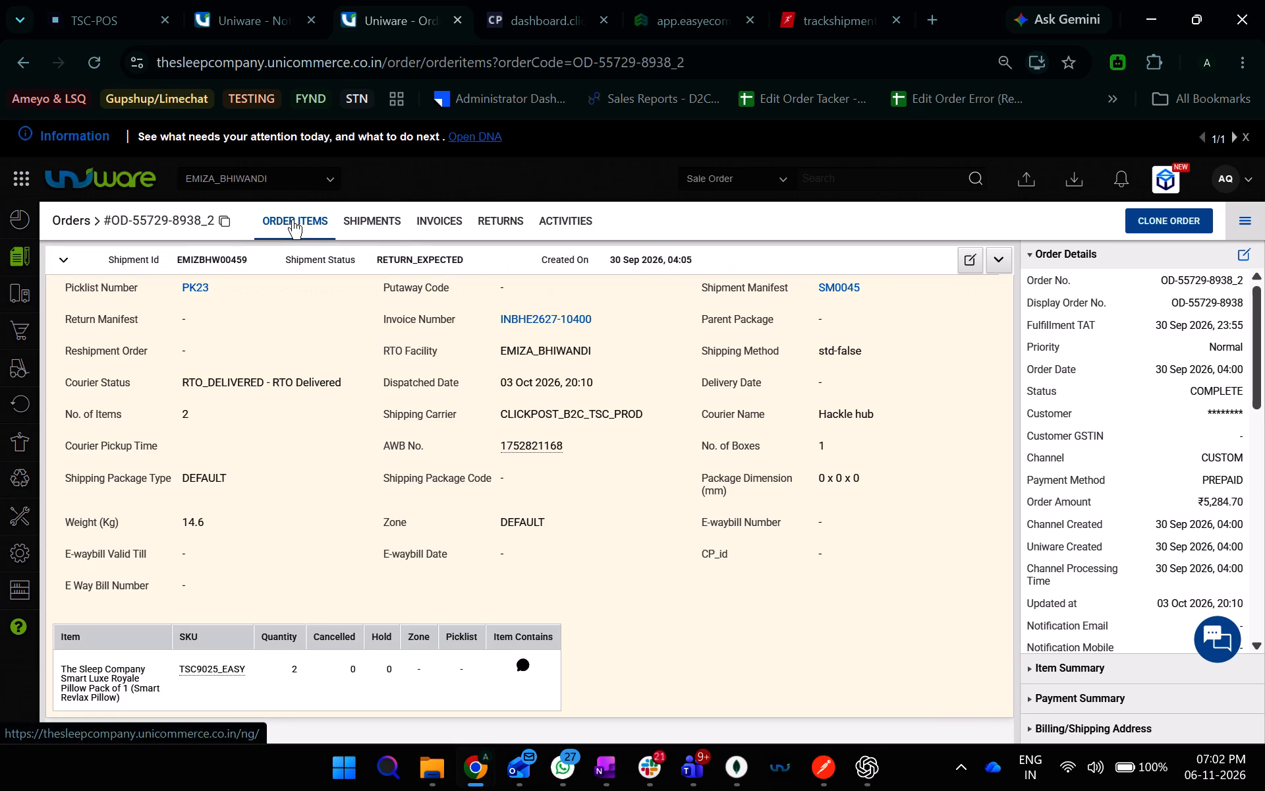
{"action": "scroll", "coordinate": [806, 322], "scroll_direction": "left", "scroll_amount": 6}
{"action": "scroll", "coordinate": [806, 322], "scroll_direction": "right", "scroll_amount": 1}
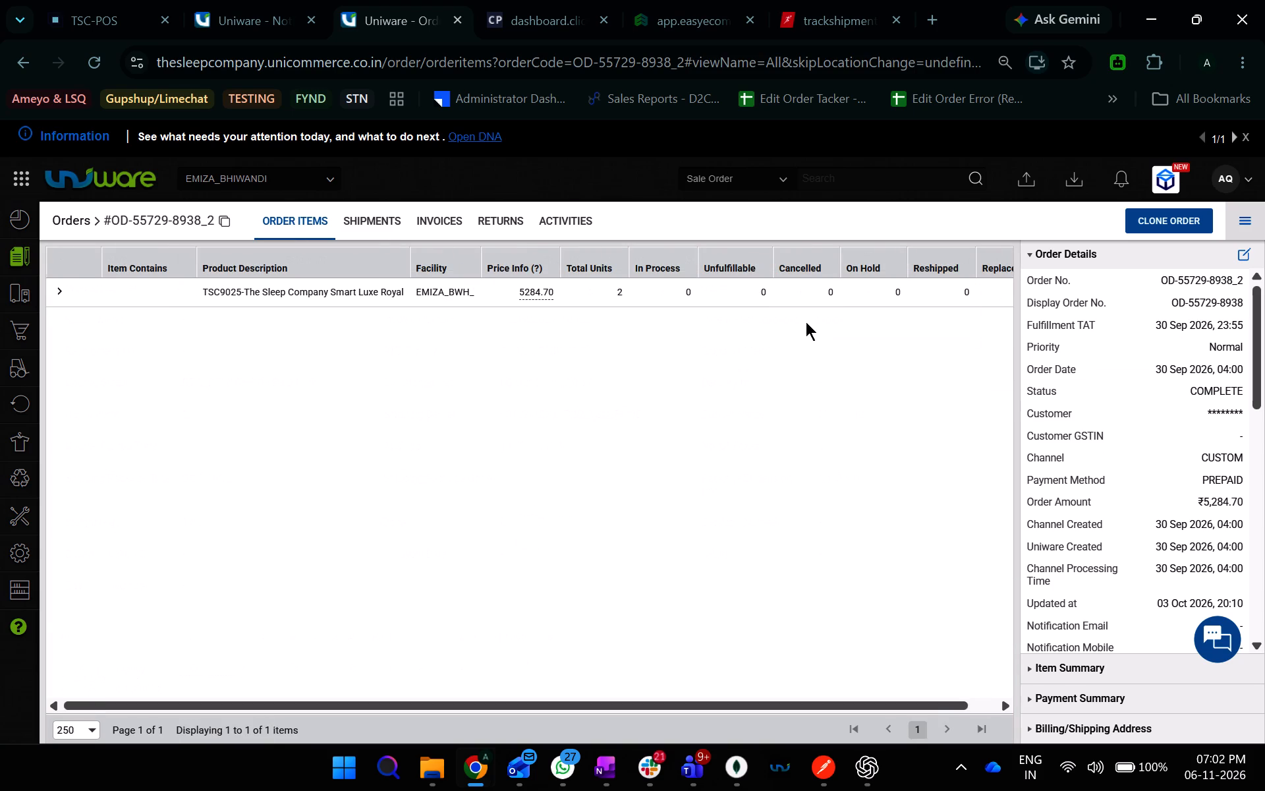
{"action": "scroll", "coordinate": [806, 322], "scroll_direction": "right", "scroll_amount": 2}
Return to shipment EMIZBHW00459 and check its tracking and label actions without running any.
{"action": "left_click", "coordinate": [368, 212]}
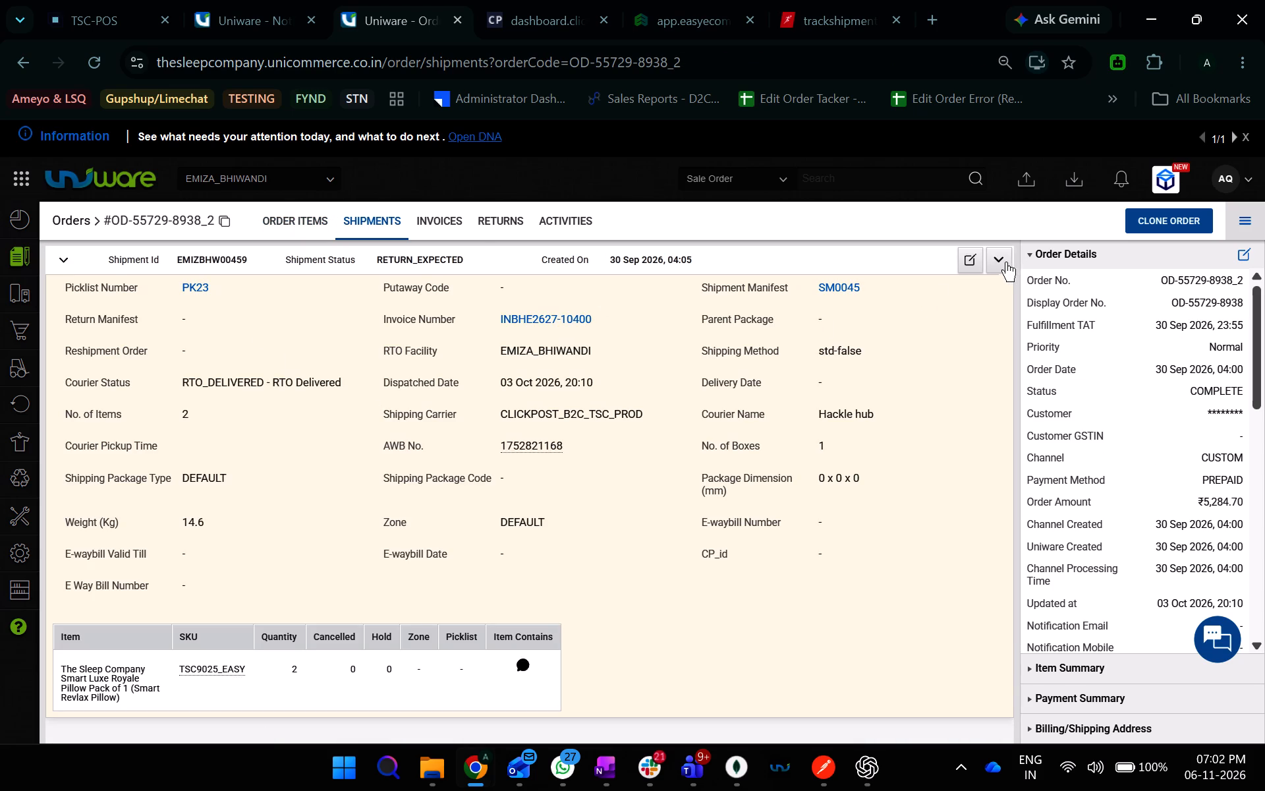
{"action": "left_click", "coordinate": [1003, 262]}
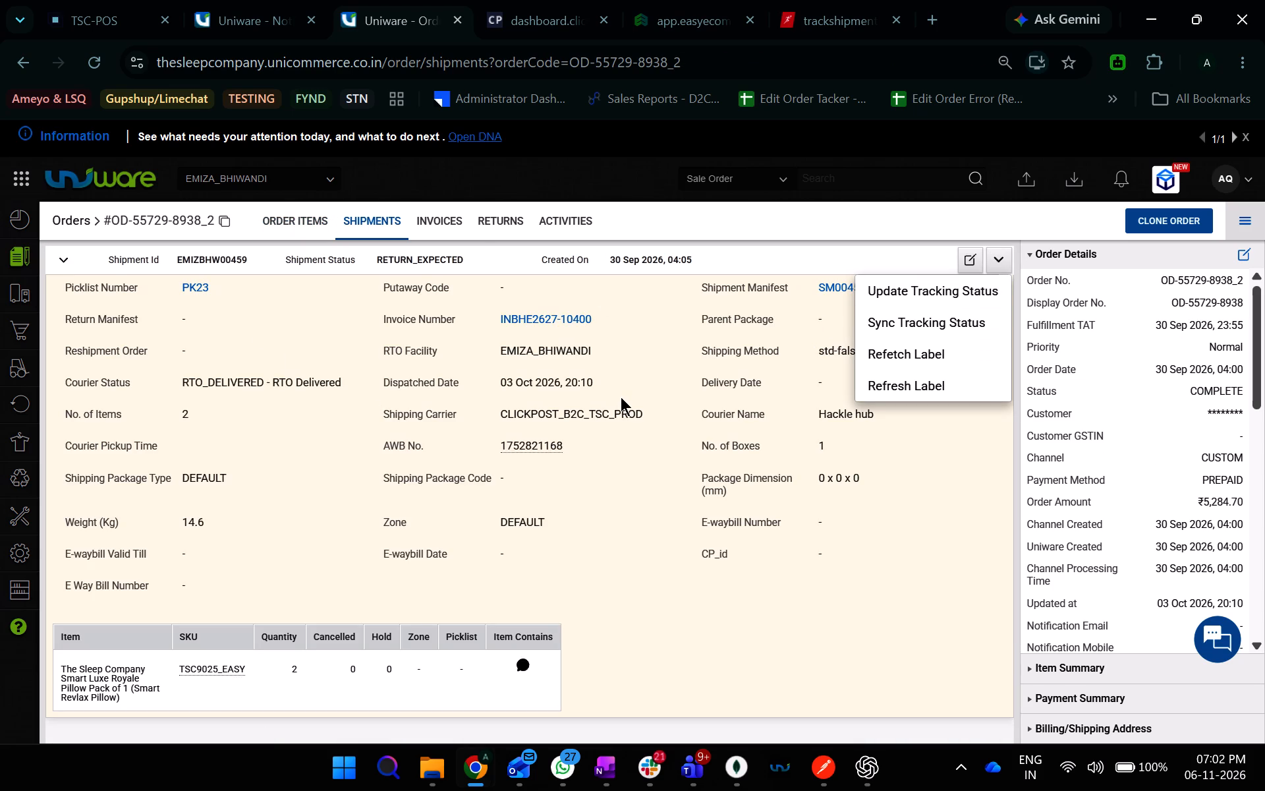
{"action": "left_click", "coordinate": [621, 397]}
{"action": "left_click", "coordinate": [222, 220]}
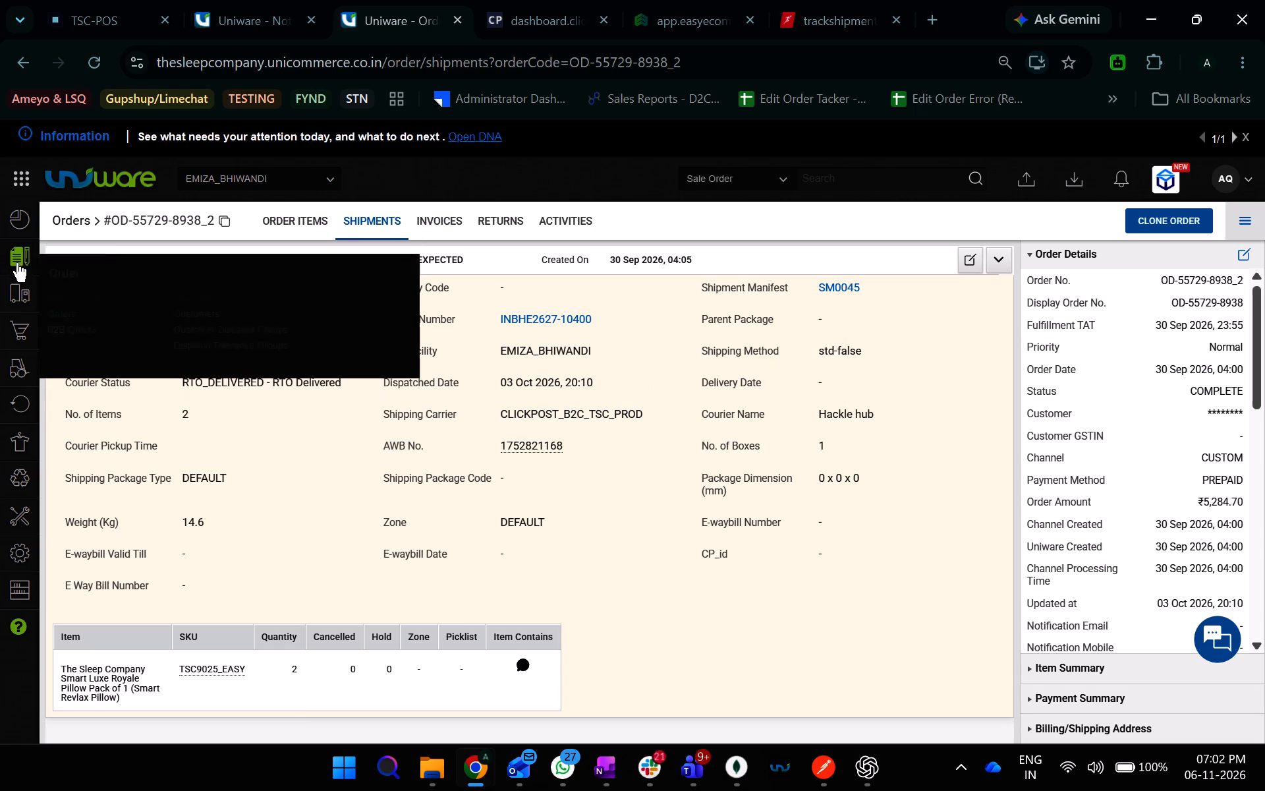
{"action": "left_click", "coordinate": [67, 301]}
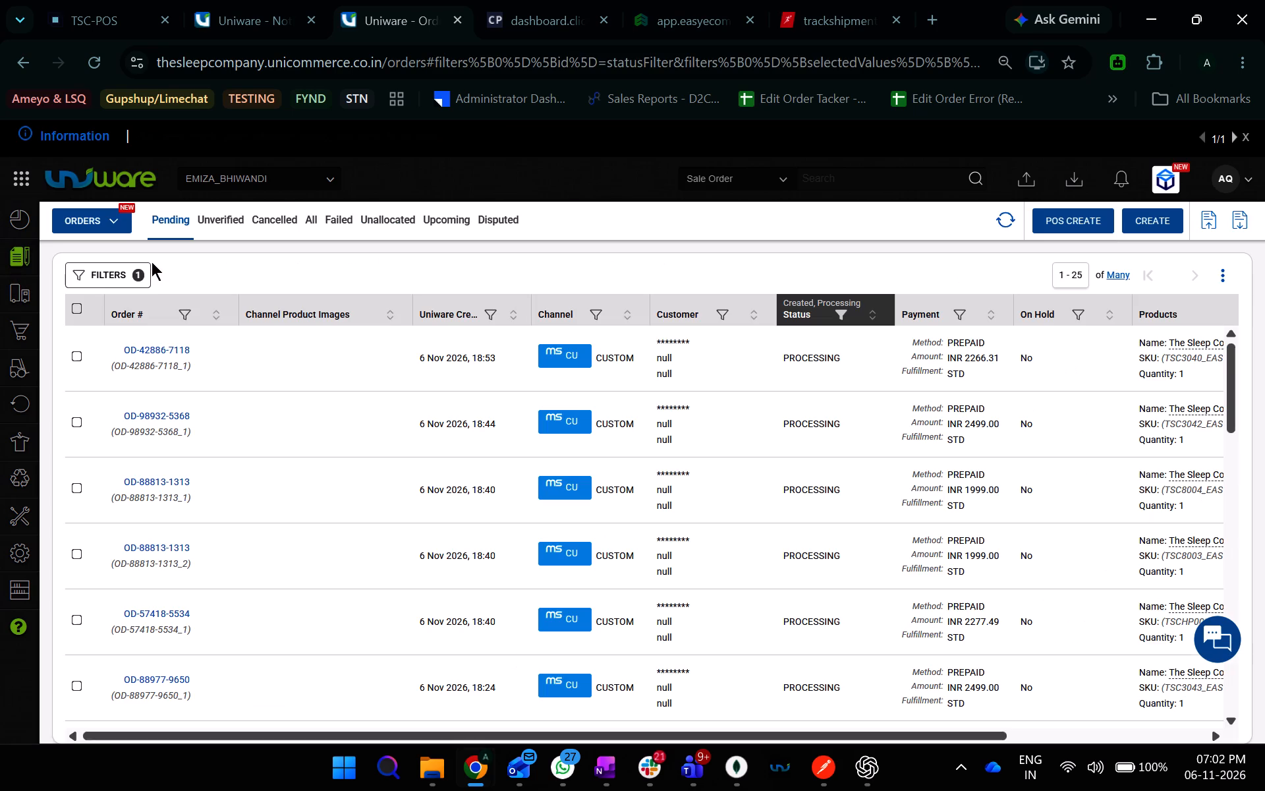
{"action": "left_click", "coordinate": [186, 314]}
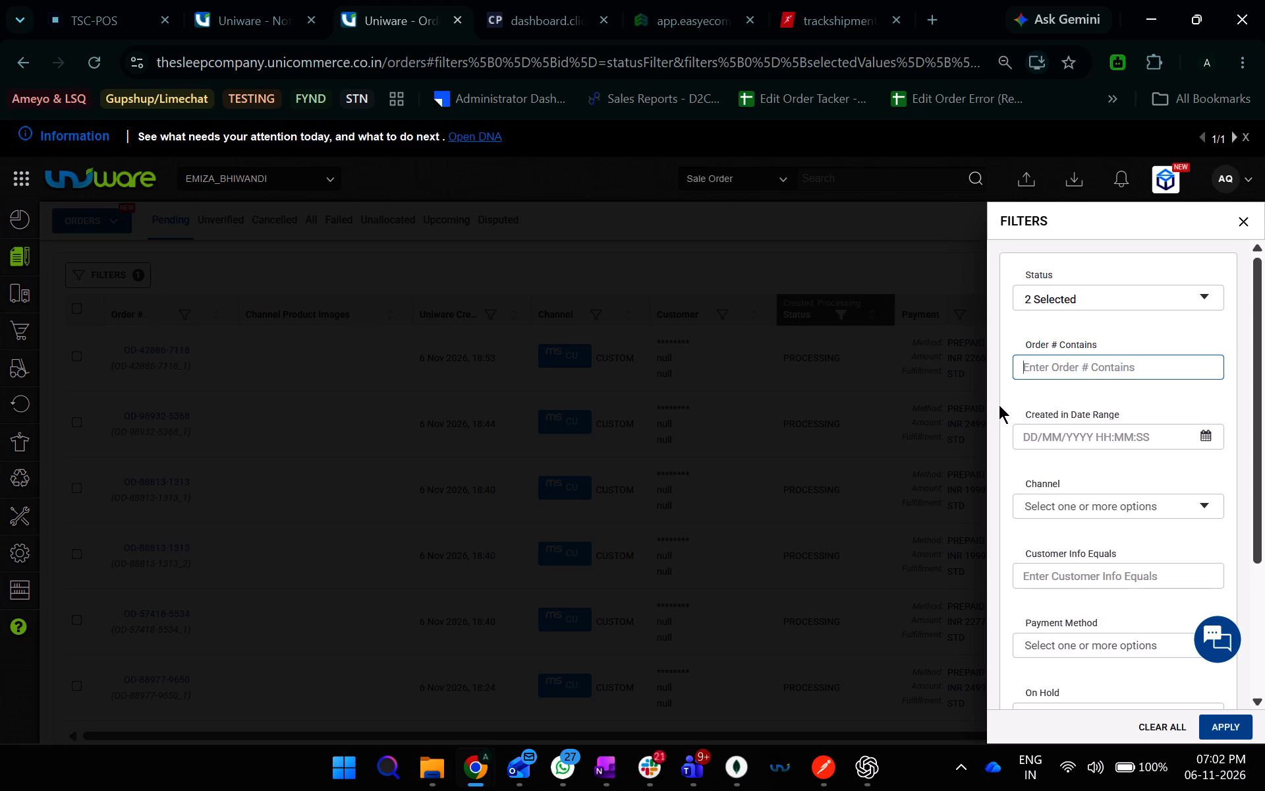
{"action": "key", "text": "ctrl+v"}
{"action": "key", "text": "Return"}
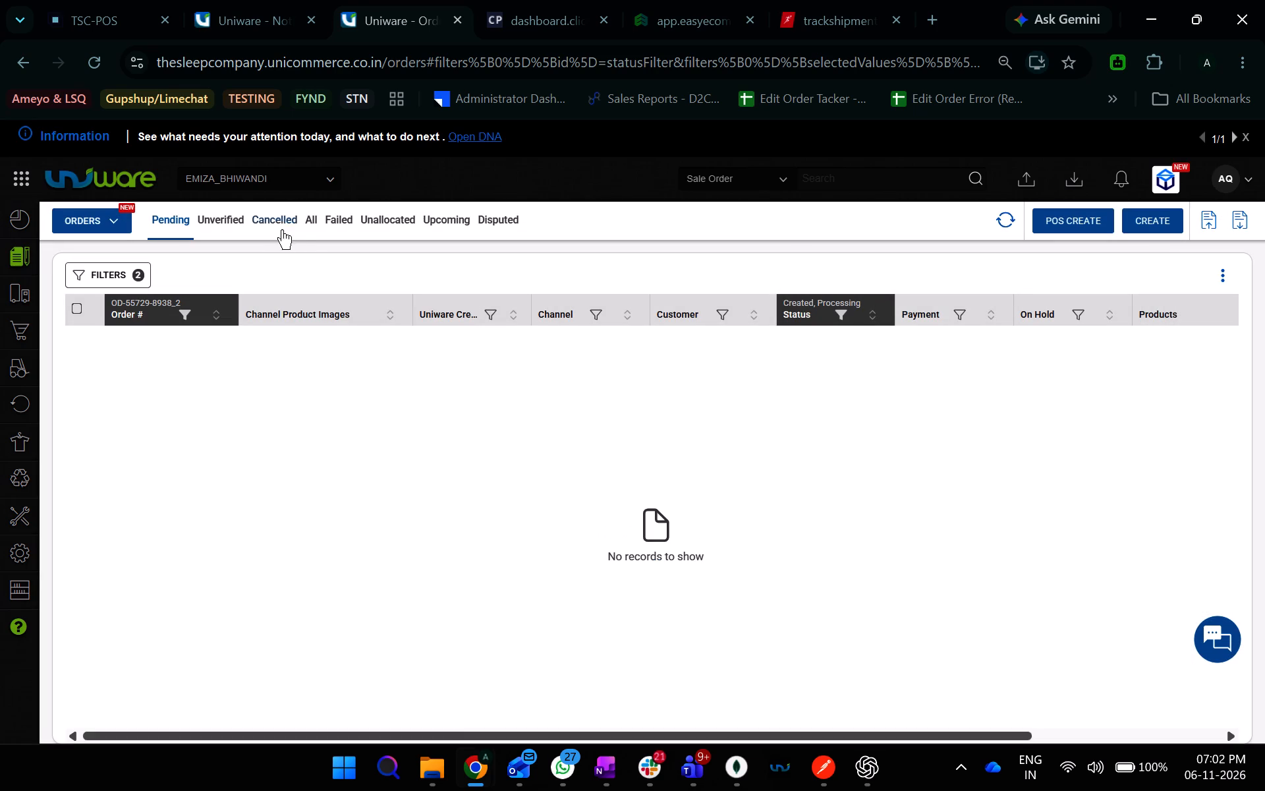
{"action": "left_click", "coordinate": [304, 227]}
{"action": "left_click", "coordinate": [183, 316]}
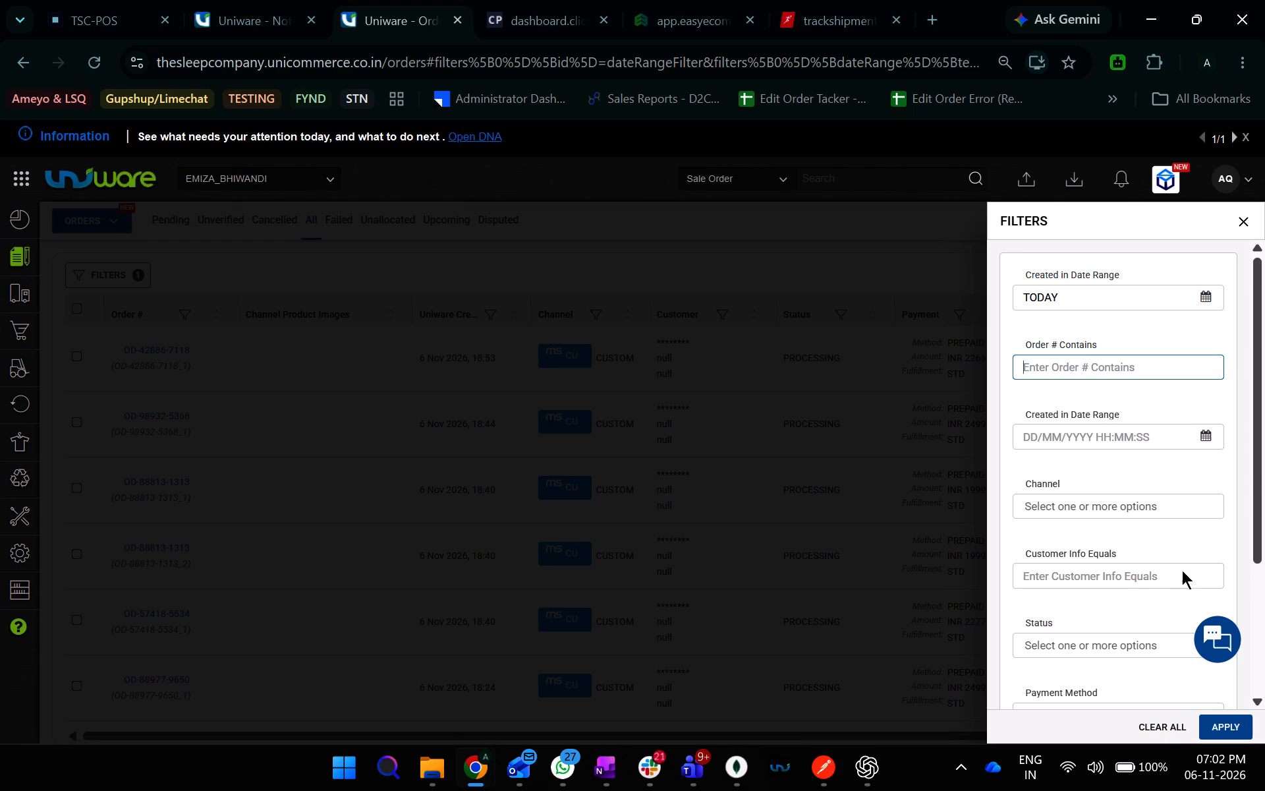
{"action": "left_click", "coordinate": [1168, 726]}
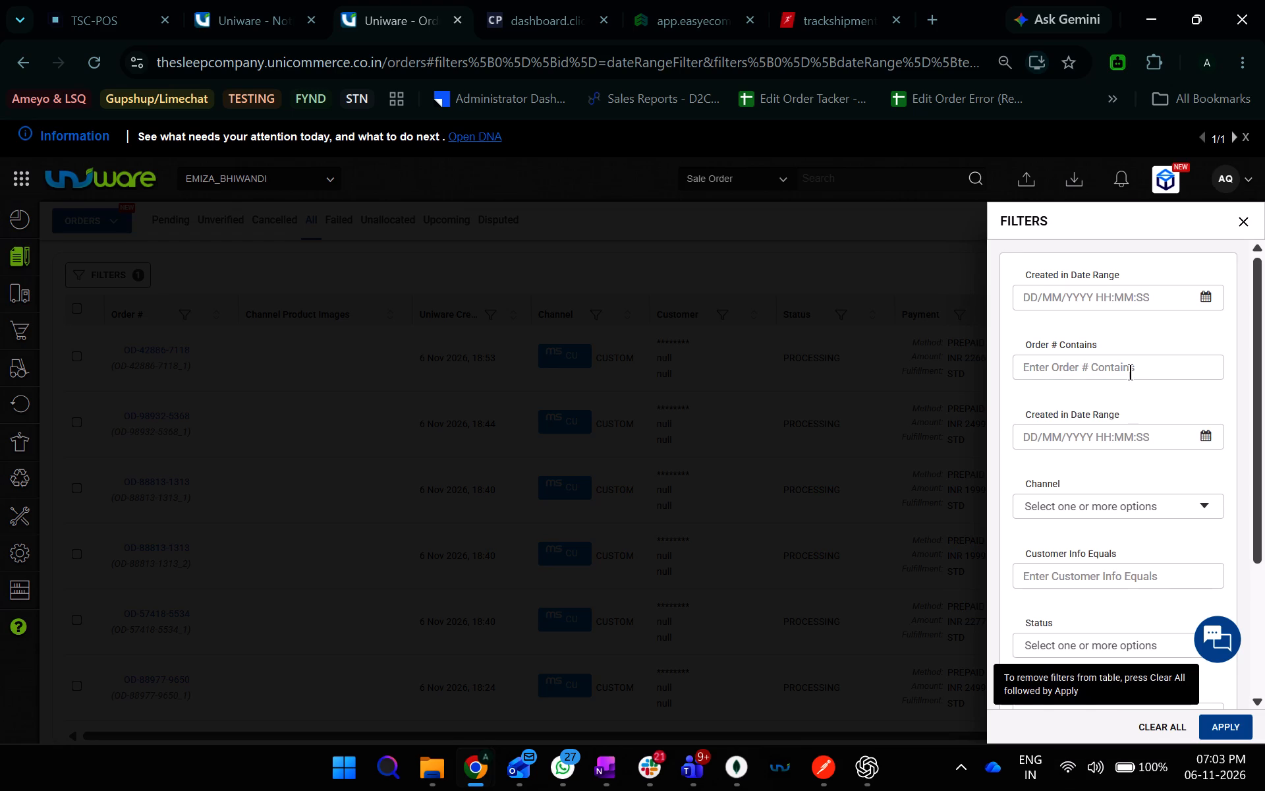
{"action": "left_click", "coordinate": [1125, 371]}
{"action": "key", "text": "ctrl+v"}
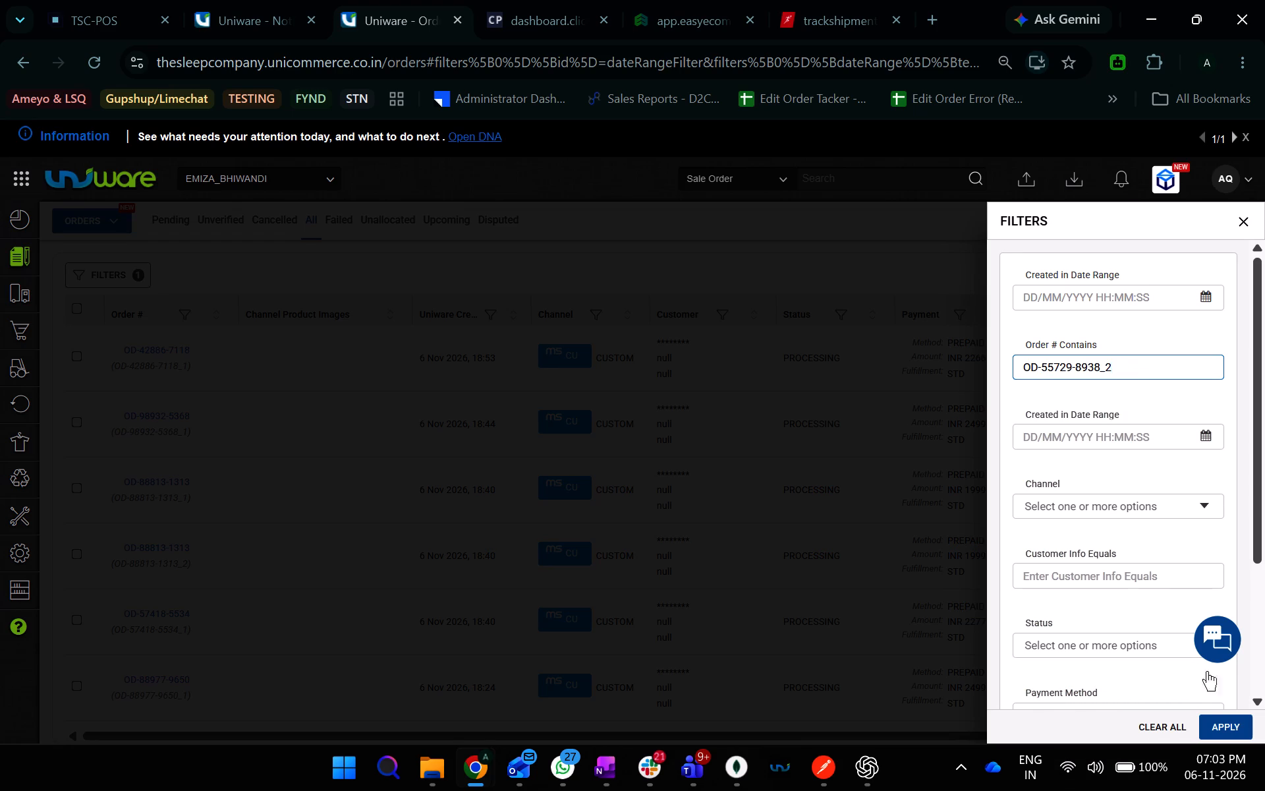
{"action": "left_click", "coordinate": [1242, 730]}
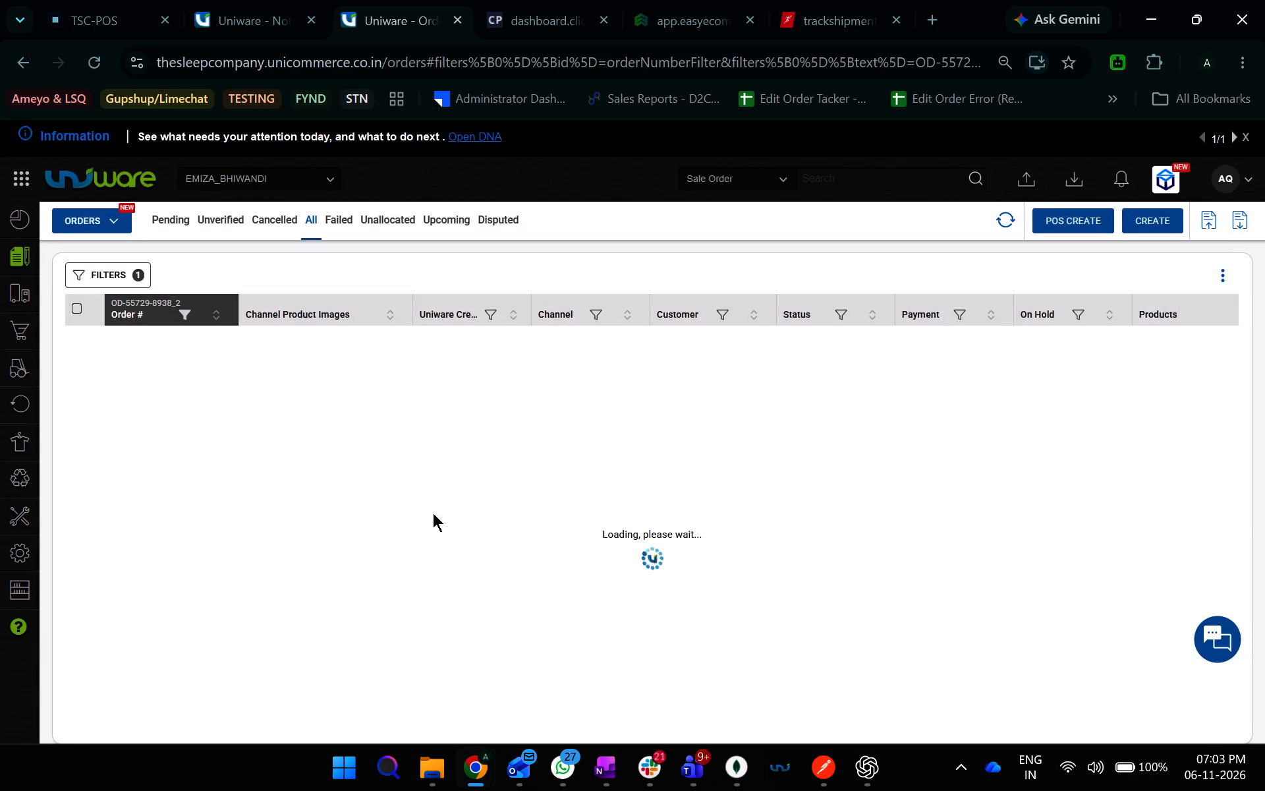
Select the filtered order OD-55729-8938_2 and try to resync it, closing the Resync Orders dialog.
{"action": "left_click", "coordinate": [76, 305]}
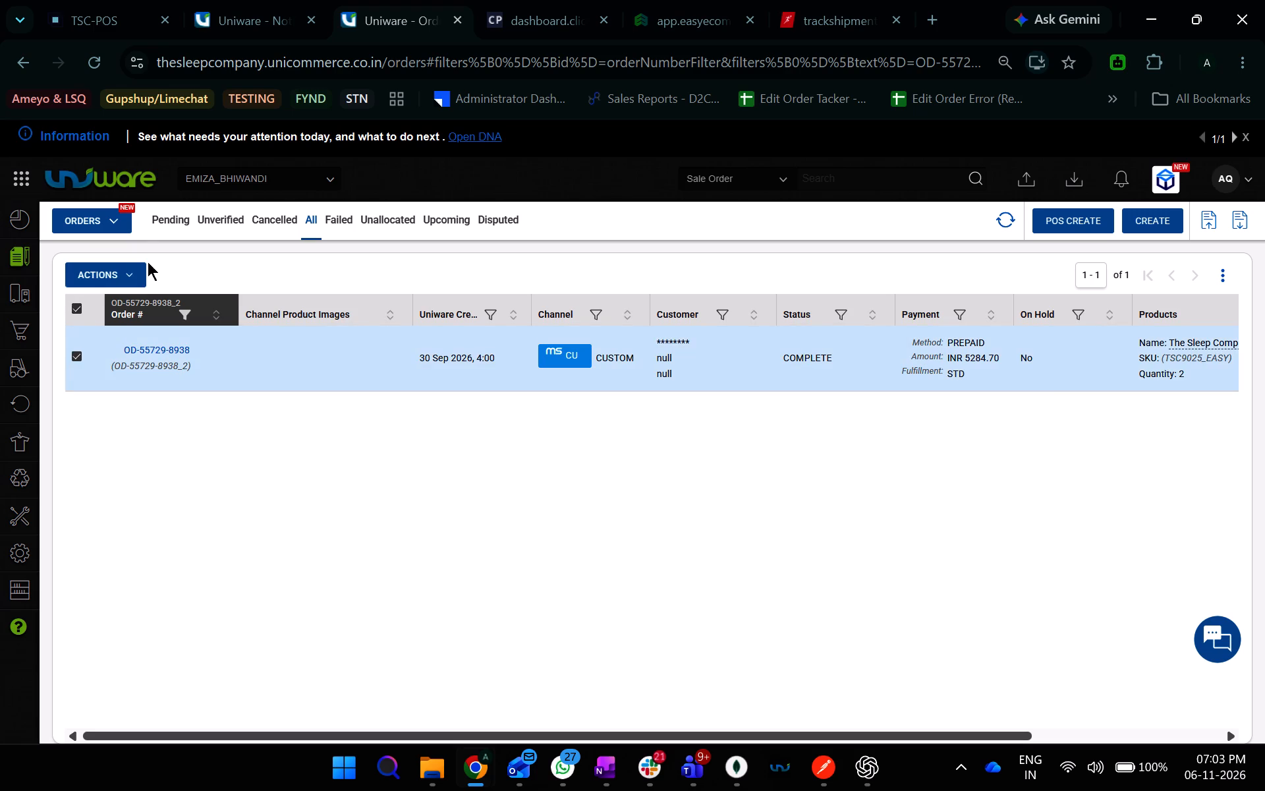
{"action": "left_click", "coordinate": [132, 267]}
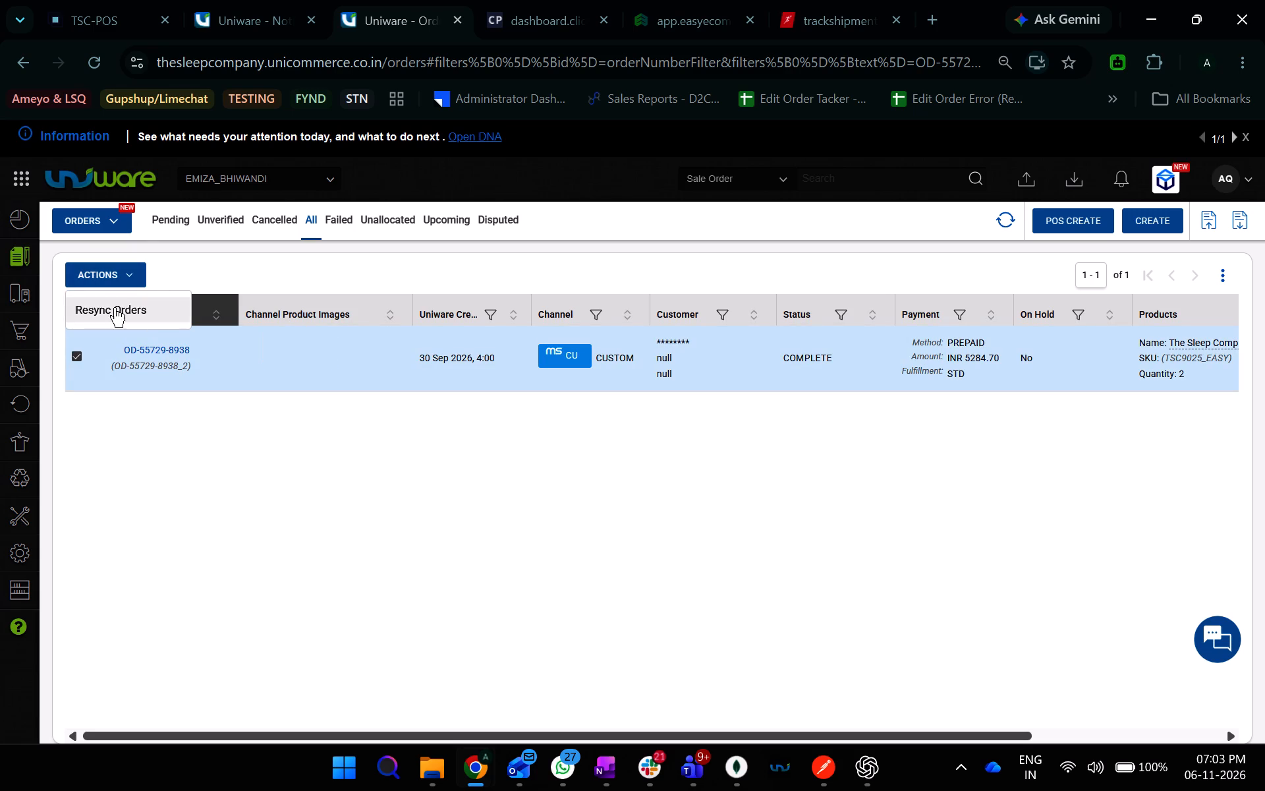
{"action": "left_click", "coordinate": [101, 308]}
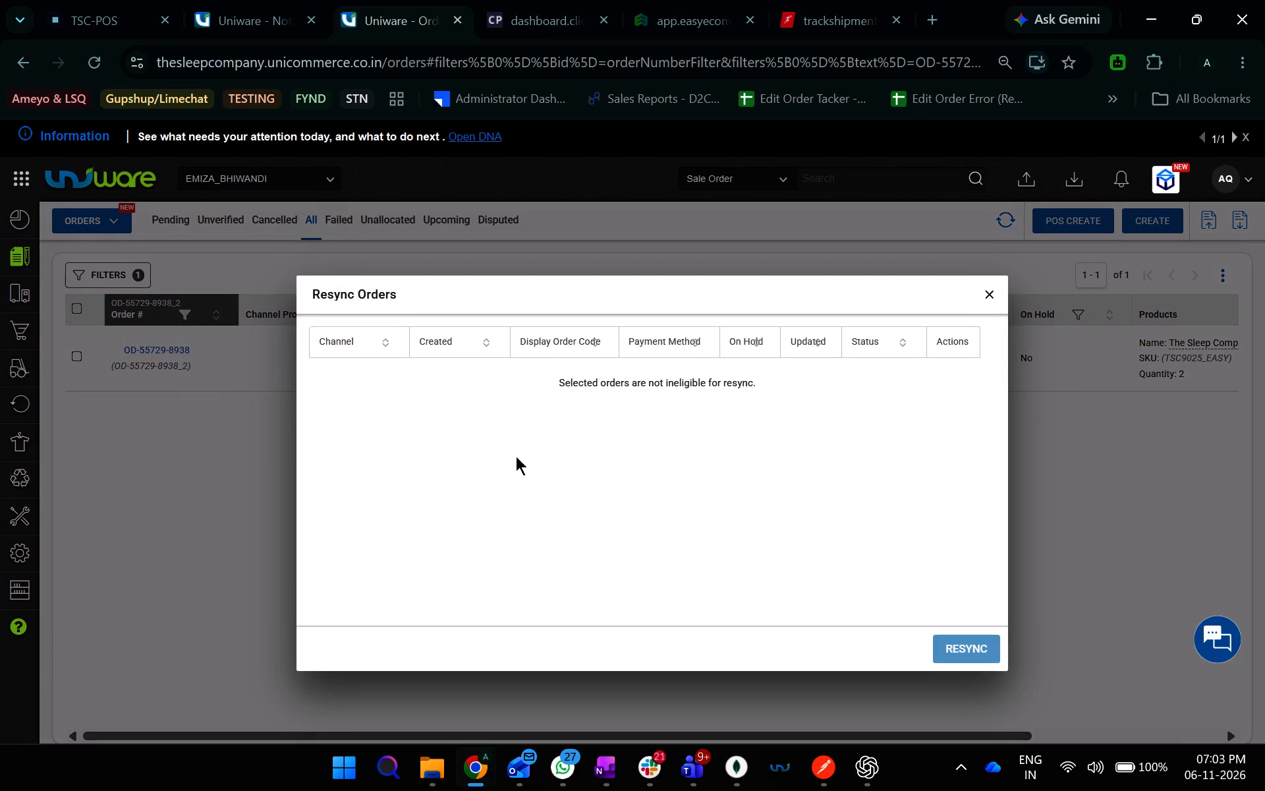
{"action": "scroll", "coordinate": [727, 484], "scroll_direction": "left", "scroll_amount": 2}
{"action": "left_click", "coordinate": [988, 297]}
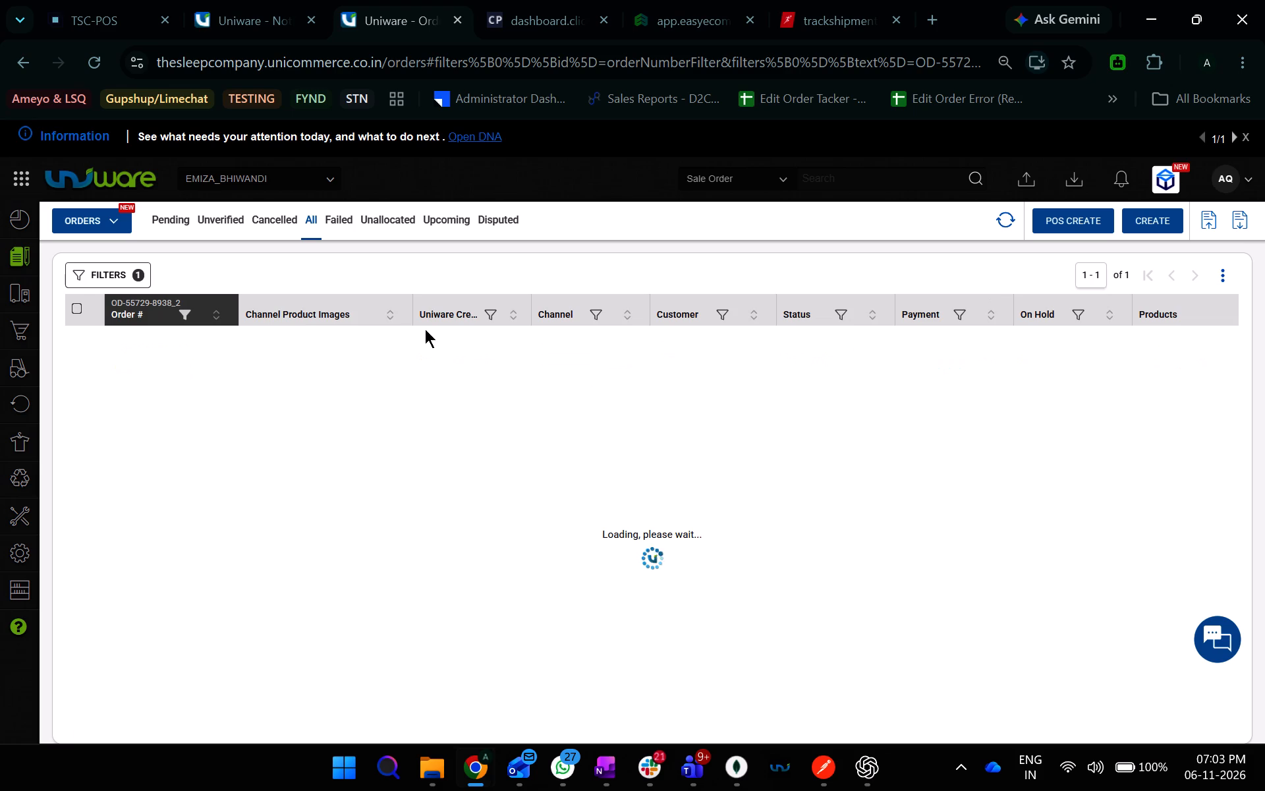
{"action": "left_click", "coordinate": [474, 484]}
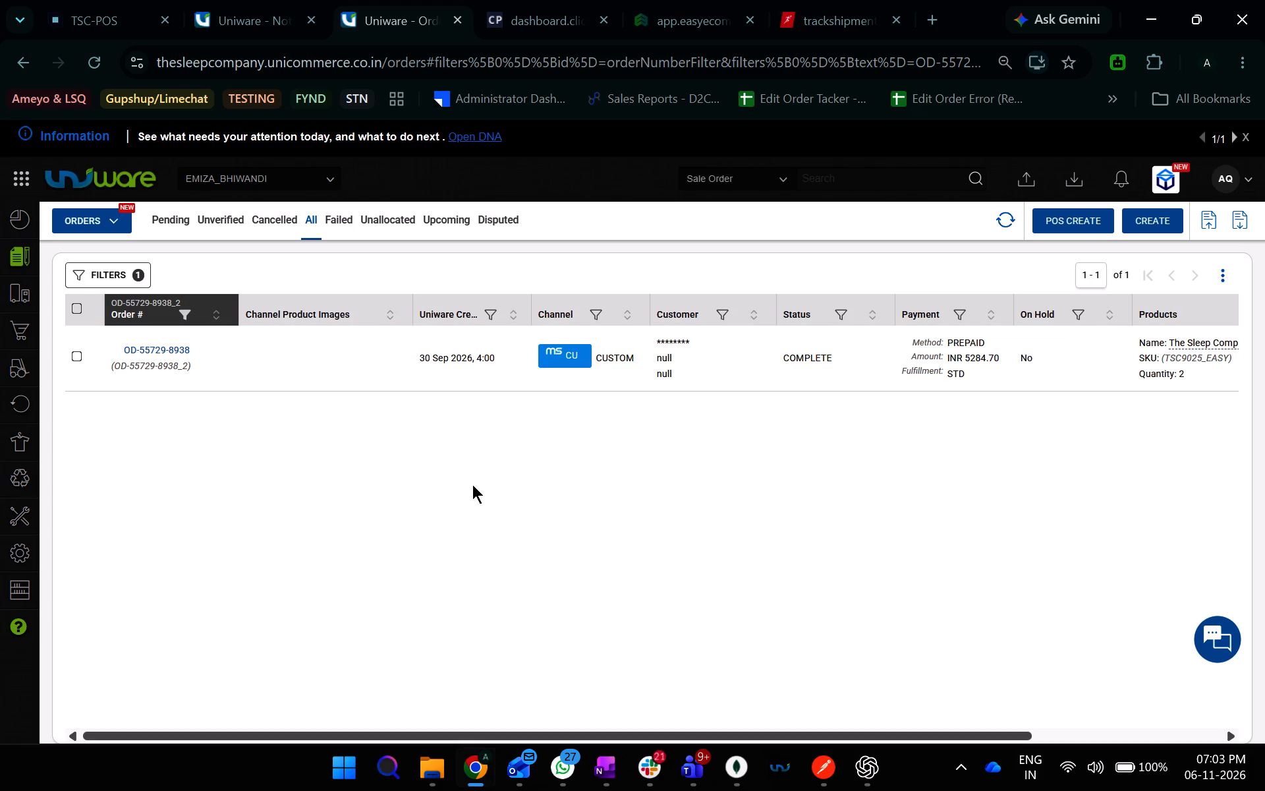
{"action": "left_click", "coordinate": [163, 342]}
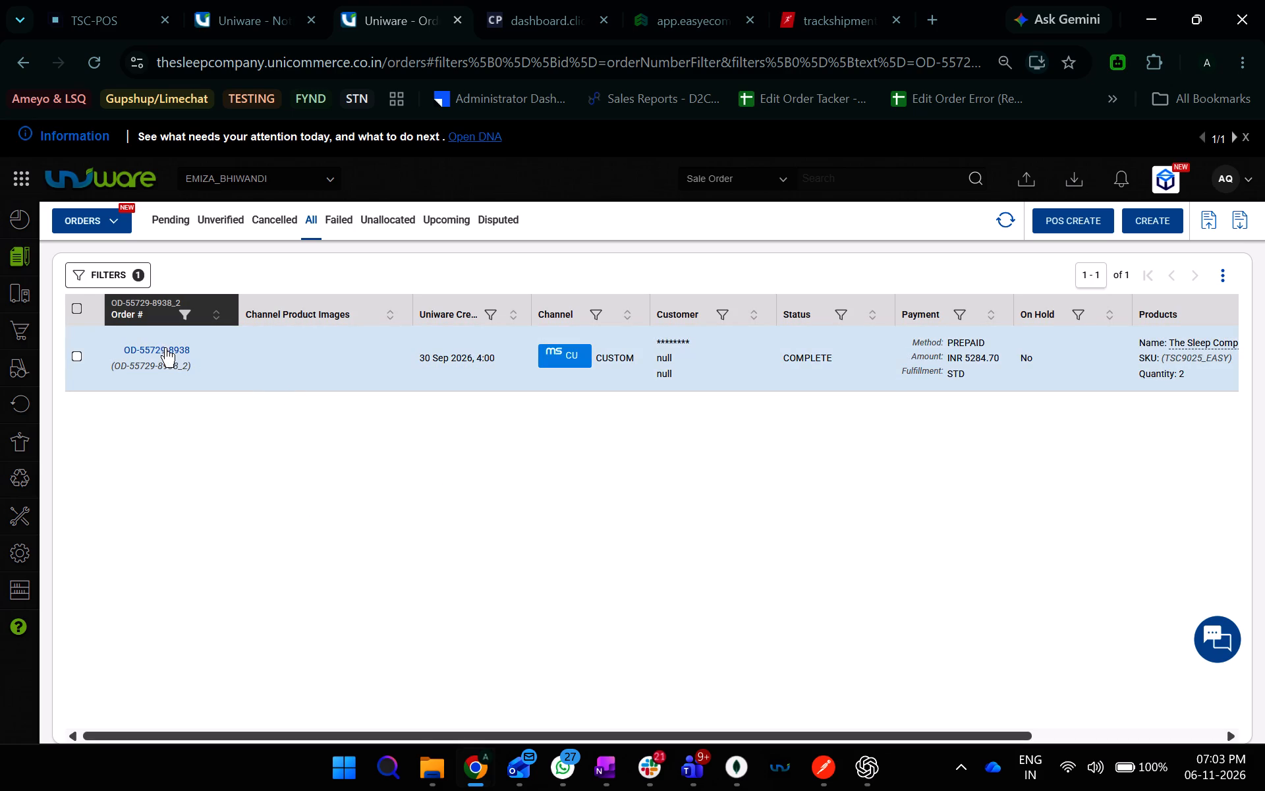
{"action": "left_click", "coordinate": [167, 350]}
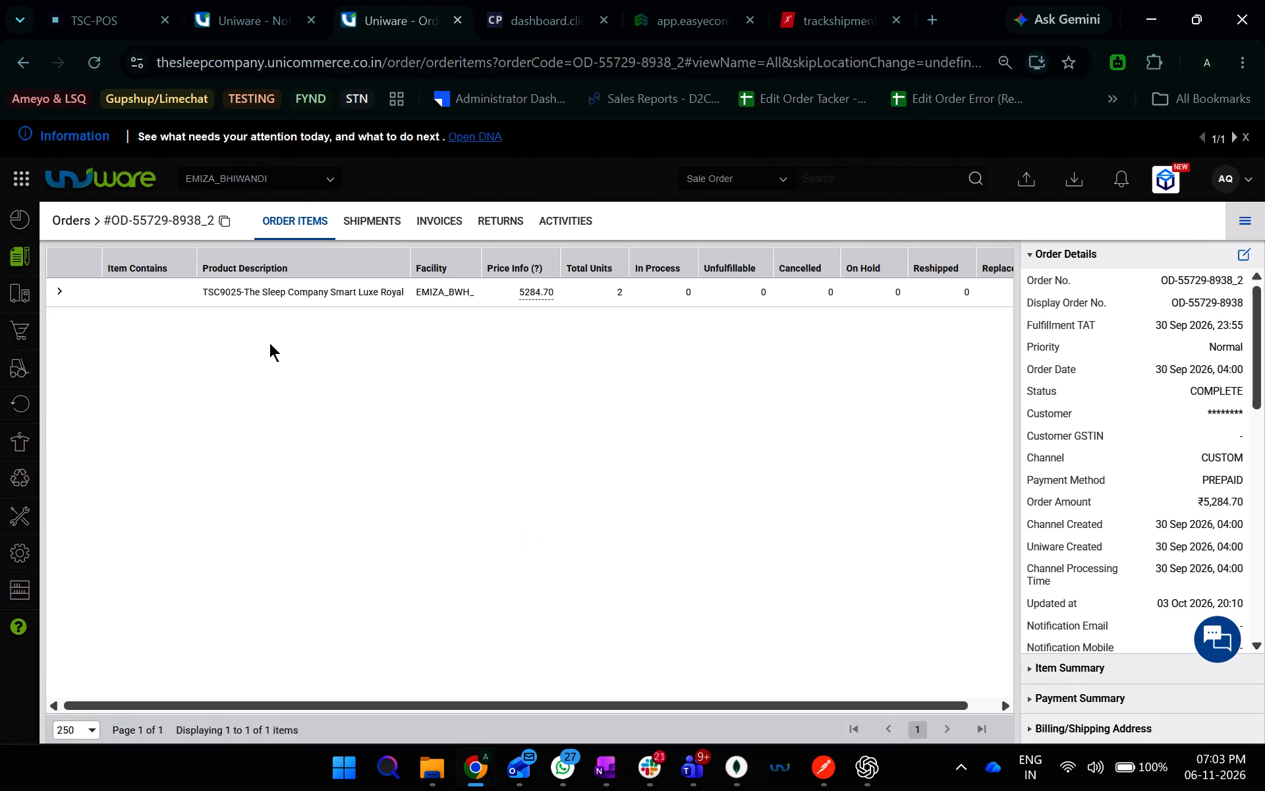
{"action": "left_click", "coordinate": [387, 291]}
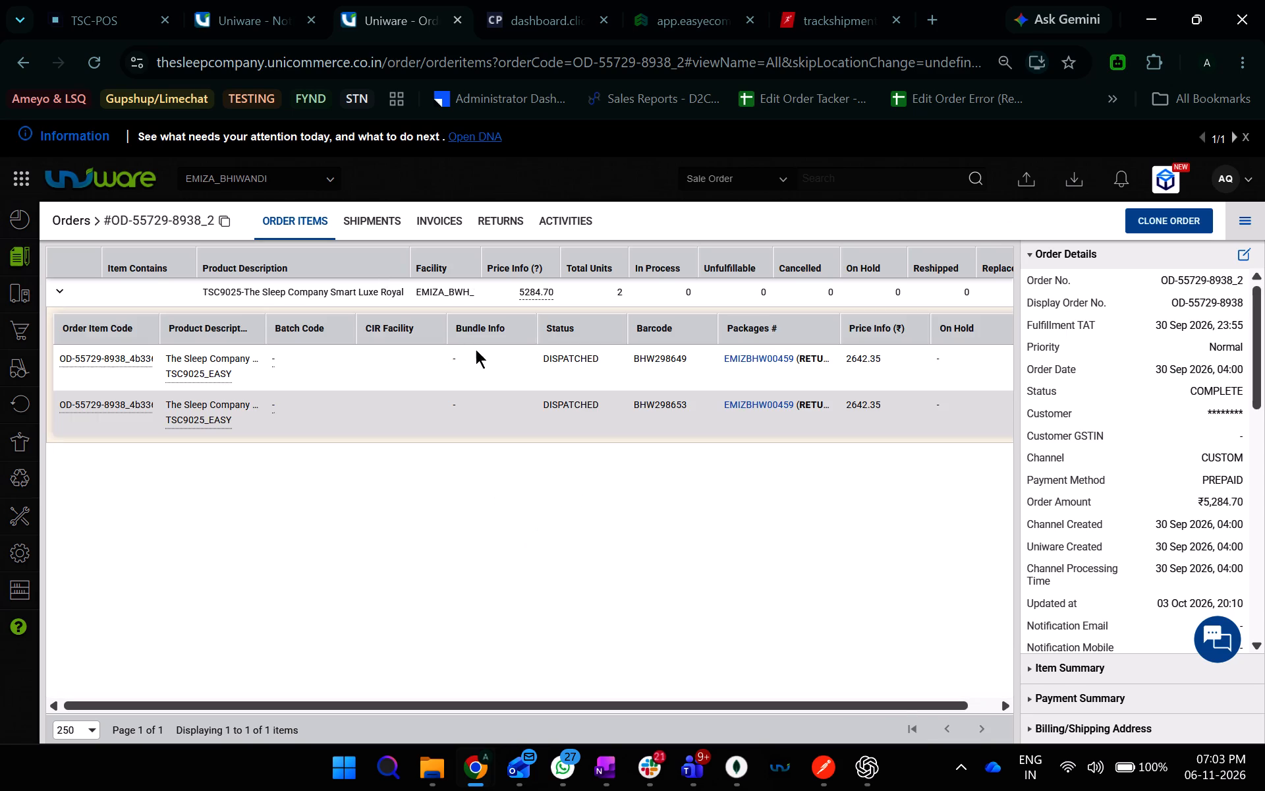
{"action": "left_click", "coordinate": [362, 221]}
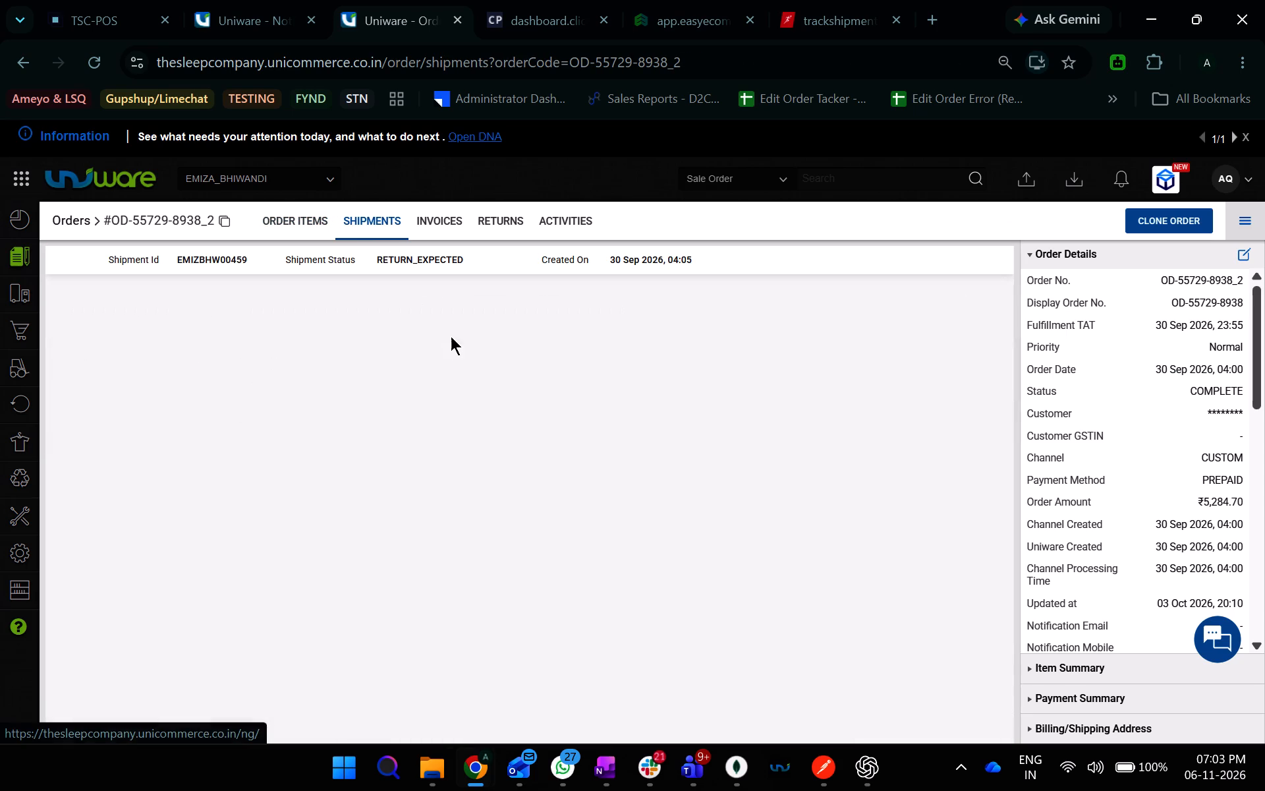
{"action": "left_click", "coordinate": [422, 255]}
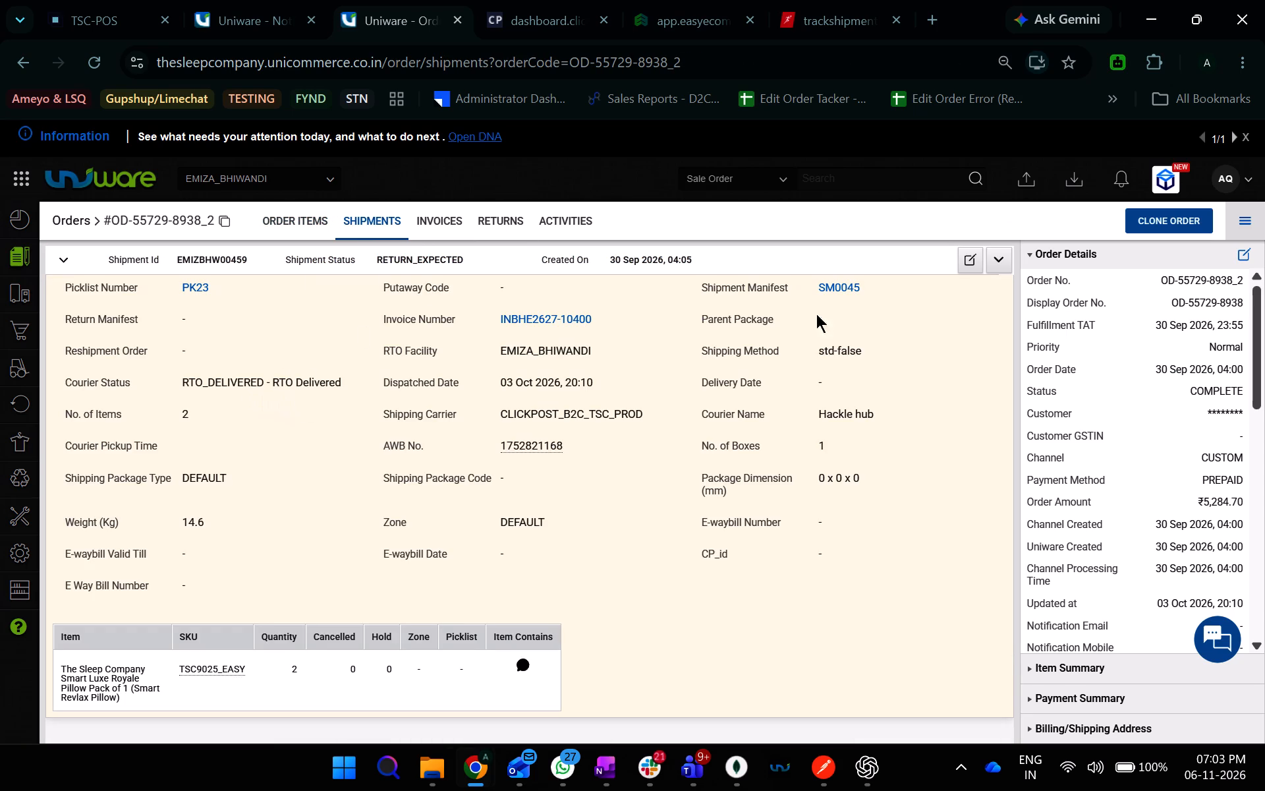
{"action": "left_click", "coordinate": [992, 265]}
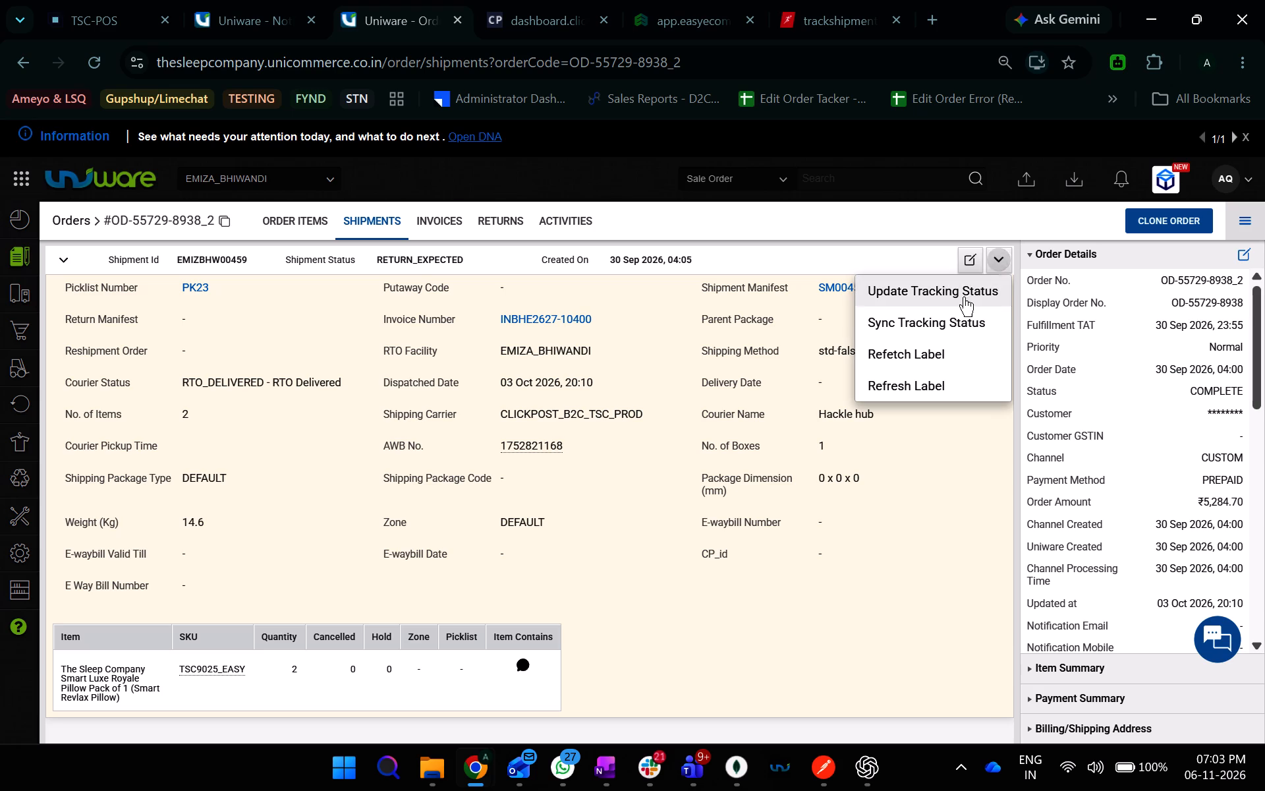
{"action": "left_click", "coordinate": [945, 328]}
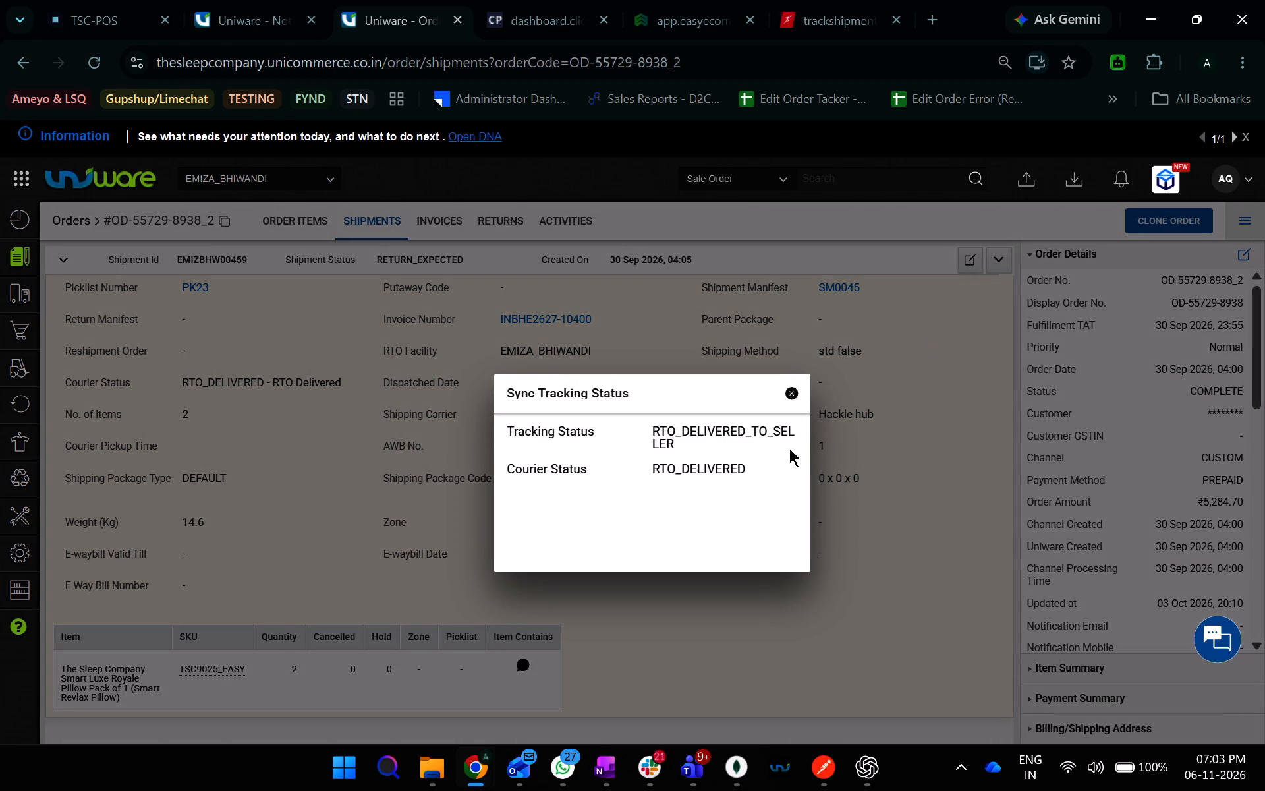
{"action": "left_click", "coordinate": [775, 562]}
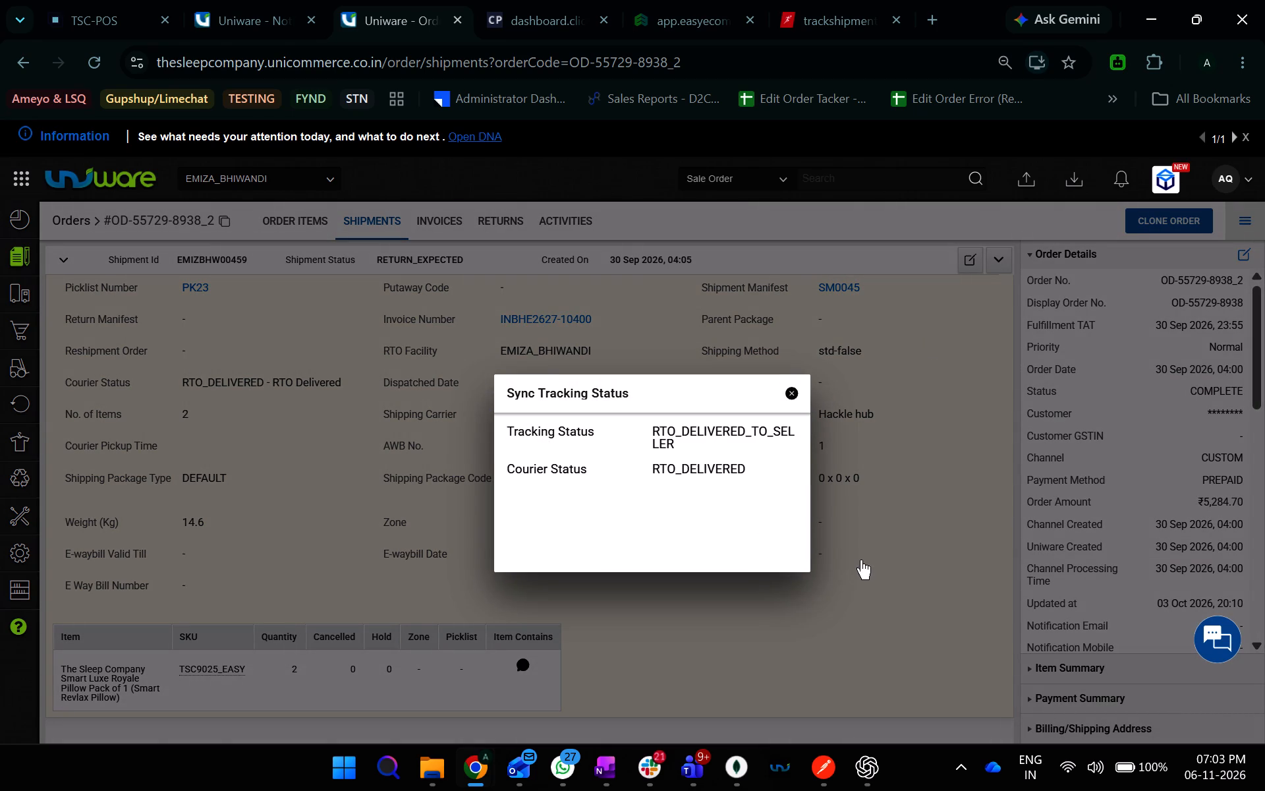
{"action": "left_click", "coordinate": [861, 559]}
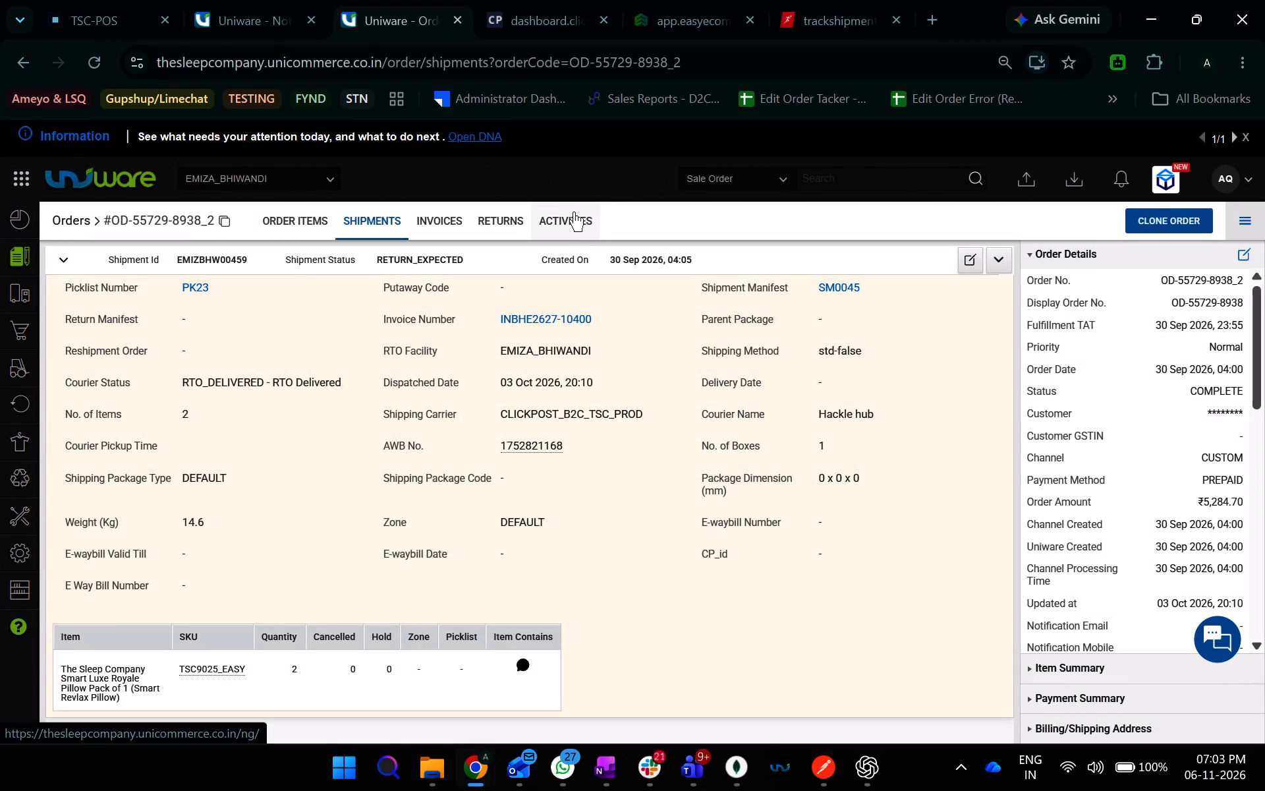
Compare the order's activity log with its shipment and return details, checking statuses and dates for the RTO.
{"action": "left_click", "coordinate": [574, 212]}
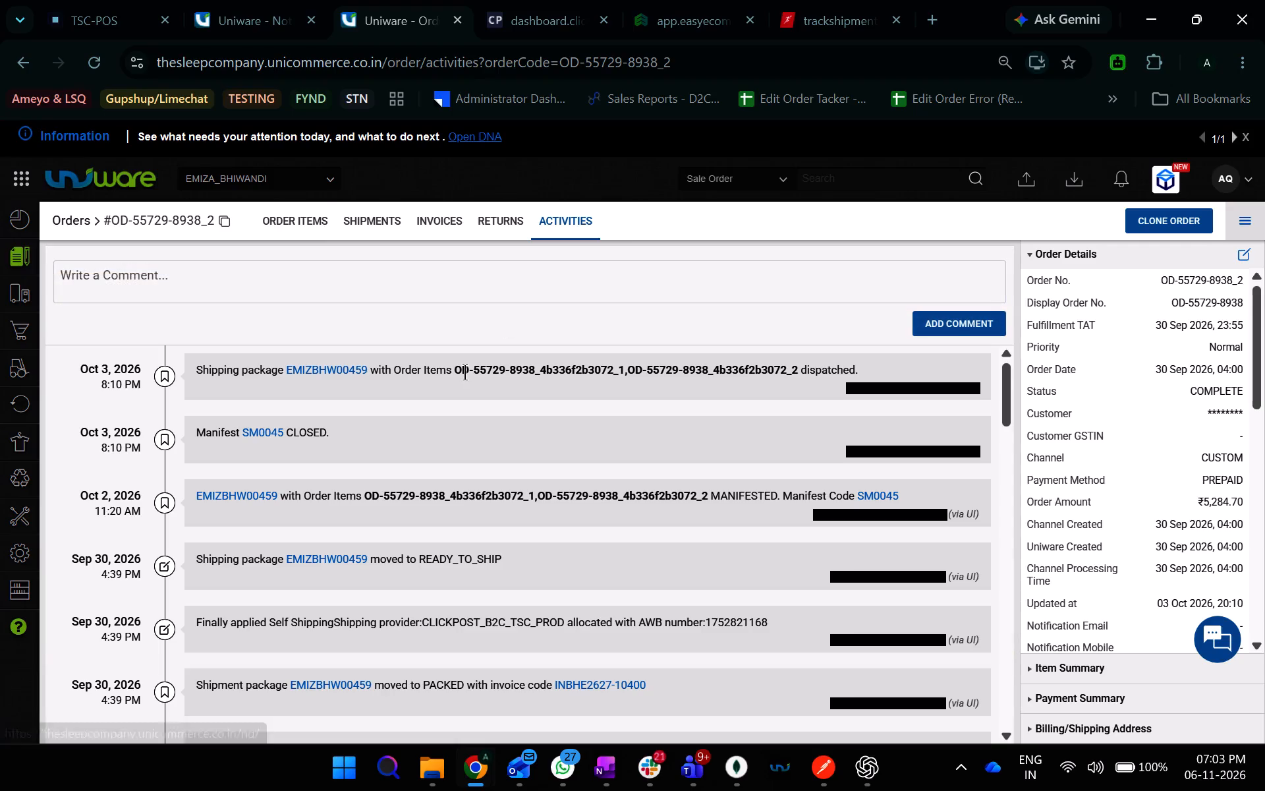
{"action": "left_click", "coordinate": [305, 227]}
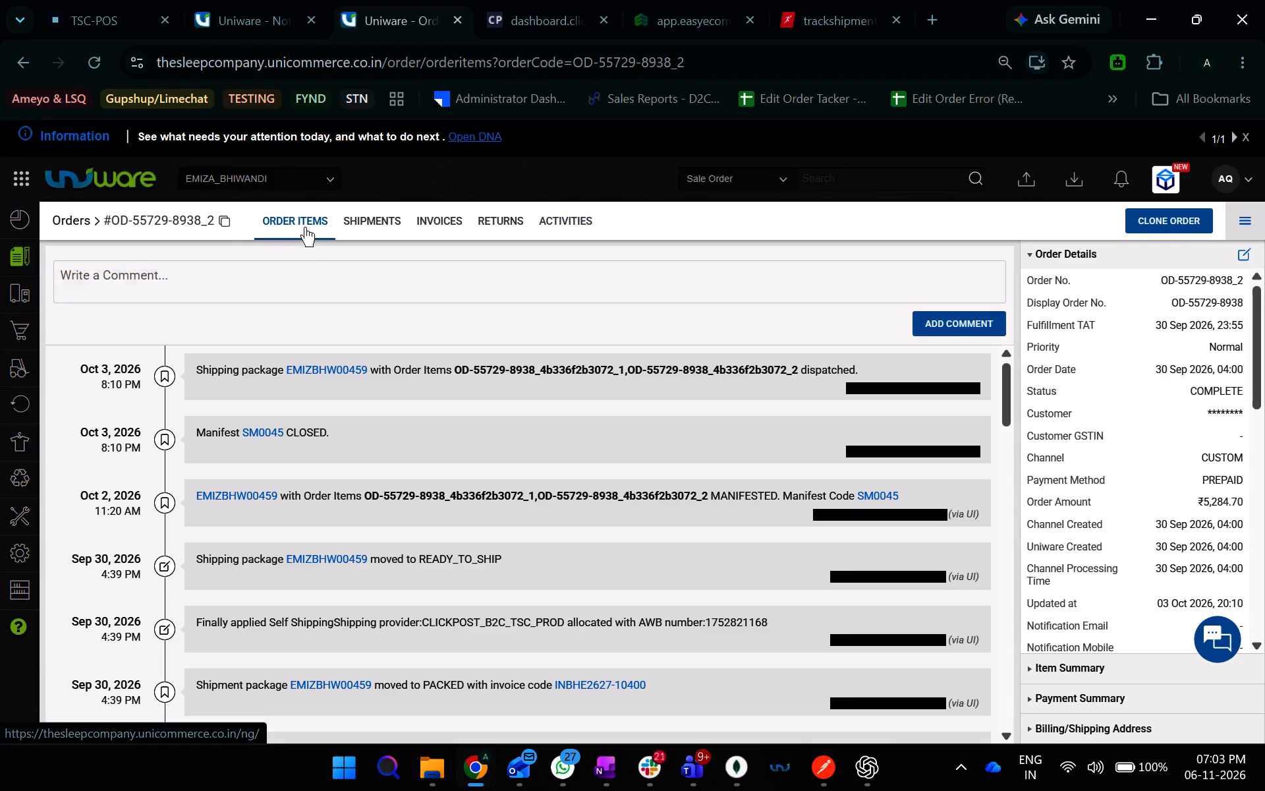
{"action": "left_click", "coordinate": [362, 231]}
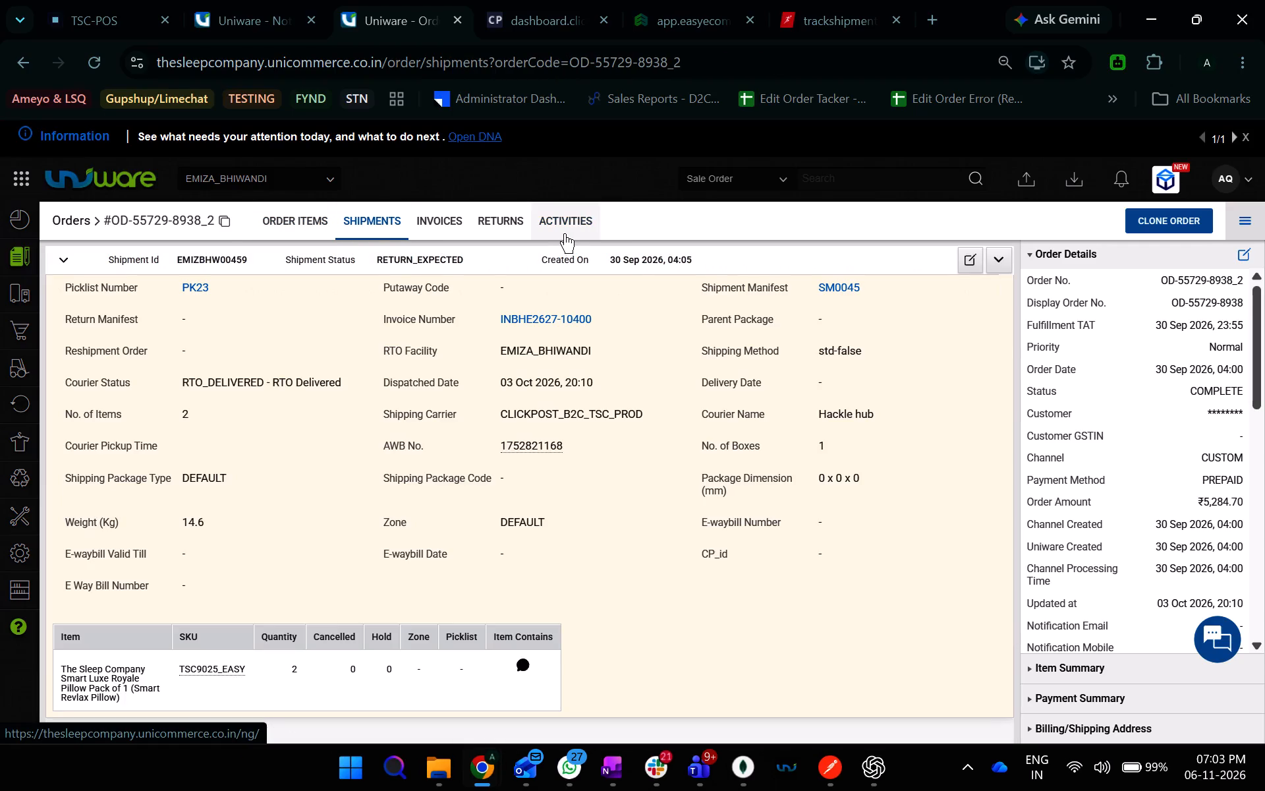
{"action": "left_click", "coordinate": [534, 207]}
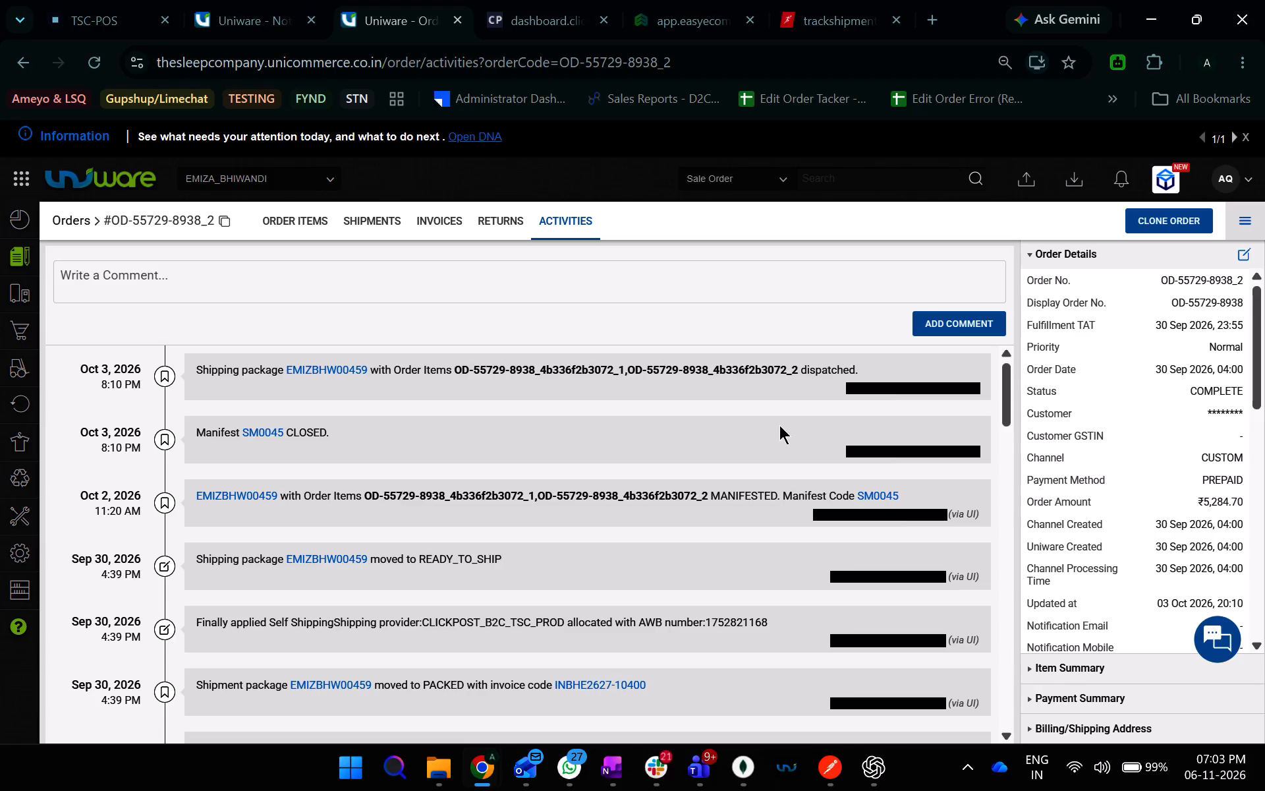
{"action": "left_click", "coordinate": [505, 225]}
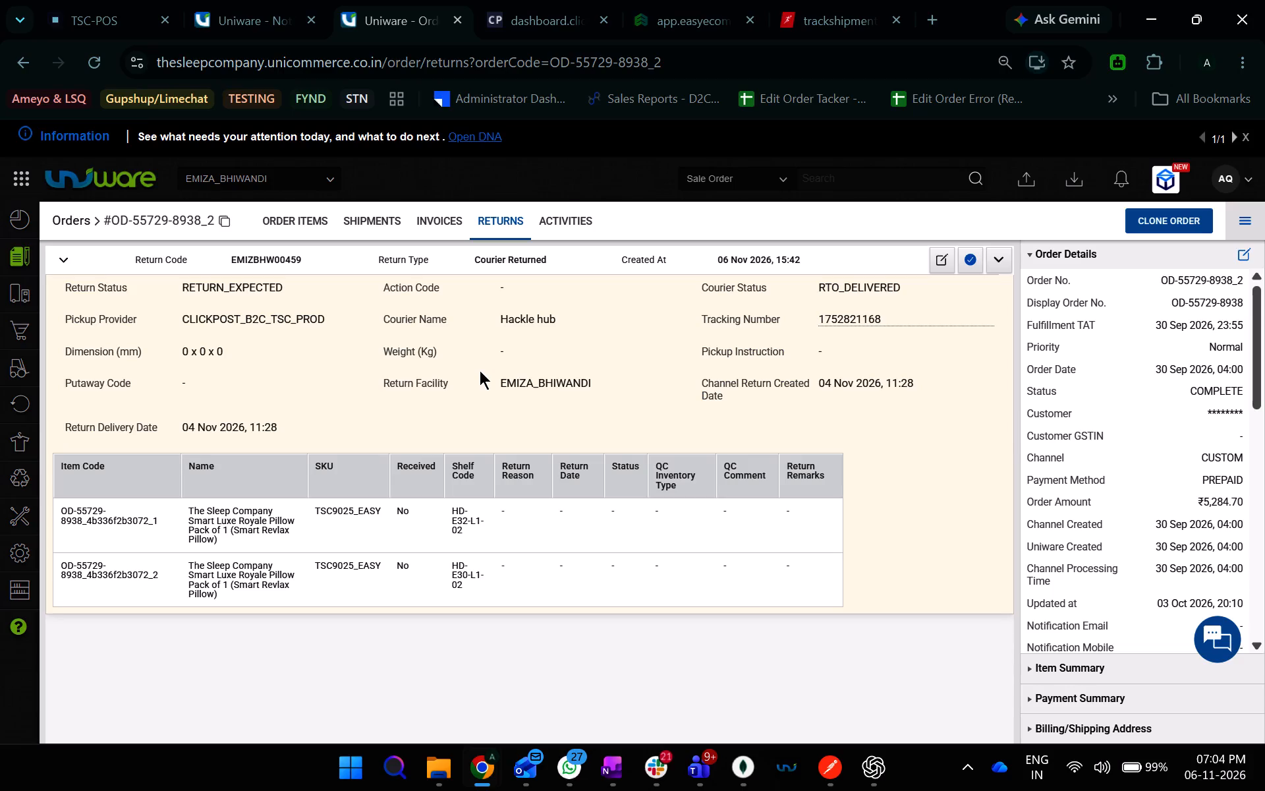
{"action": "left_click", "coordinate": [569, 212]}
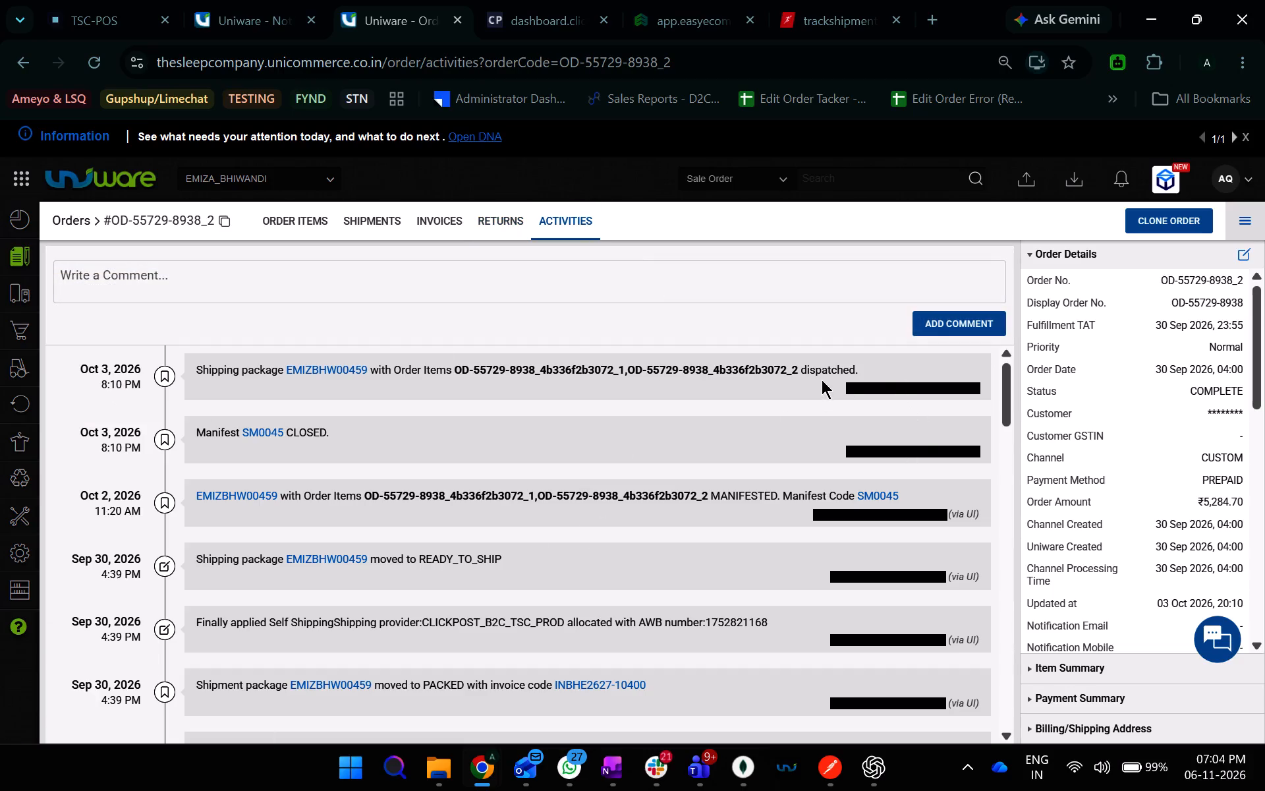
{"action": "left_click", "coordinate": [383, 227]}
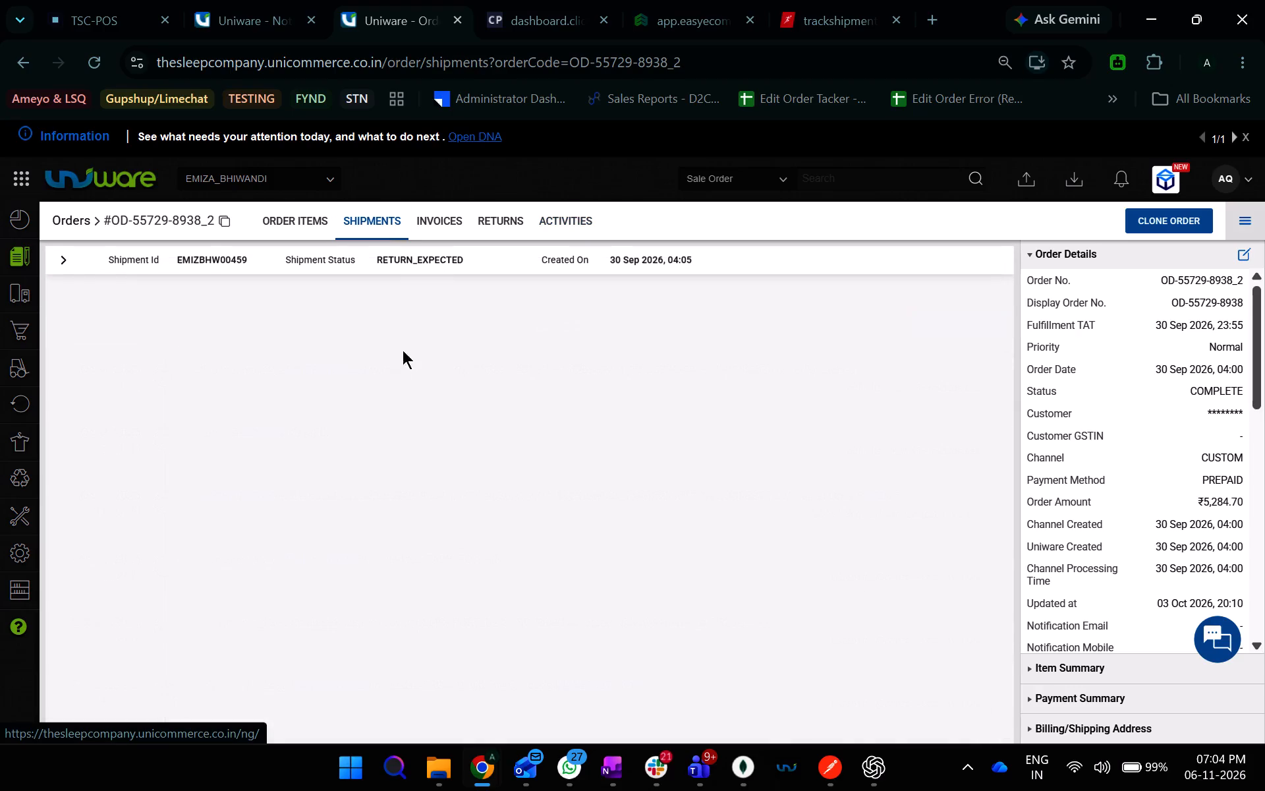
{"action": "left_click", "coordinate": [439, 255]}
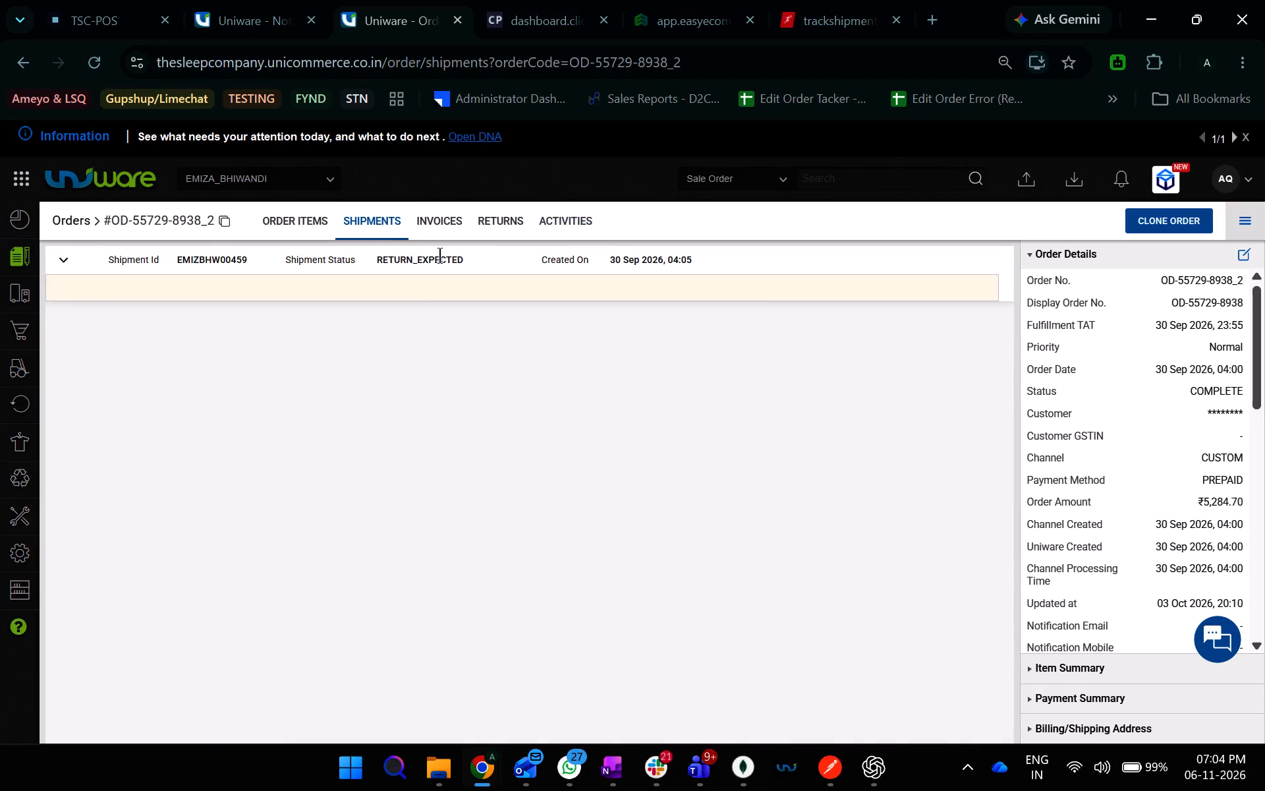
{"action": "left_click", "coordinate": [507, 217]}
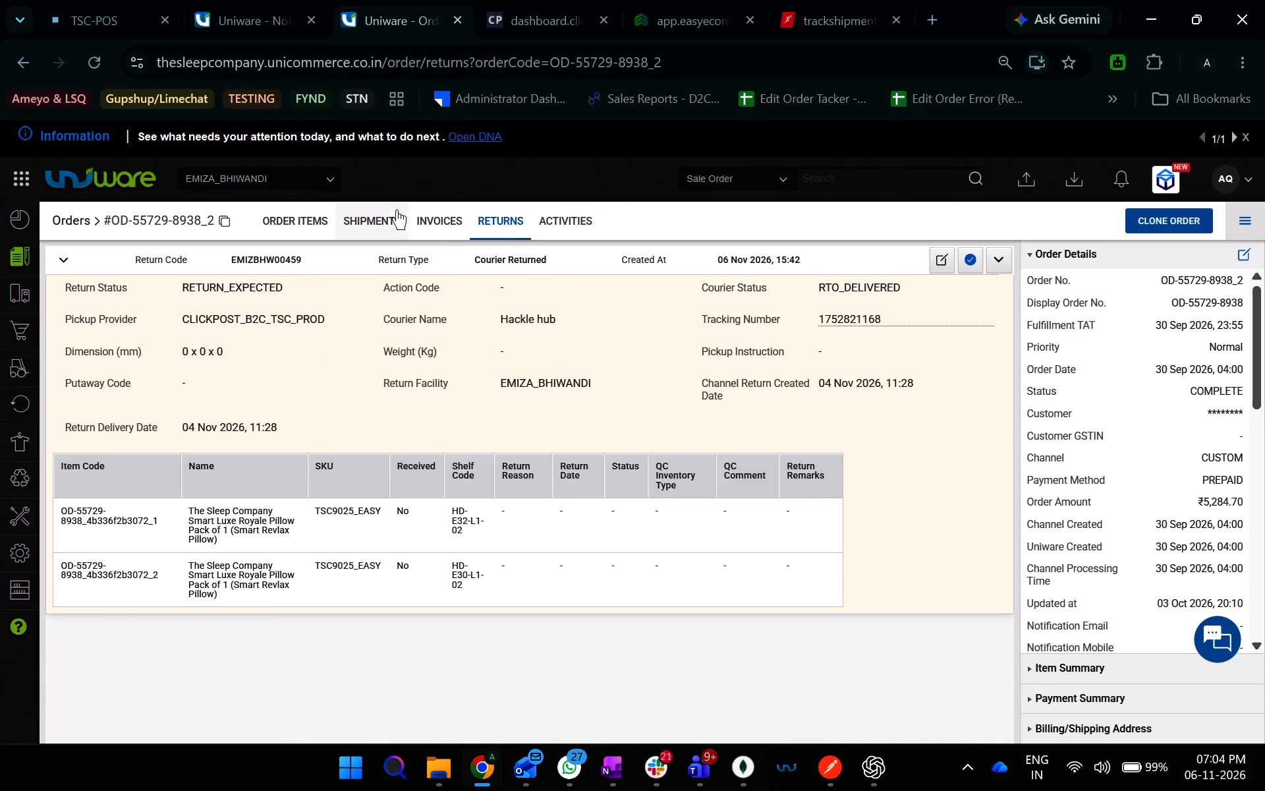
{"action": "left_click", "coordinate": [376, 218]}
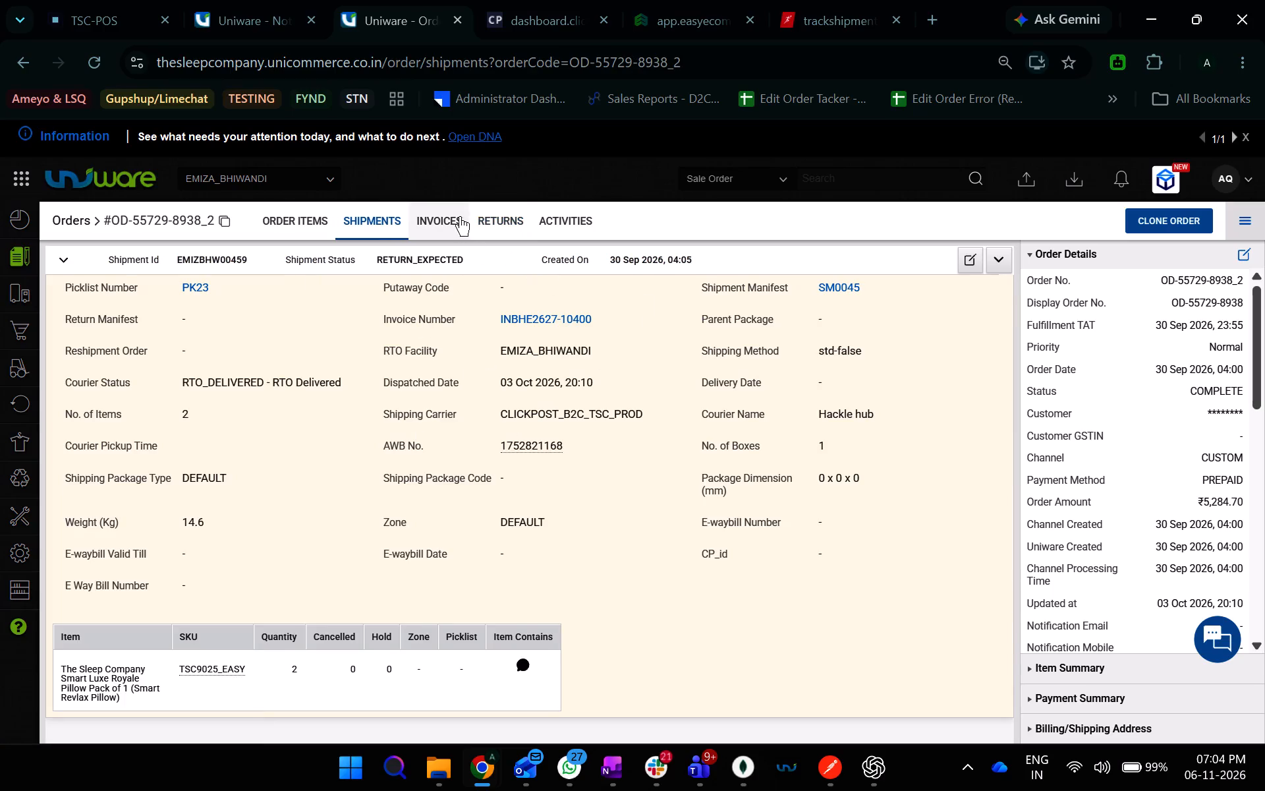
{"action": "left_click", "coordinate": [443, 215]}
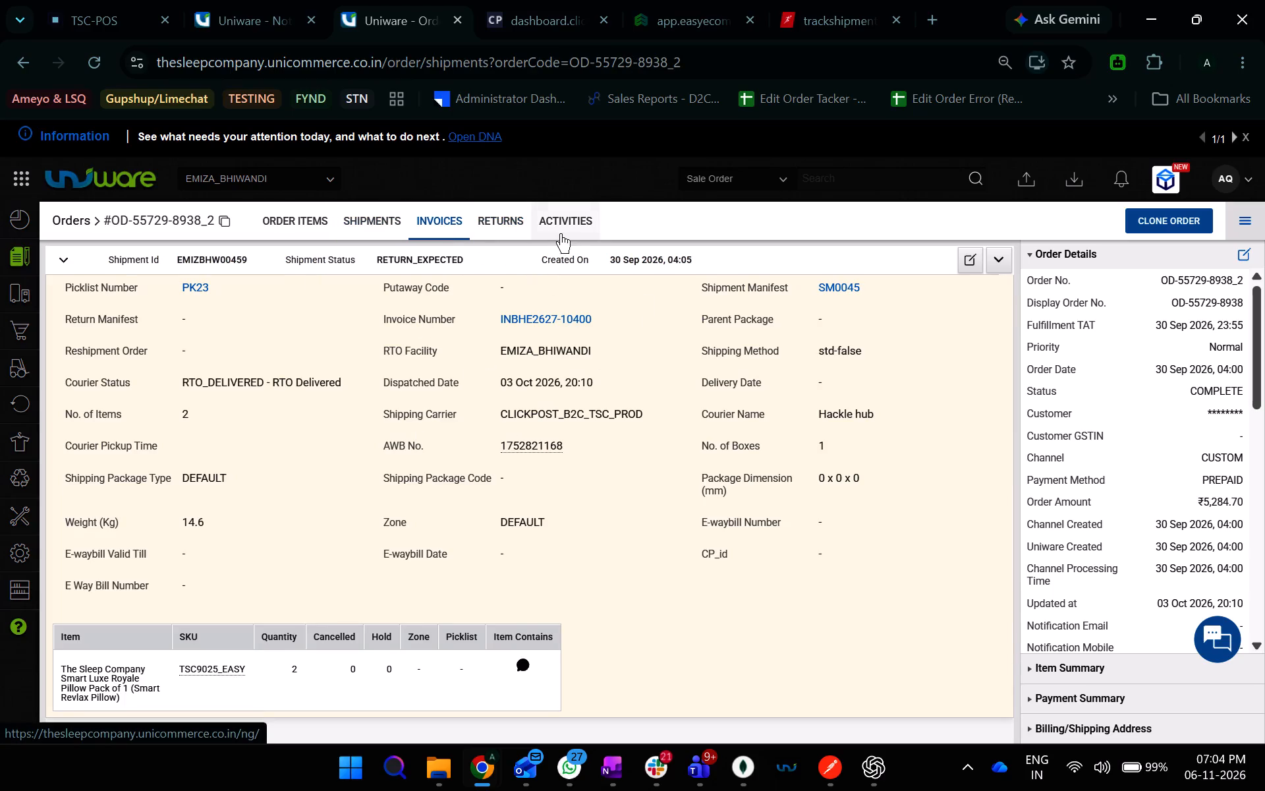
{"action": "left_click", "coordinate": [571, 232]}
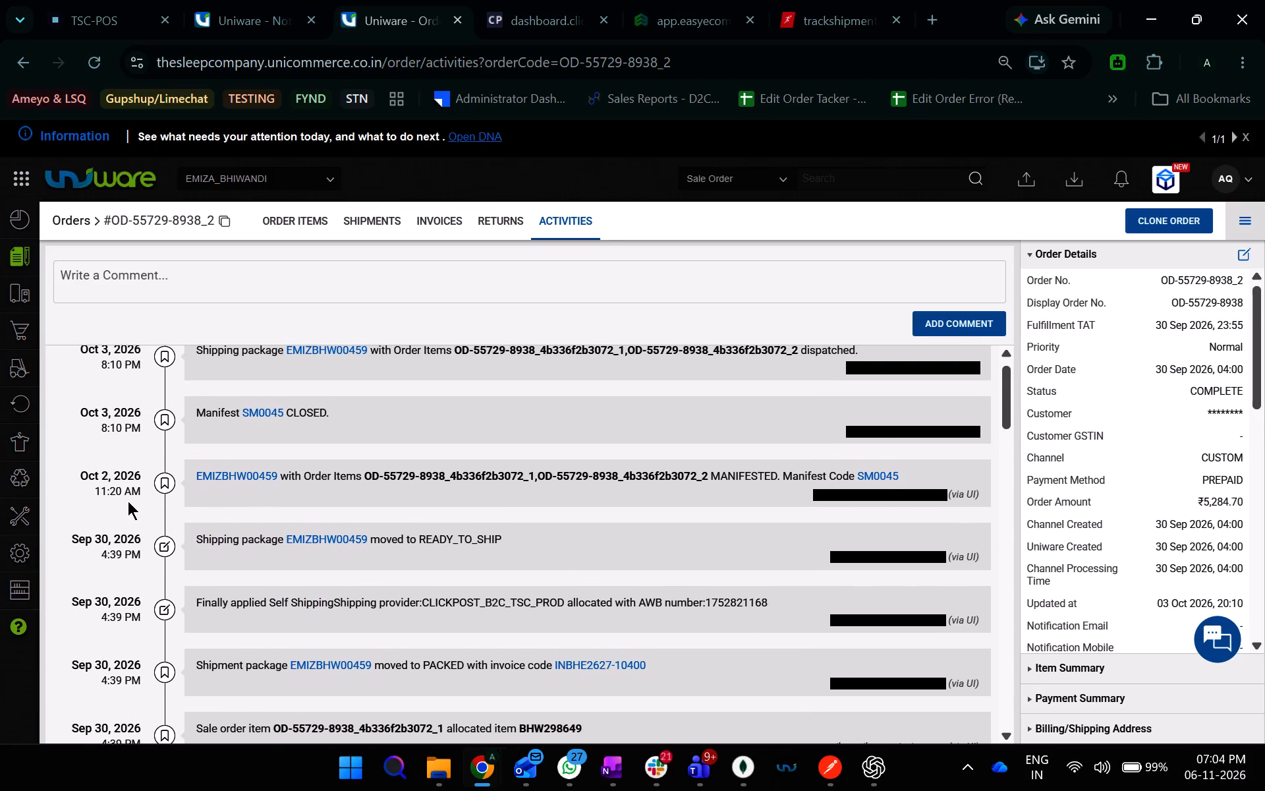
{"action": "scroll", "coordinate": [128, 501], "scroll_direction": "up", "scroll_amount": 1}
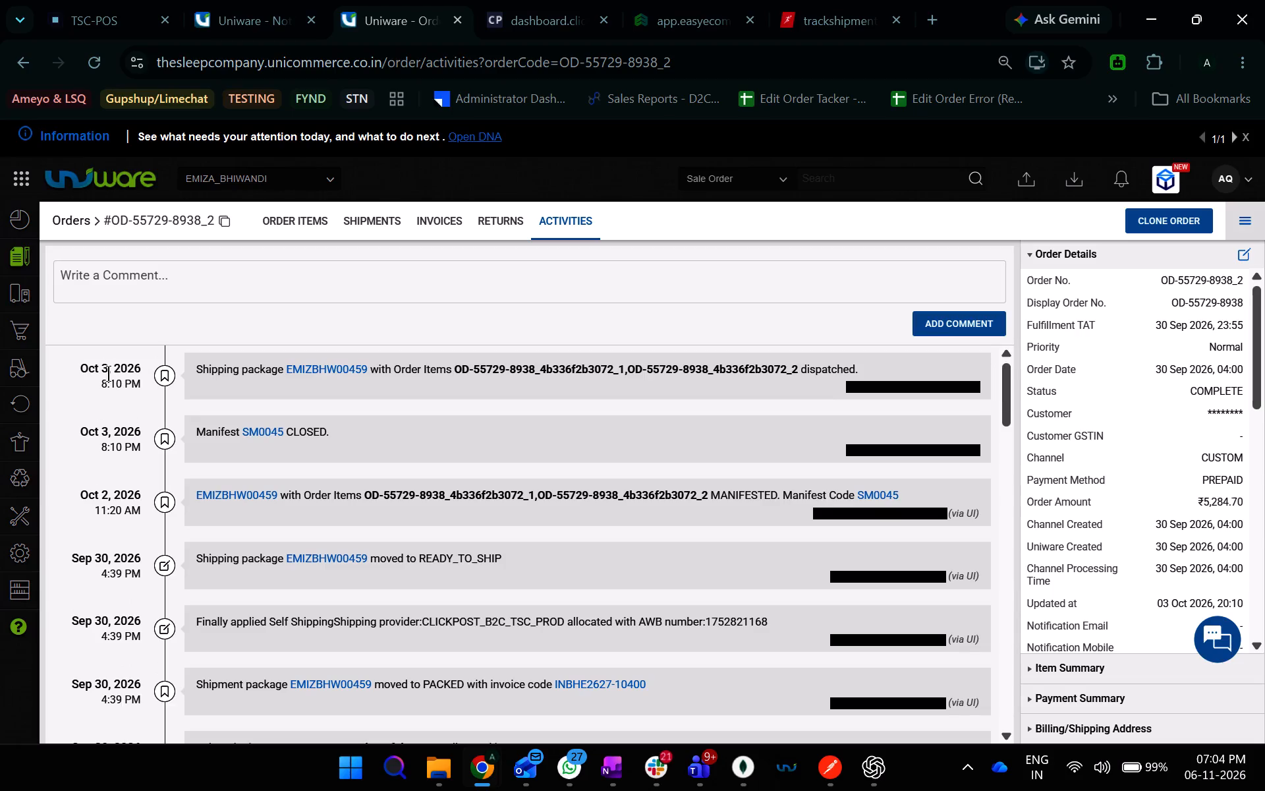
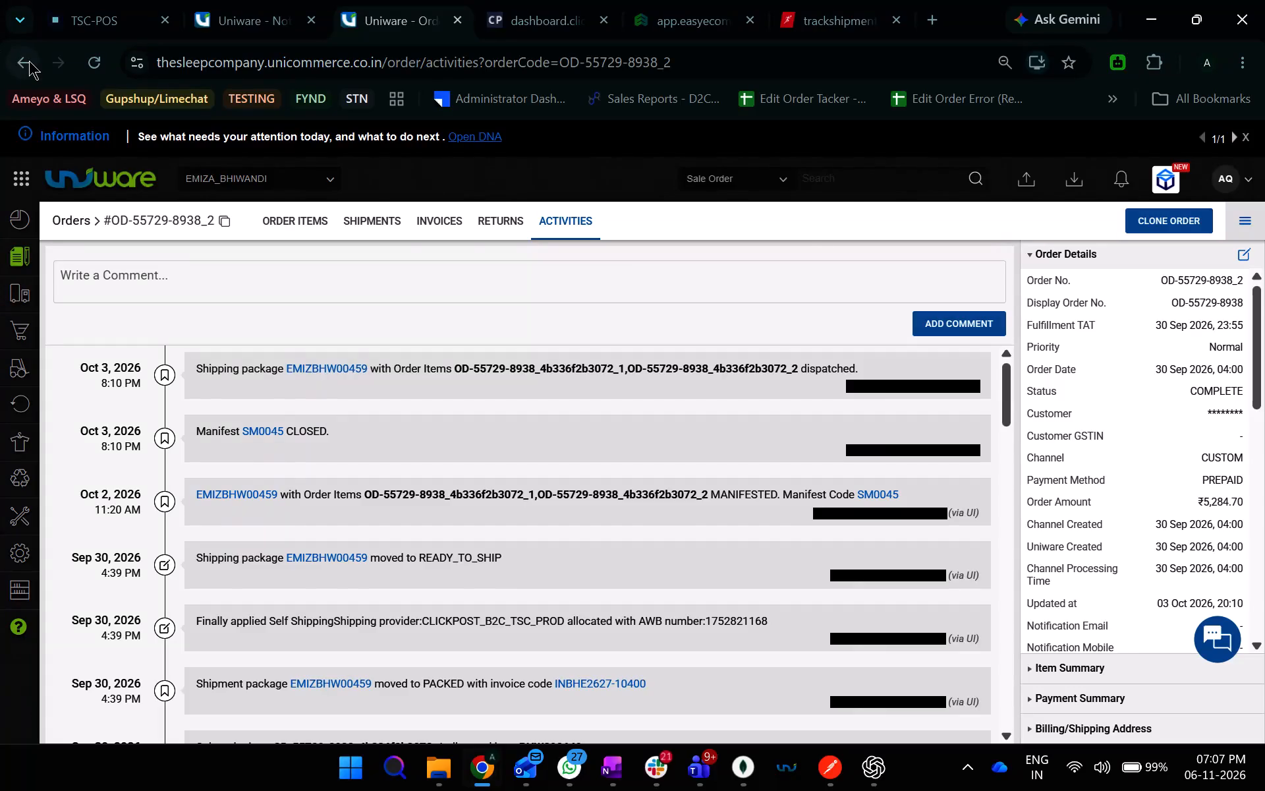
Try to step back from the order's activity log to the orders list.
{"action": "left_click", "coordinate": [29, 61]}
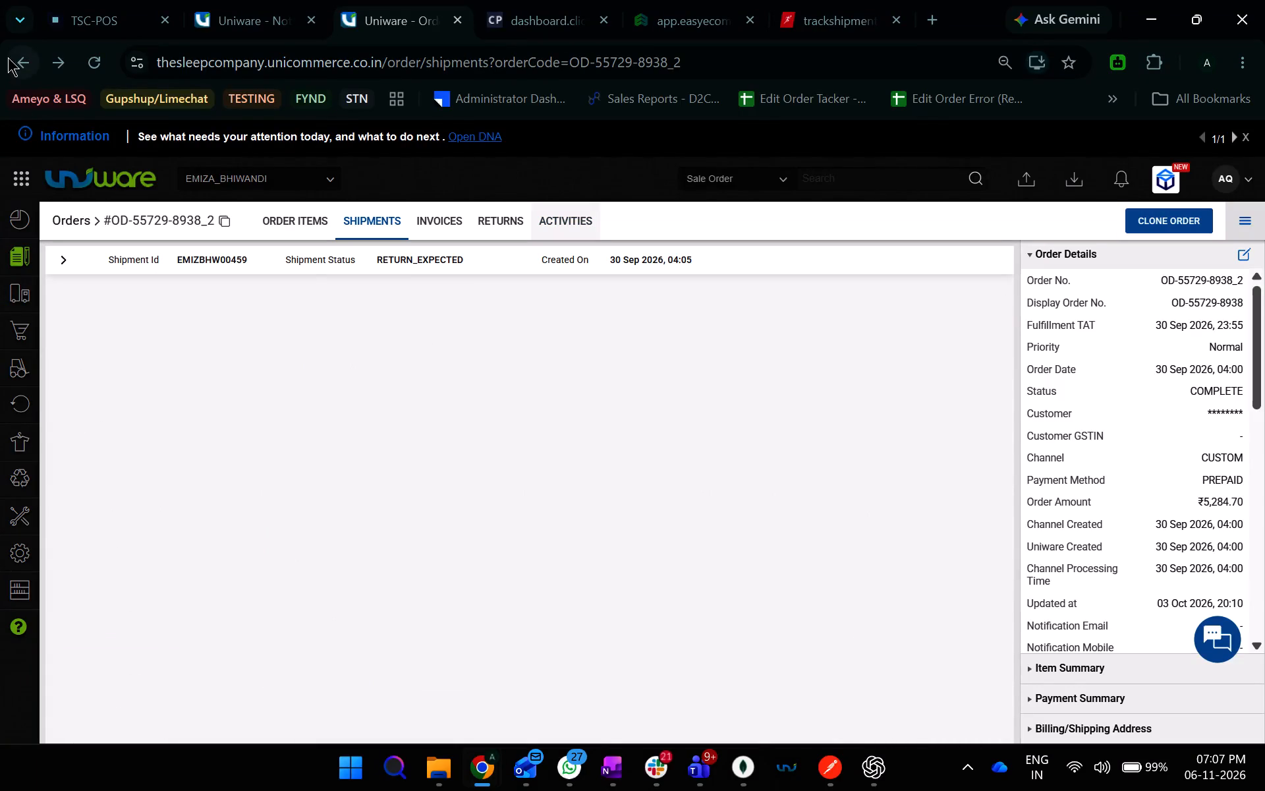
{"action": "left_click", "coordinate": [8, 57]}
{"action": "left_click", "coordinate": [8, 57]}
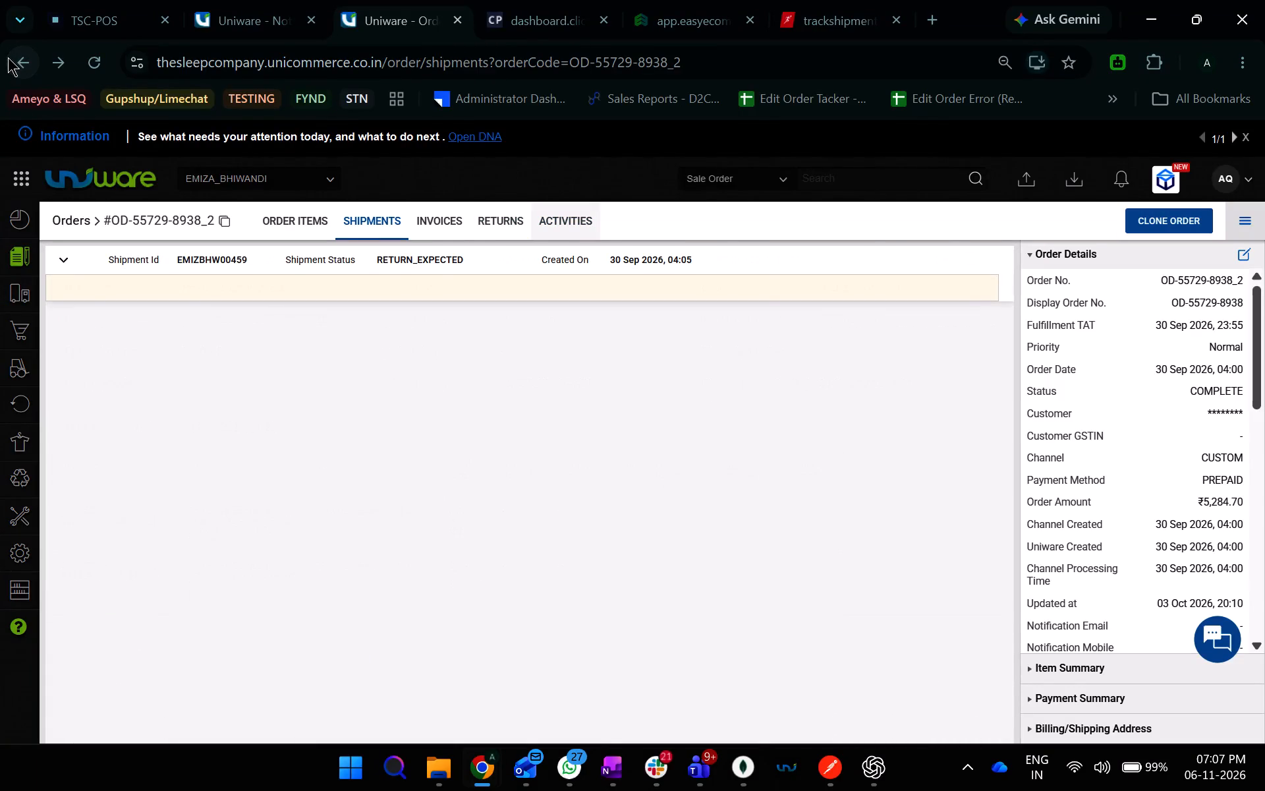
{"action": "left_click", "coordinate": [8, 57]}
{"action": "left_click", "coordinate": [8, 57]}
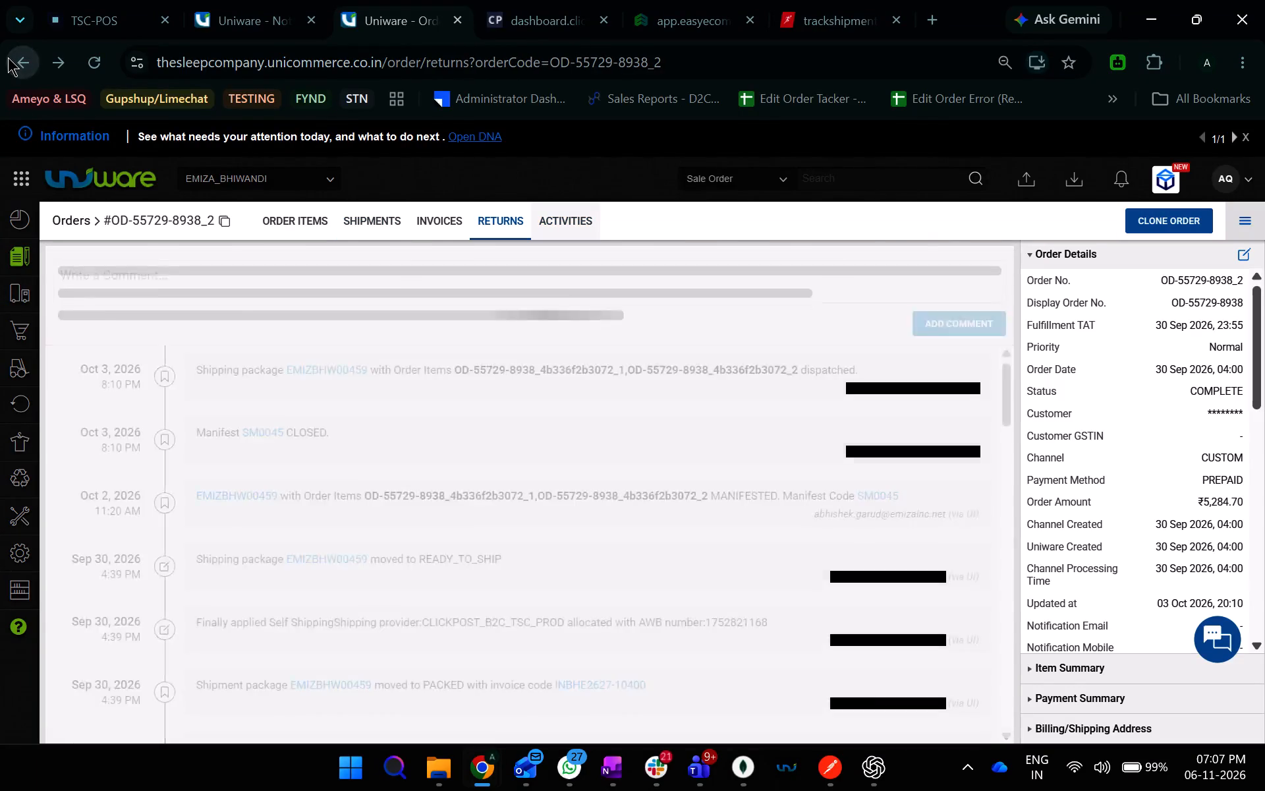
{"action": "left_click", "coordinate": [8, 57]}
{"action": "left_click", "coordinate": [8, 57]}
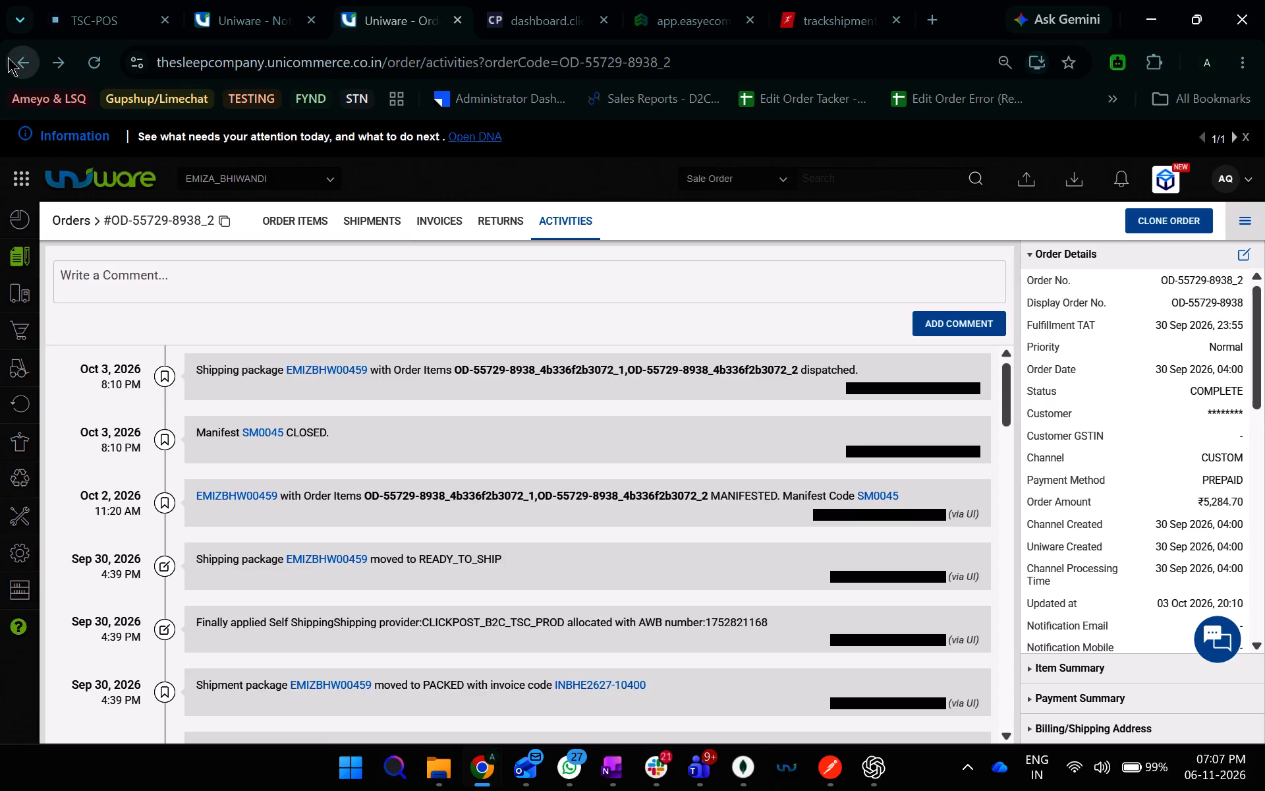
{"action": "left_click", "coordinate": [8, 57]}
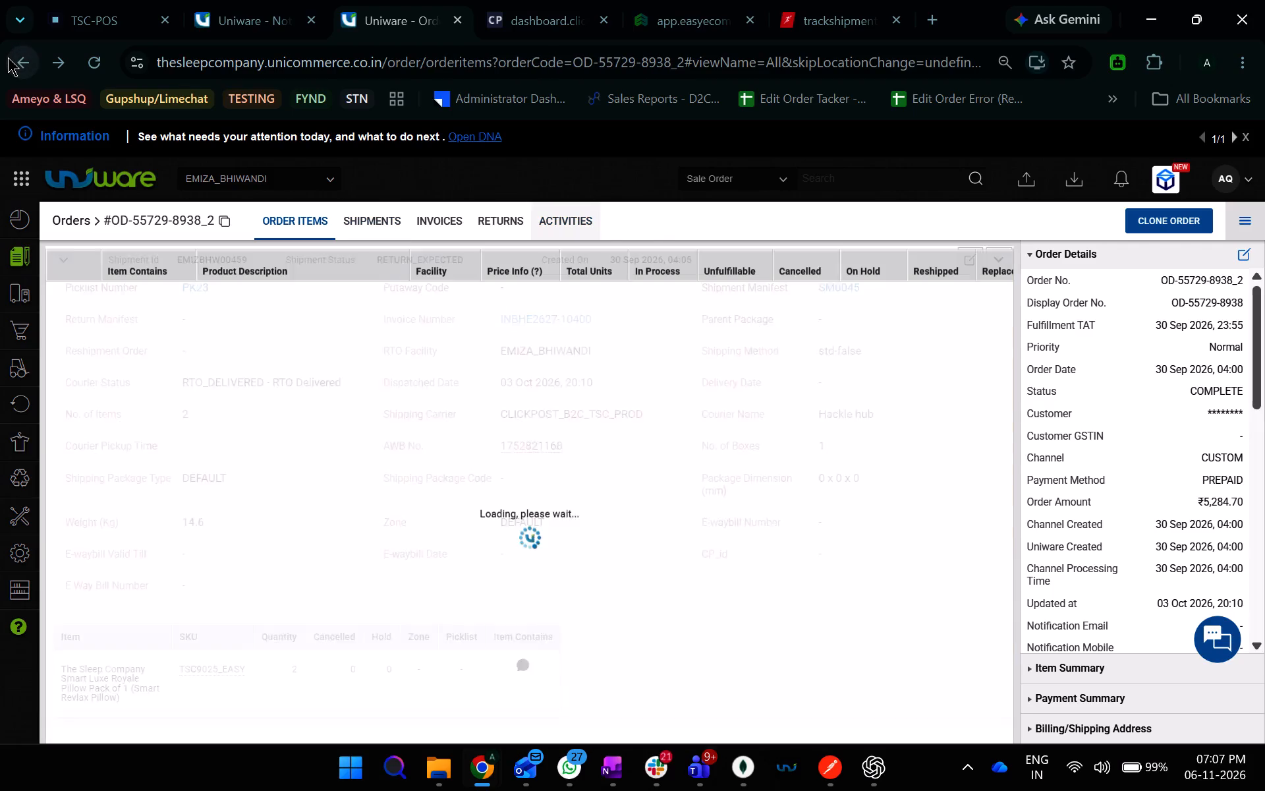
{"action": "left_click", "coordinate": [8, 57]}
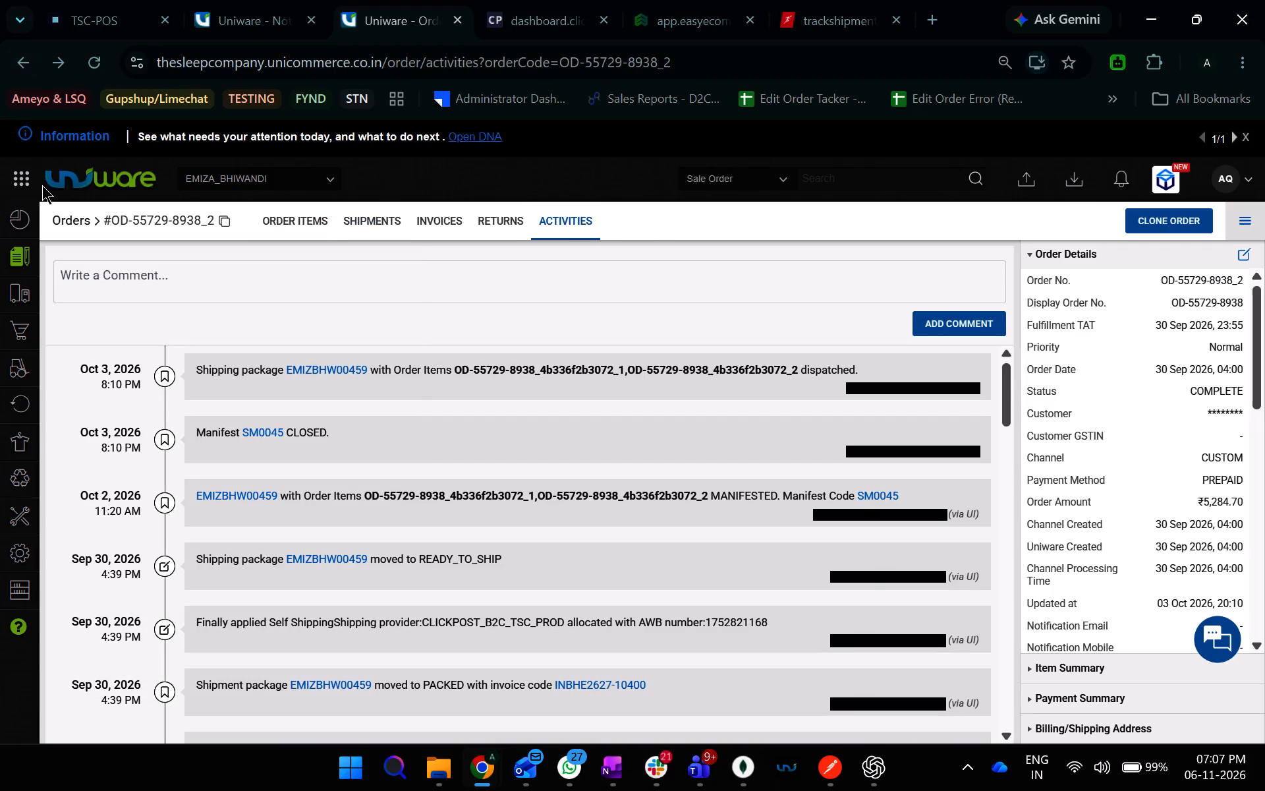
{"action": "left_click", "coordinate": [64, 301]}
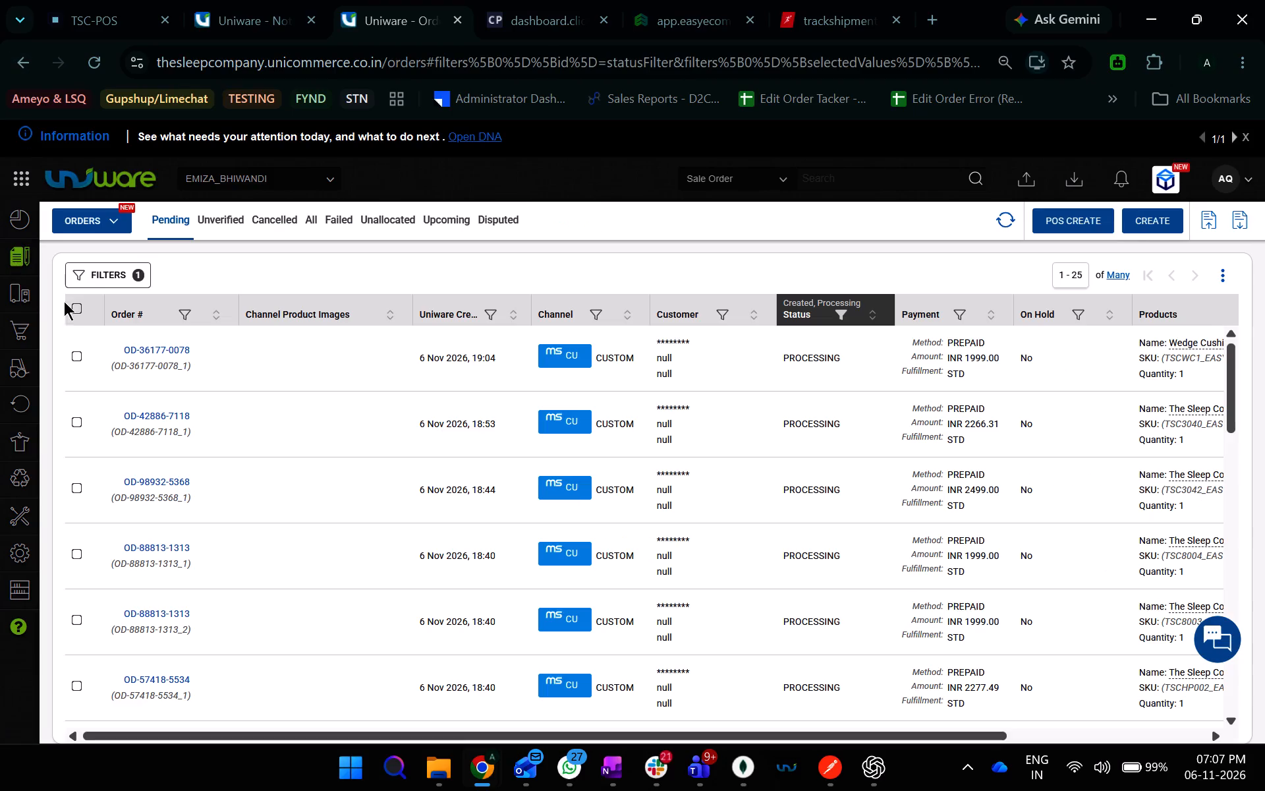
{"action": "left_click", "coordinate": [306, 215]}
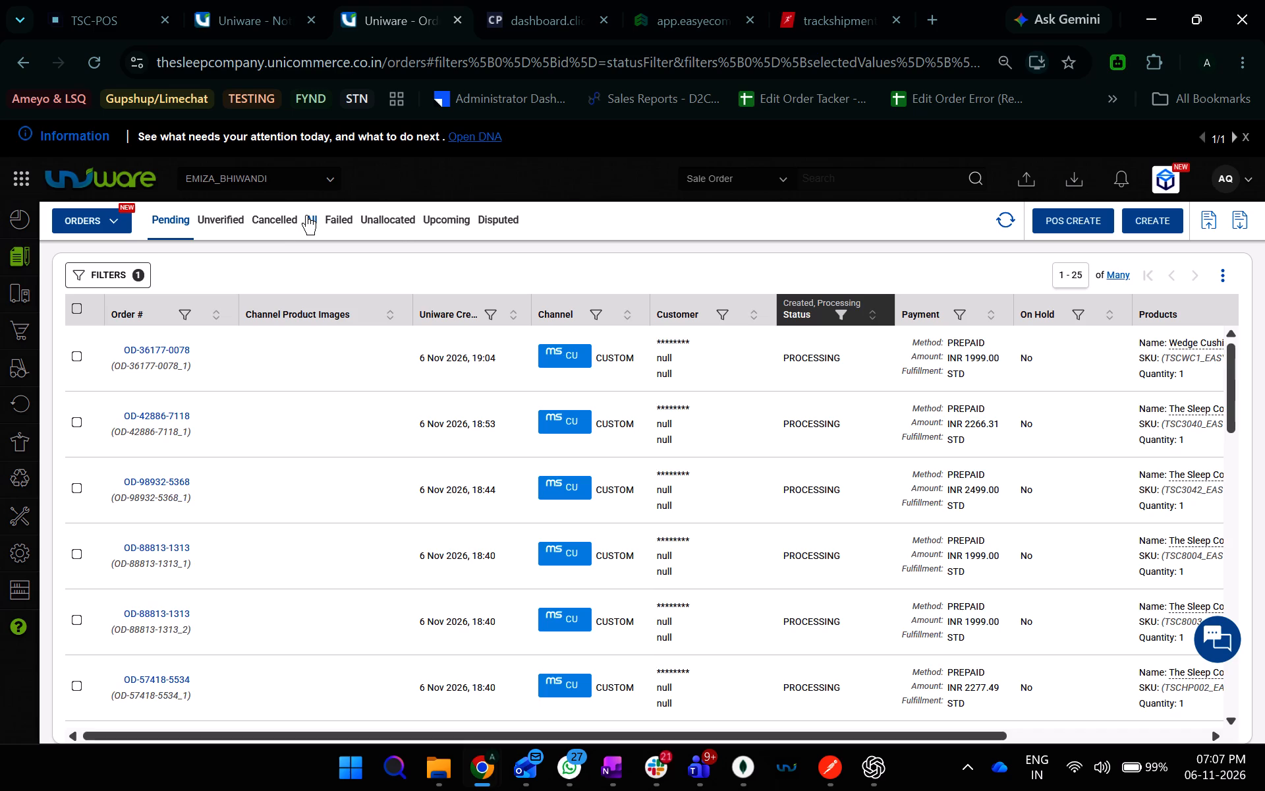
{"action": "left_click", "coordinate": [181, 312]}
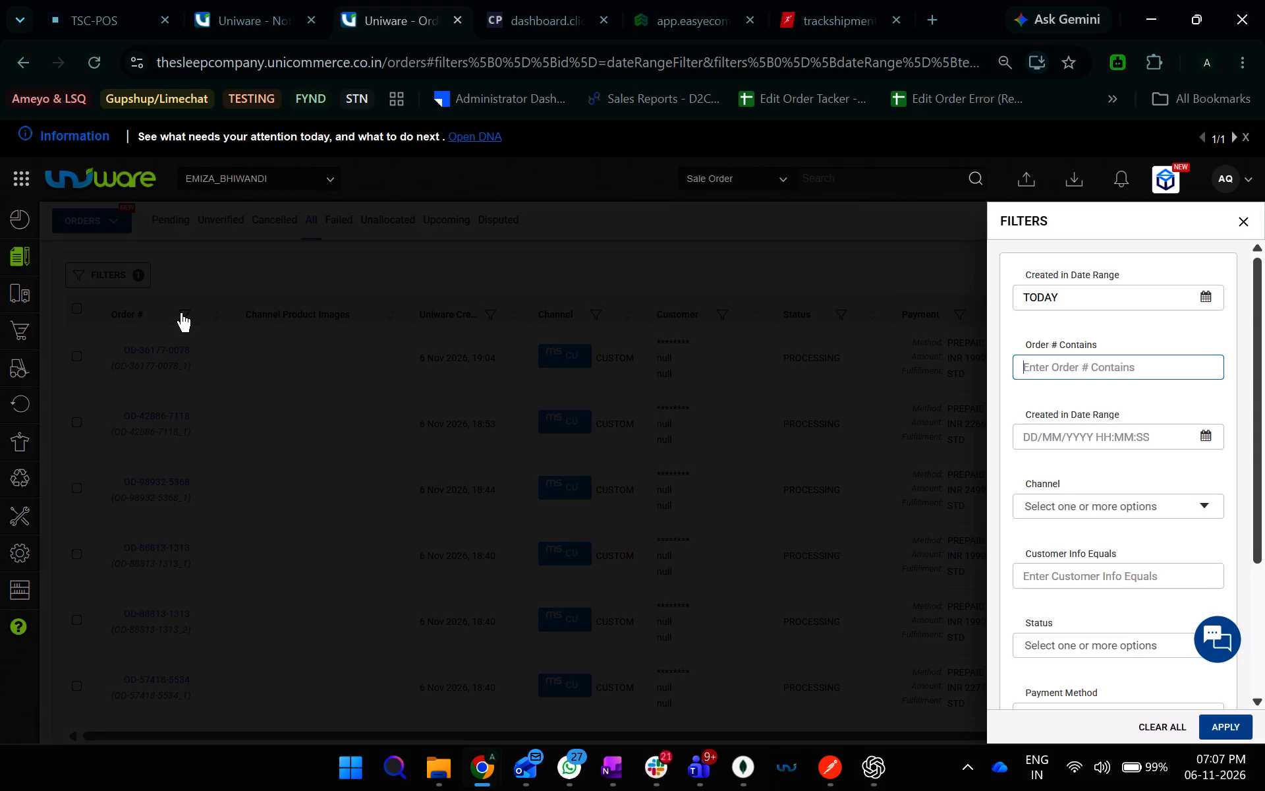
{"action": "key", "text": "ctrl+v"}
{"action": "key", "text": "Return"}
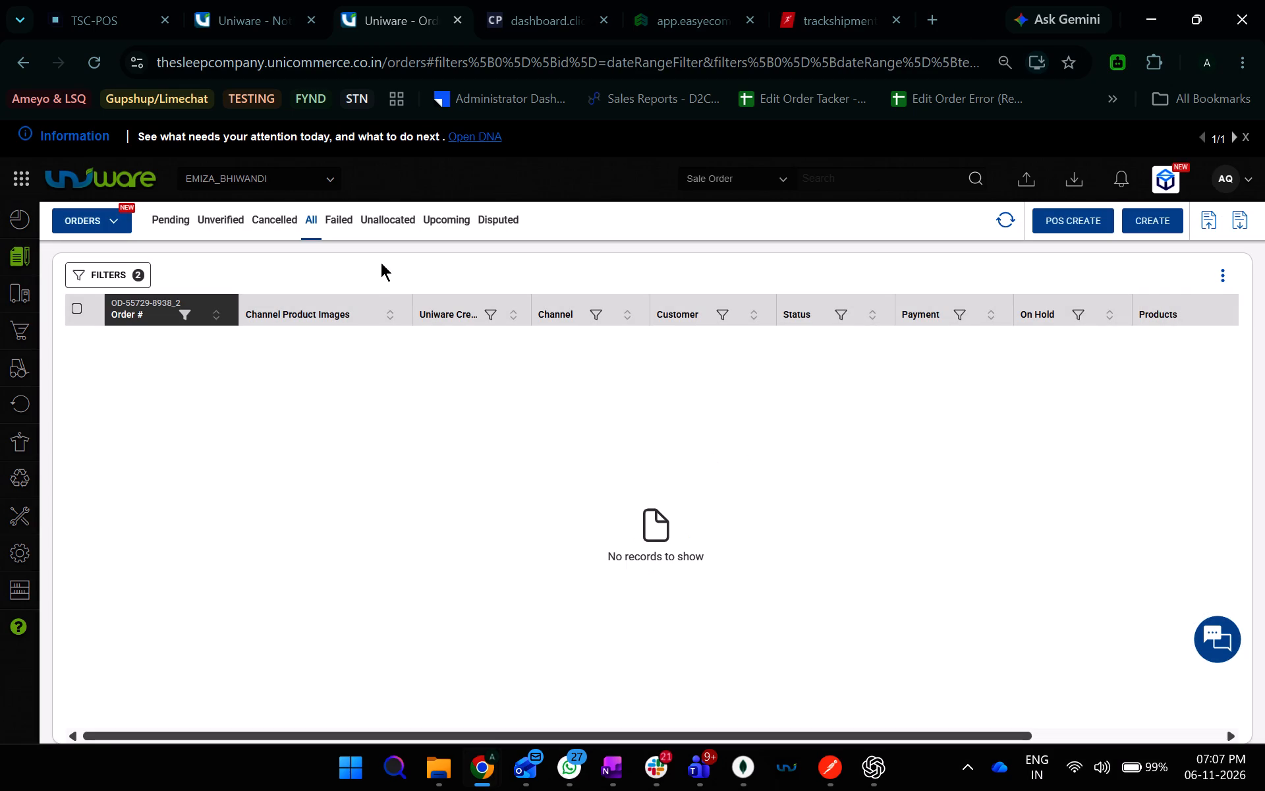
{"action": "left_click", "coordinate": [190, 318]}
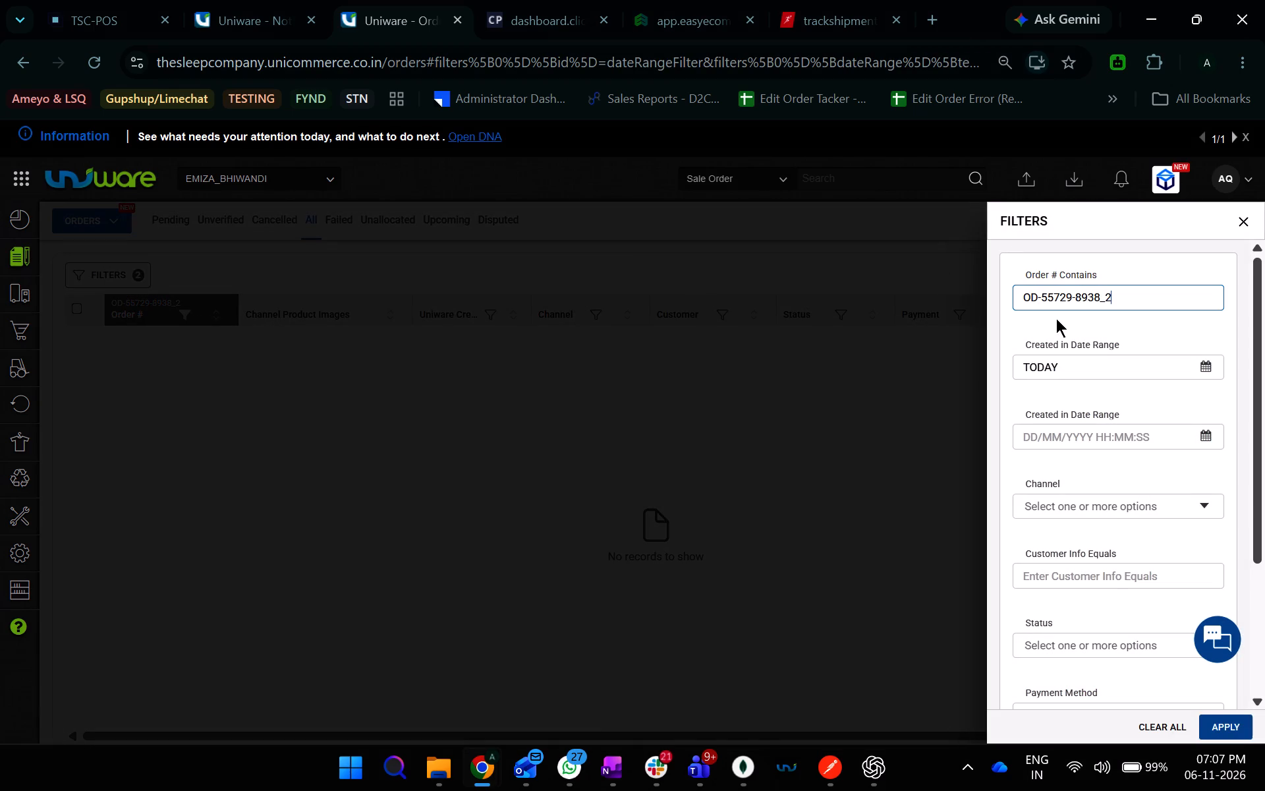
{"action": "left_click", "coordinate": [1159, 722]}
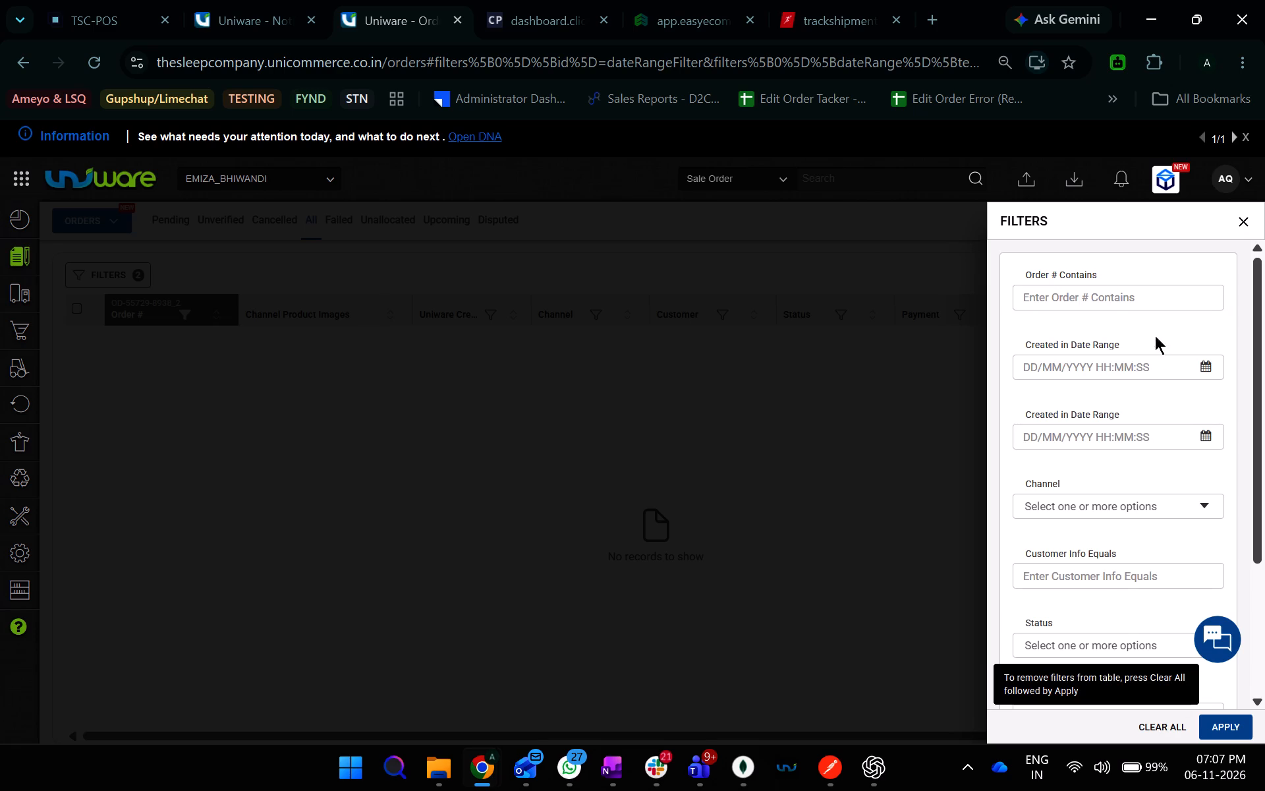
{"action": "left_click", "coordinate": [1112, 293], "text": "ctrl"}
{"action": "key", "text": "ctrl+v"}
{"action": "key", "text": "Return"}
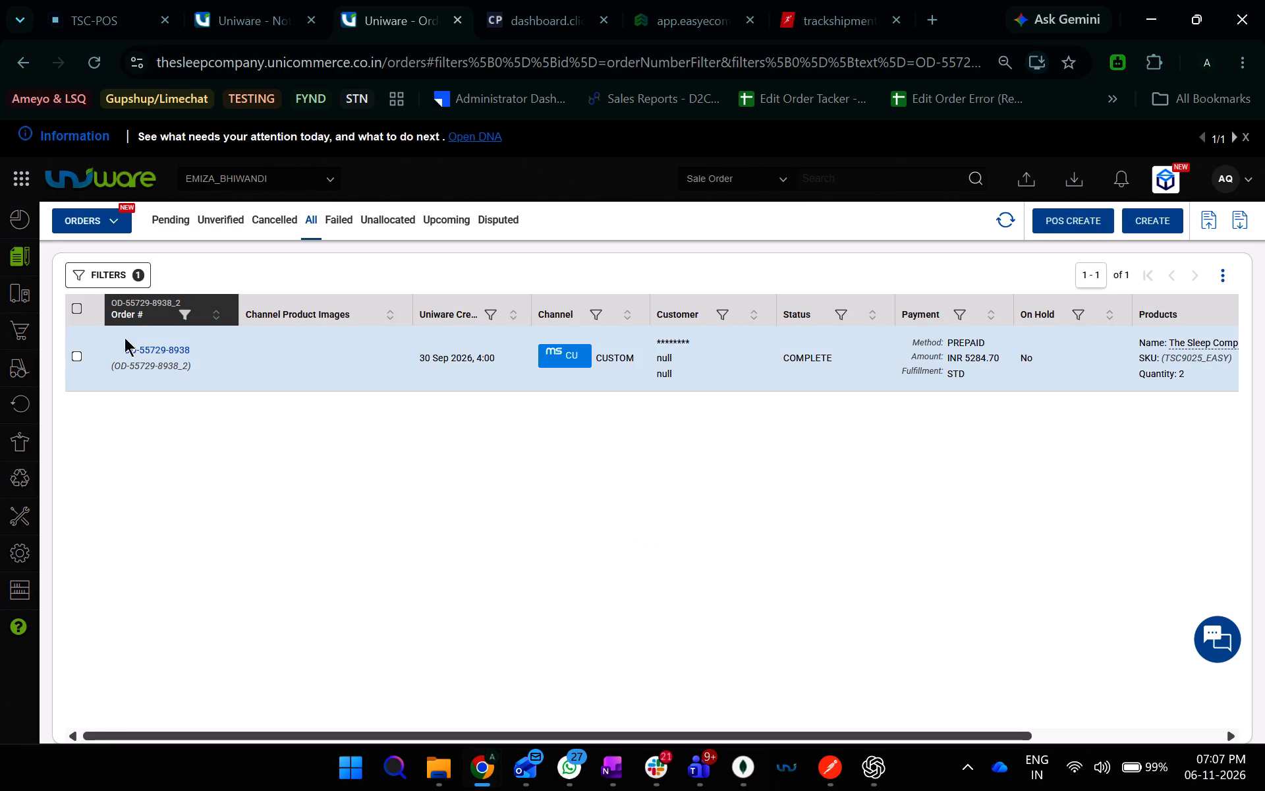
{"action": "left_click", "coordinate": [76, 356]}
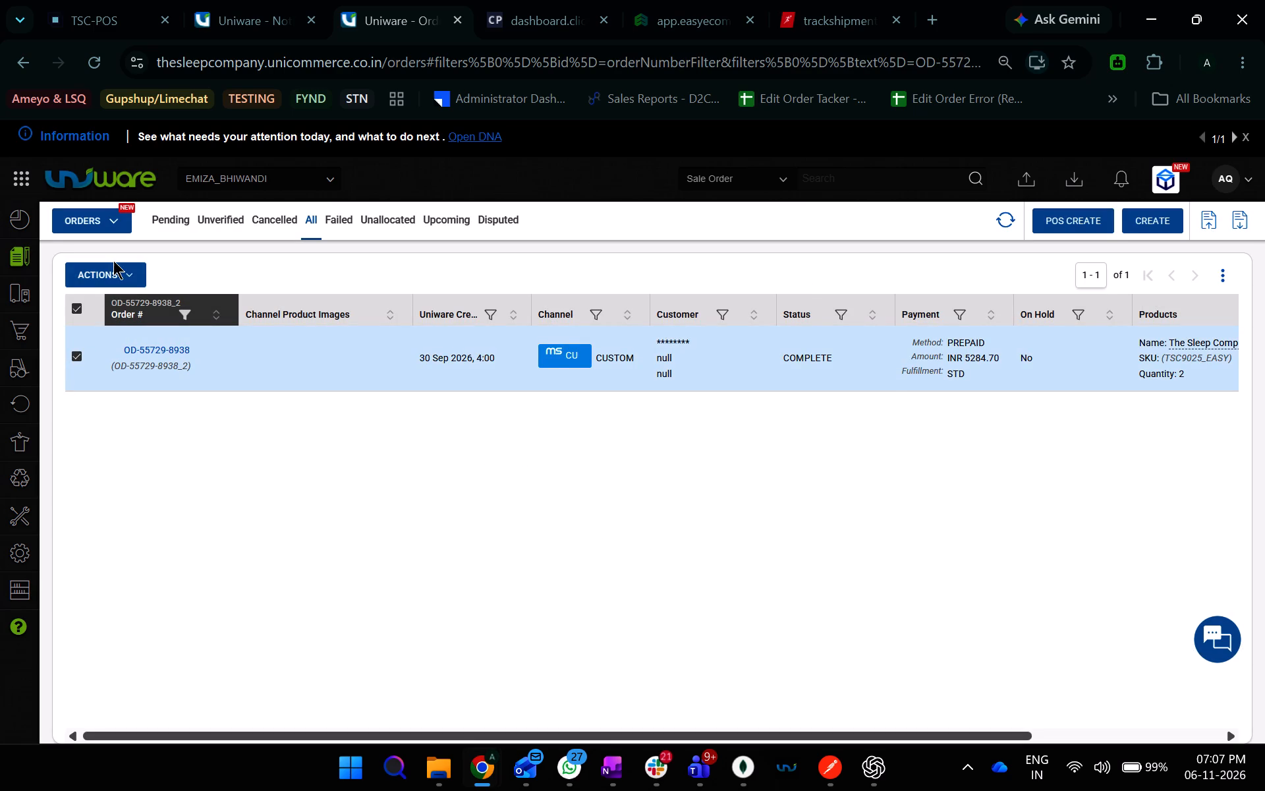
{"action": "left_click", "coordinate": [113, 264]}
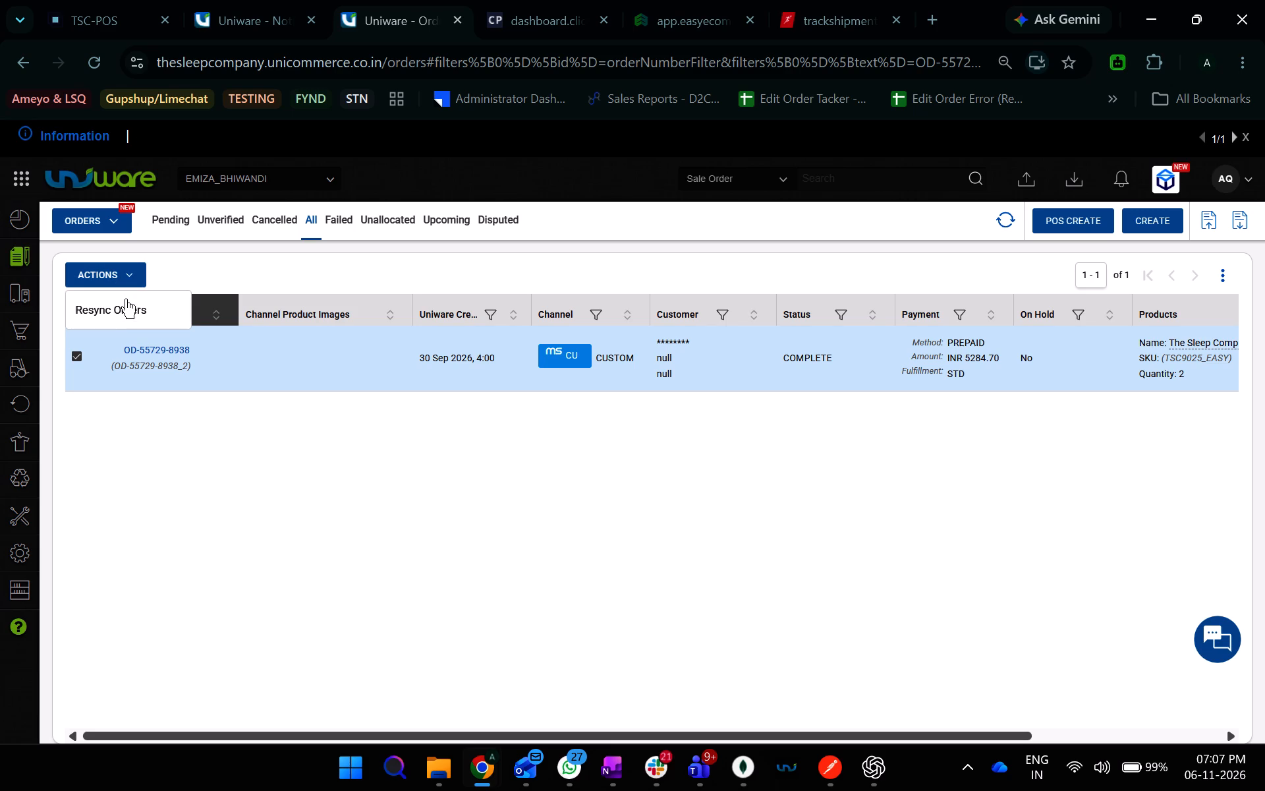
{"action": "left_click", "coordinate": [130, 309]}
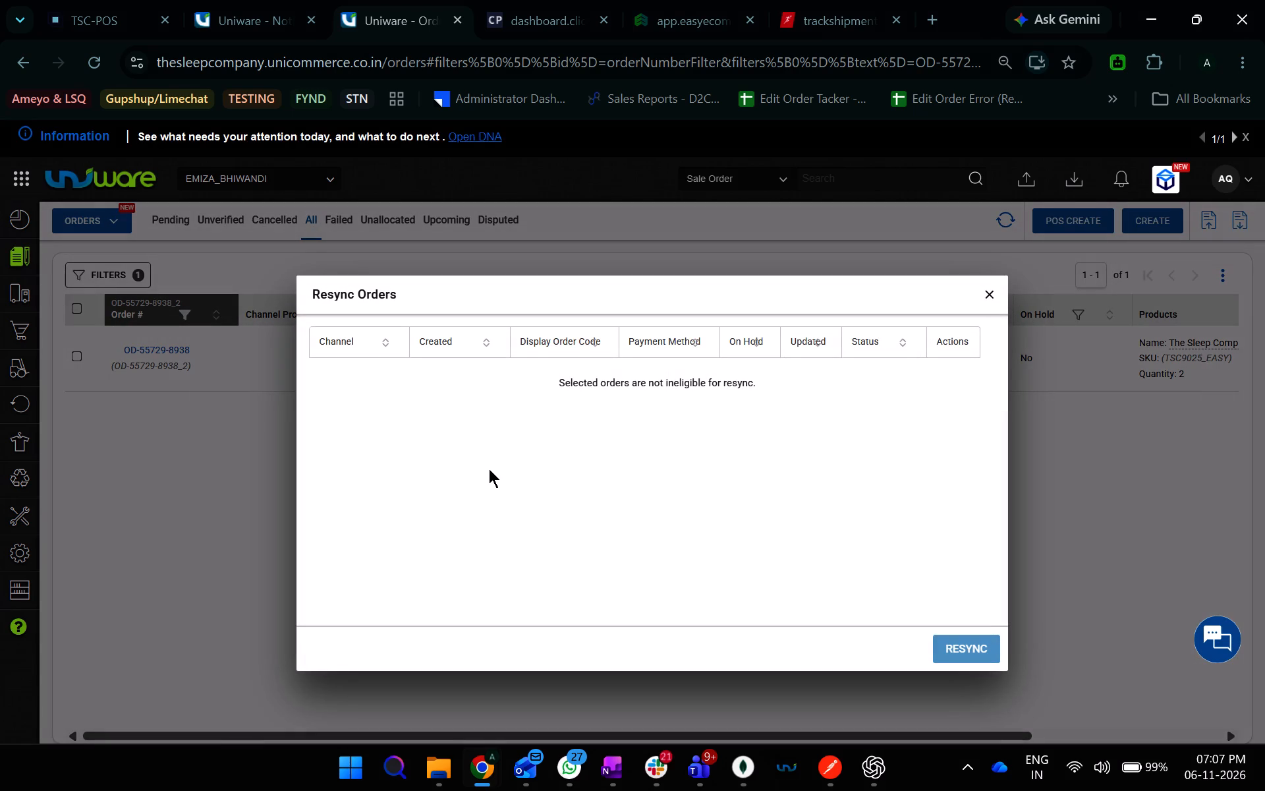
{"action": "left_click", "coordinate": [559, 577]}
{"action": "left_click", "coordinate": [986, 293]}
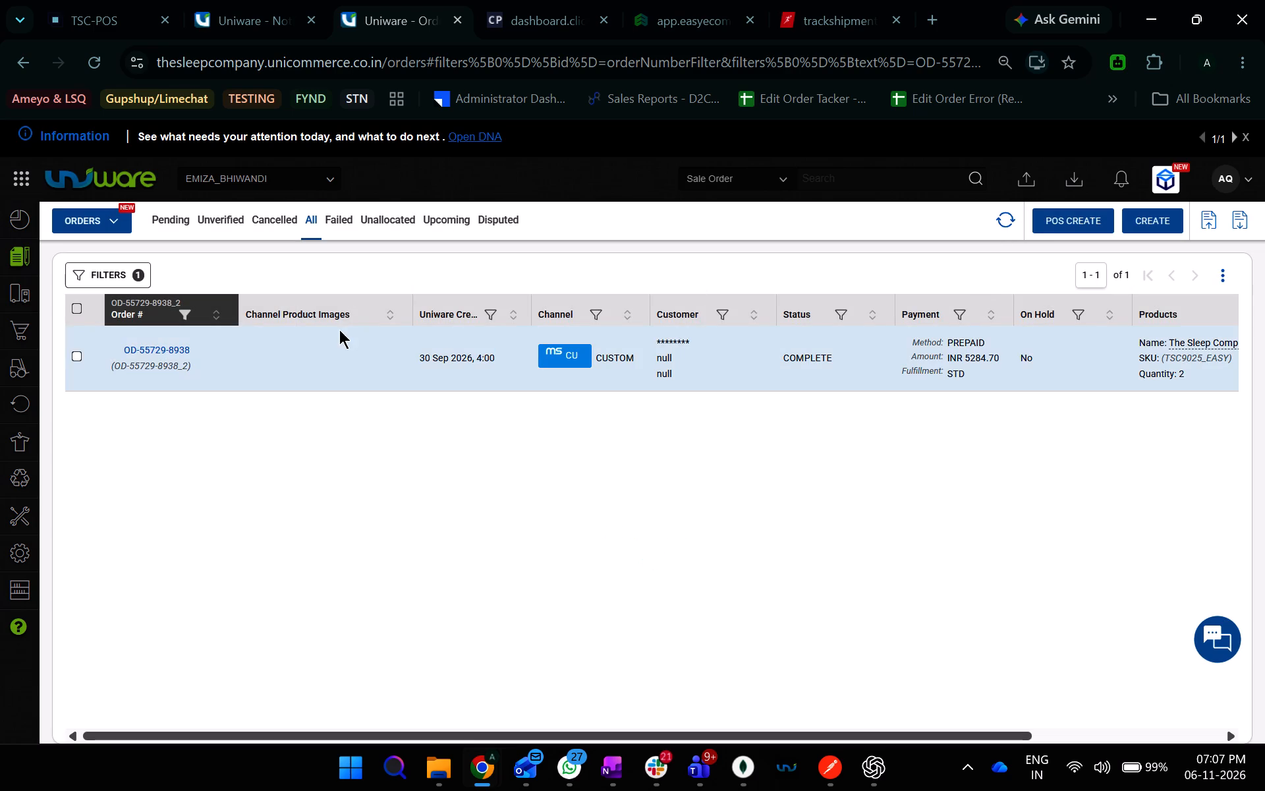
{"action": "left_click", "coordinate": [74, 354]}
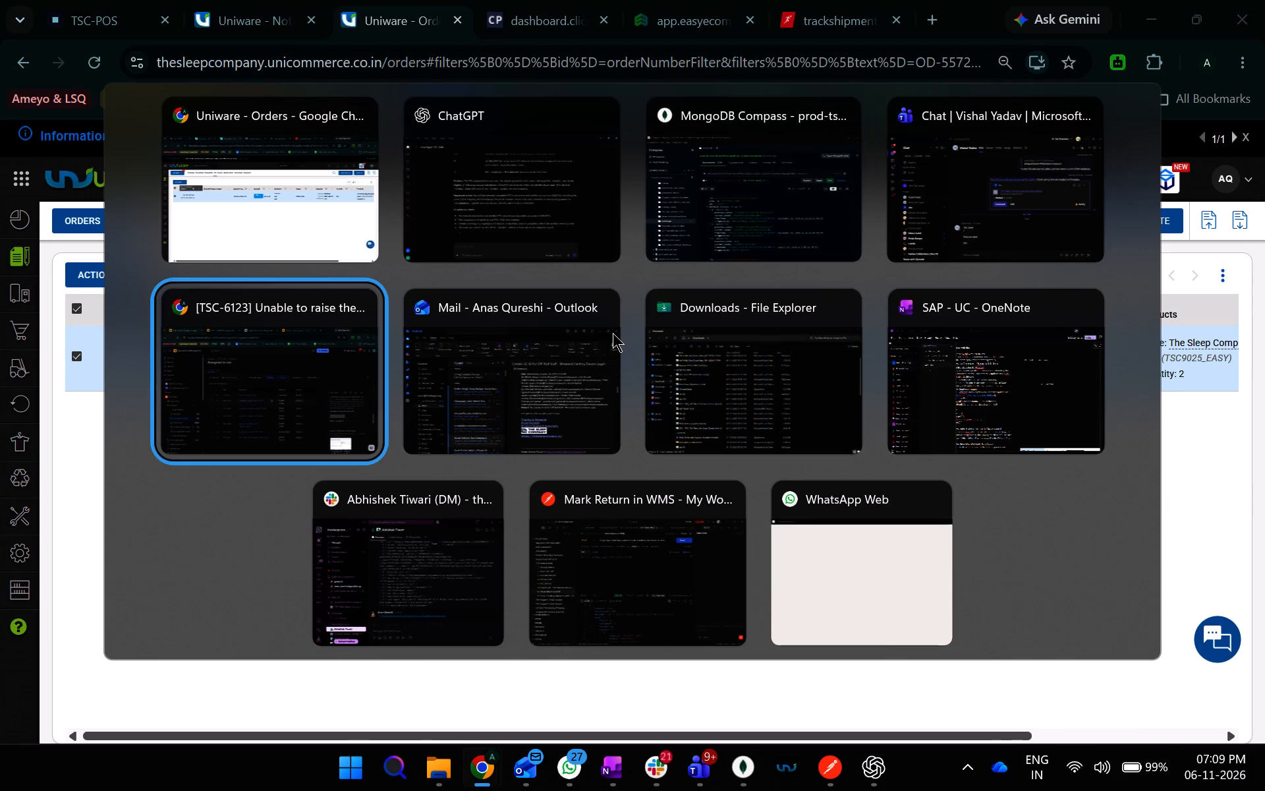
{"action": "left_click", "coordinate": [339, 0]}
{"action": "left_click", "coordinate": [978, 132]}
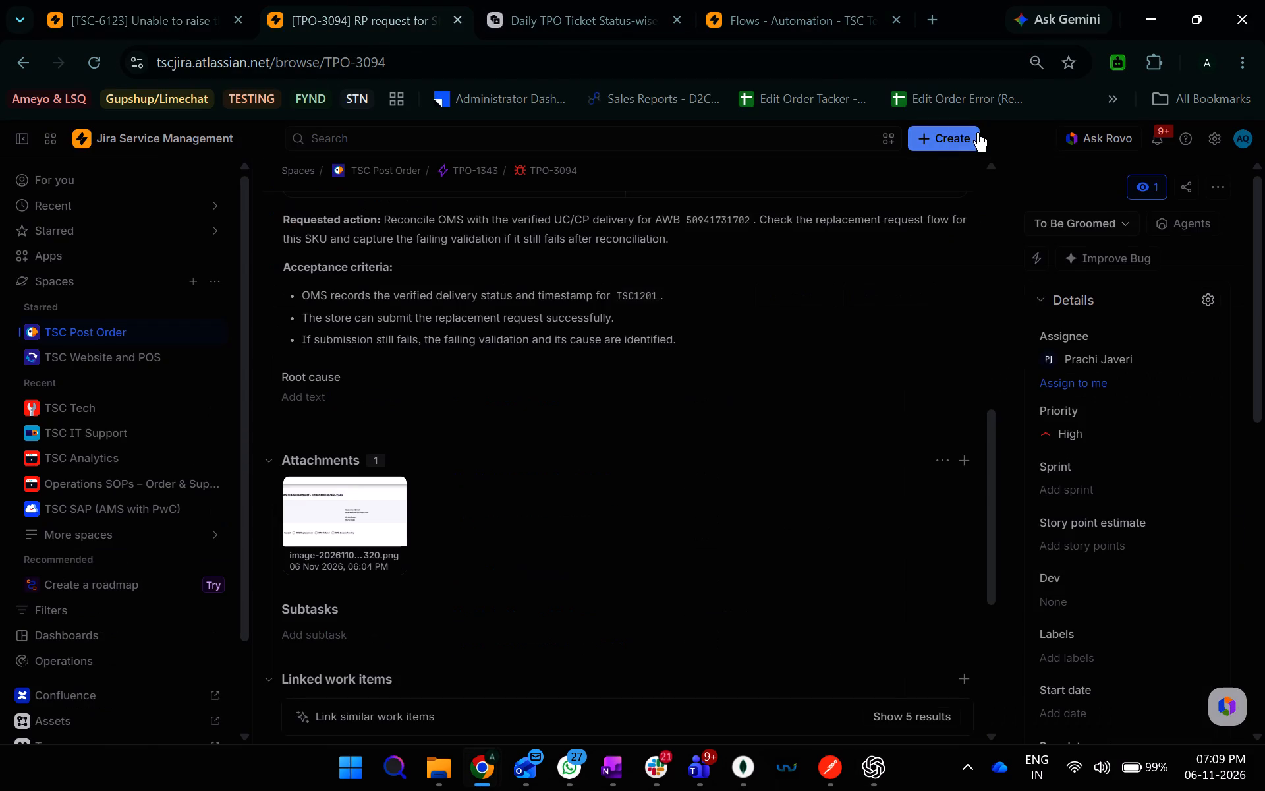
{"action": "left_click", "coordinate": [467, 263]}
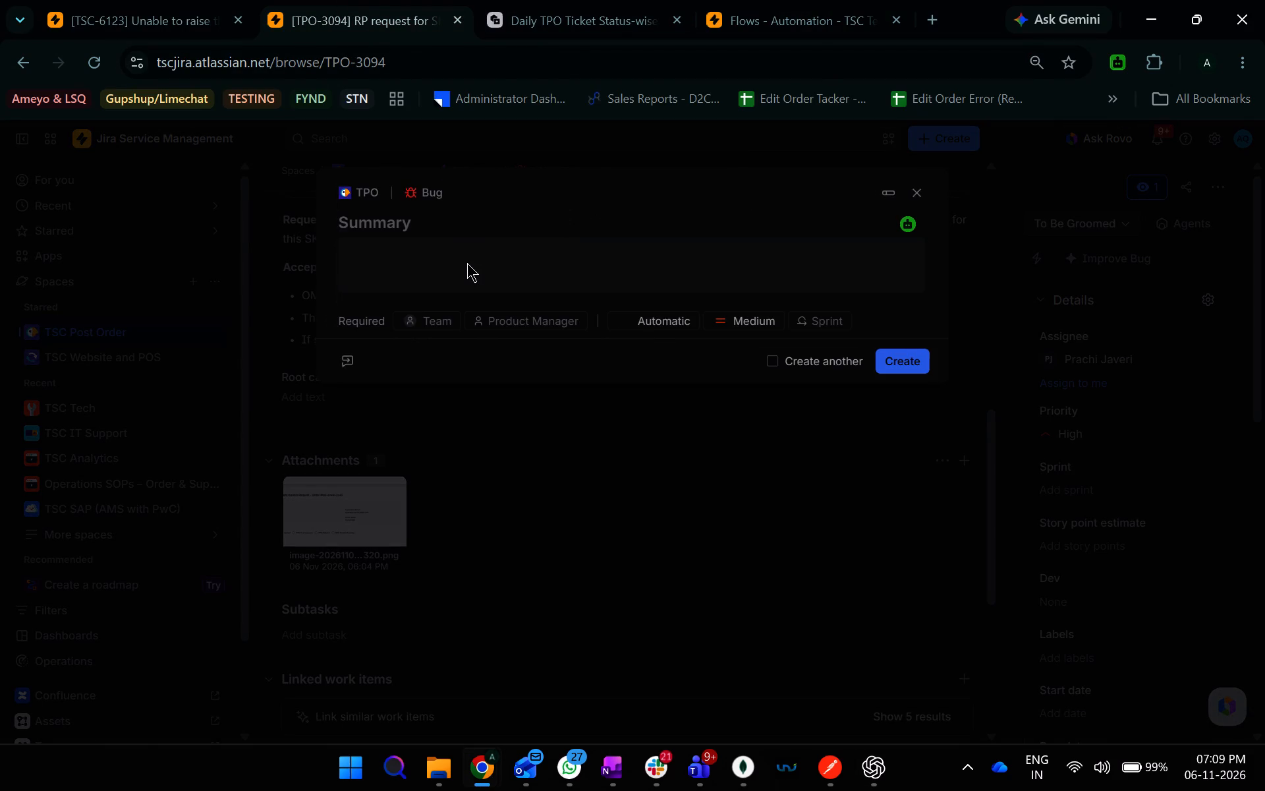
{"action": "left_click", "coordinate": [364, 249]}
{"action": "key", "text": "ctrl+v"}
Move the draft's summary sentence about the blocked TSC9025 RTO RP from the description into the bug's Summary.
{"action": "scroll", "coordinate": [453, 285], "scroll_direction": "up", "scroll_amount": 7}
{"action": "left_click_drag", "start_coordinate": [642, 302], "coordinate": [292, 263]}
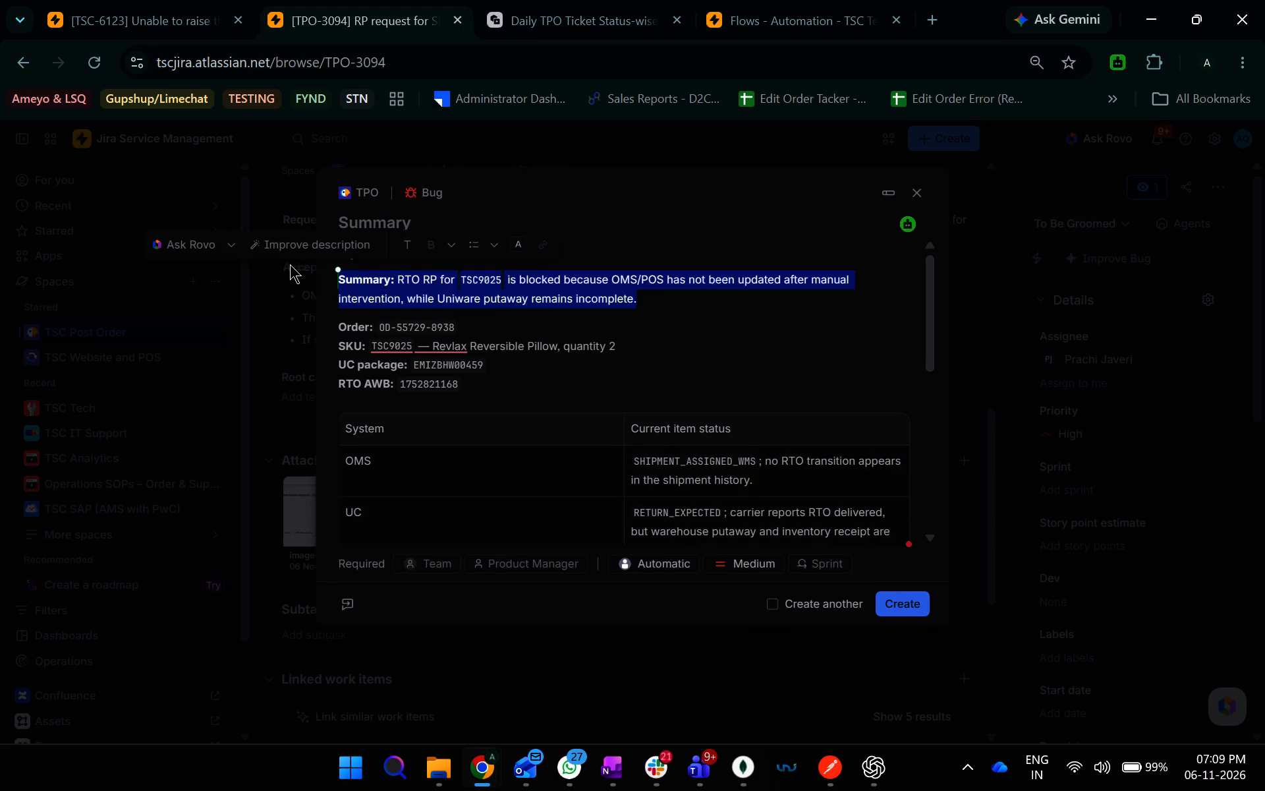
{"action": "key", "text": "ctrl+x"}
{"action": "left_click", "coordinate": [449, 230]}
{"action": "key", "text": "ctrl+v"}
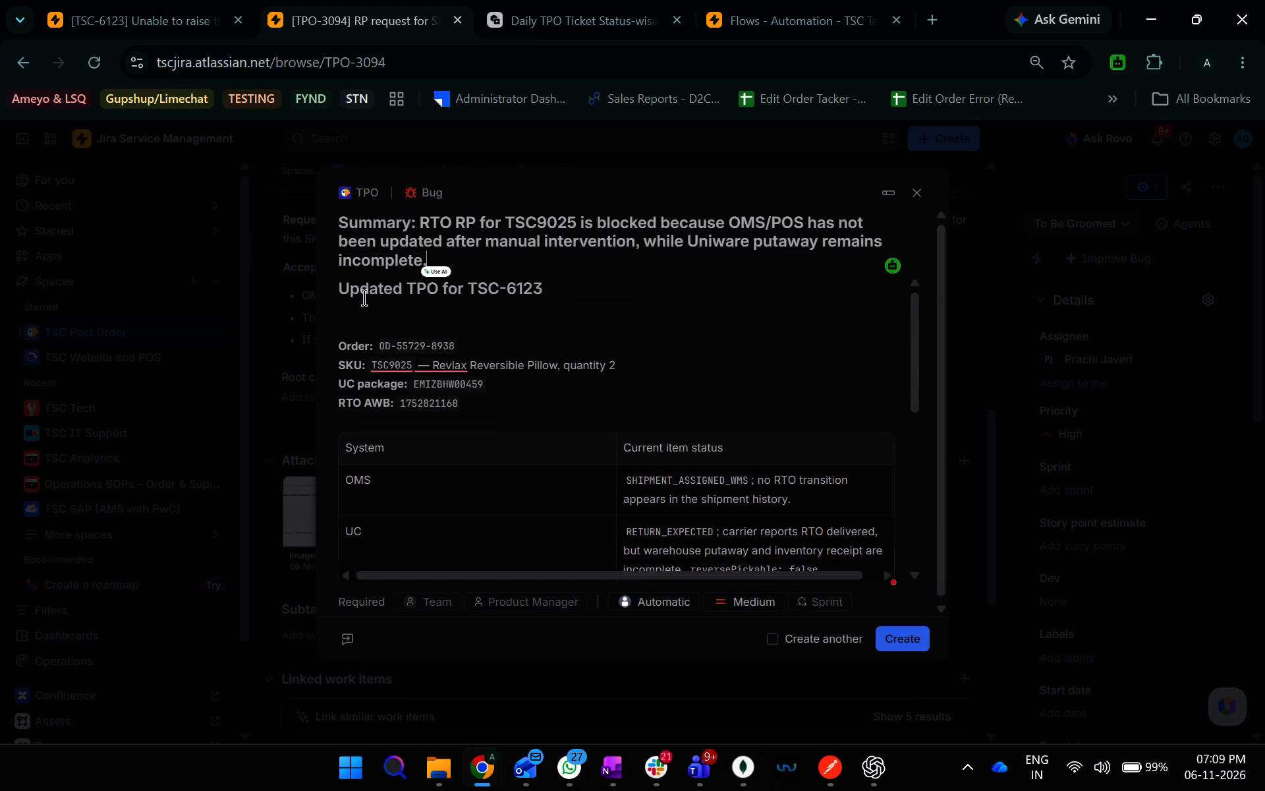
Delete the heading "Updated TPO for TSC-6123" and the blank space below it from the bug's description.
{"action": "left_click_drag", "start_coordinate": [341, 345], "coordinate": [335, 287]}
{"action": "key", "text": "BackSpace"}
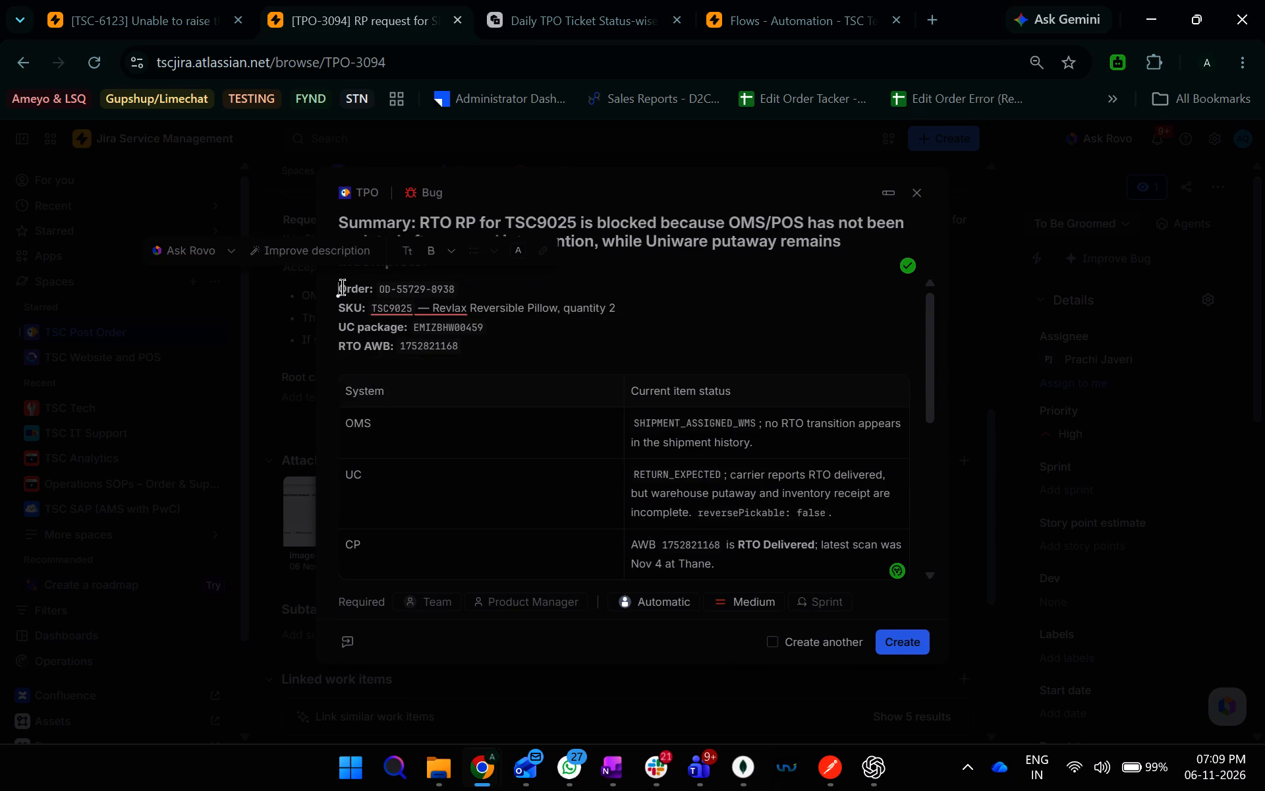
In the bug's summary, remove the "Summary:" label and replace "Uniware" with "UC".
{"action": "left_click_drag", "start_coordinate": [422, 223], "coordinate": [336, 226]}
{"action": "key", "text": "BackSpace"}
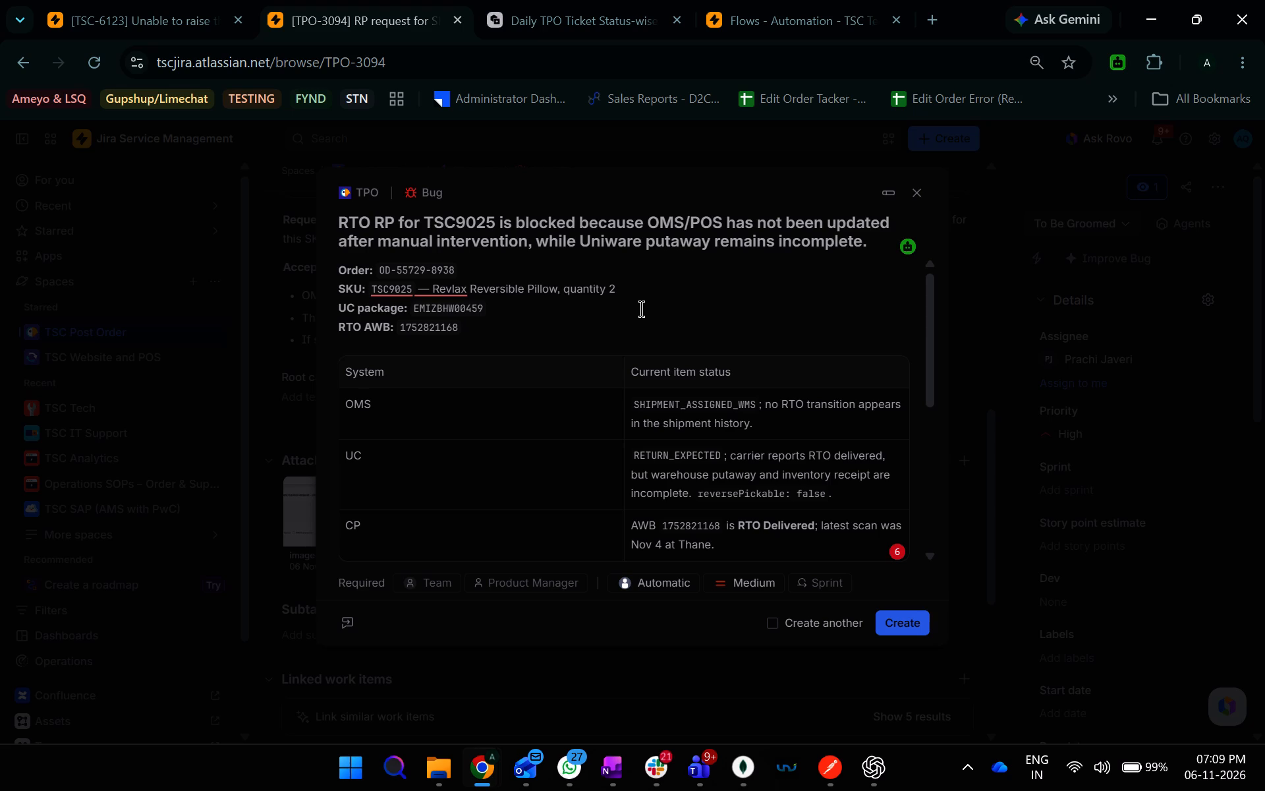
{"action": "double_click", "coordinate": [622, 243]}
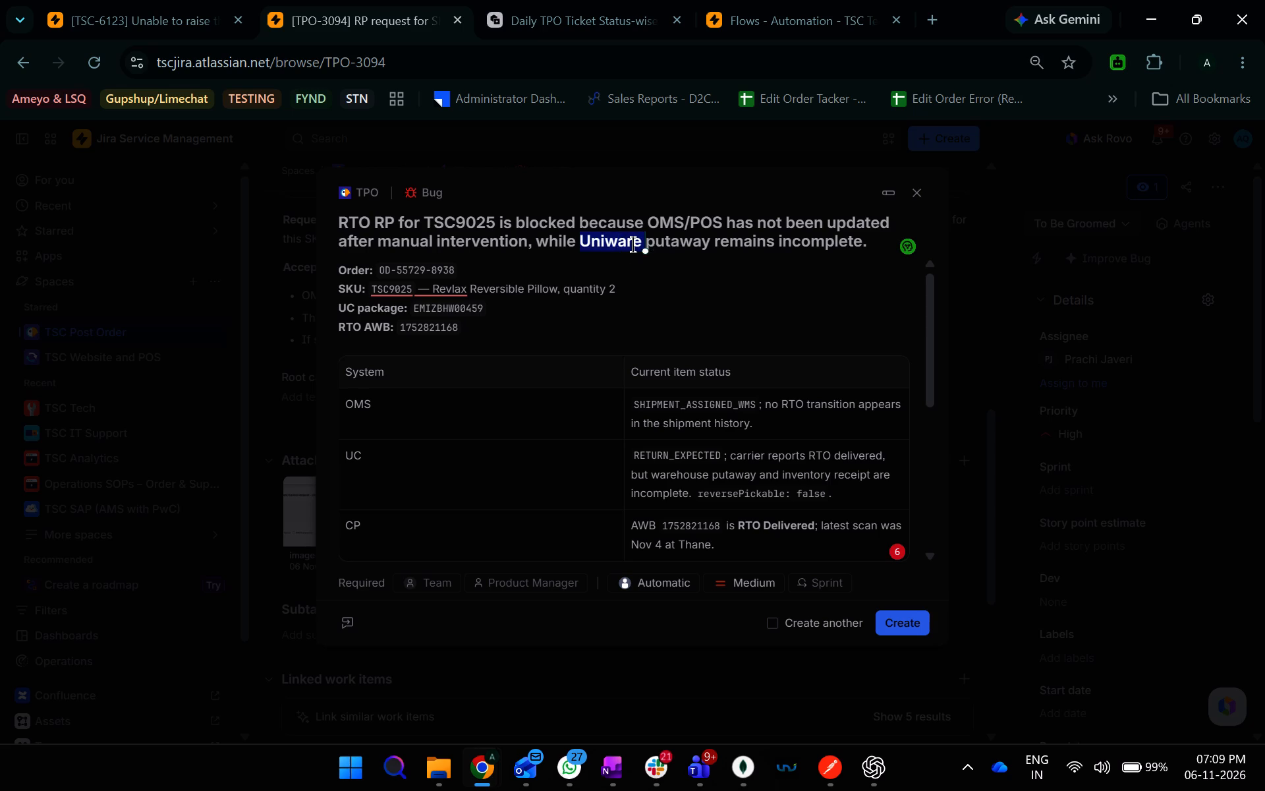
{"action": "type", "text": "UC"}
{"action": "key", "text": "space"}
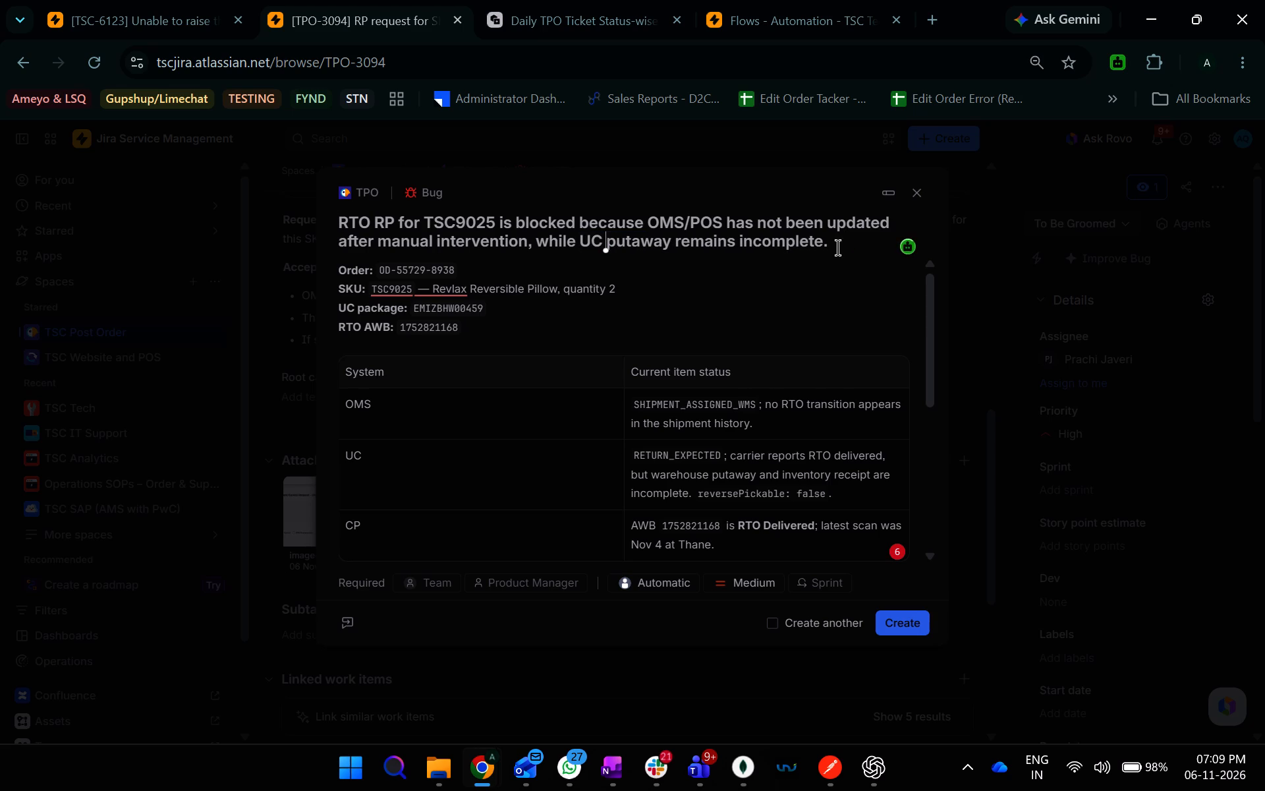
Delete the ending ", while UC putaway remains incomplete." from the new TPO bug's summary.
{"action": "left_click_drag", "start_coordinate": [837, 247], "coordinate": [528, 242]}
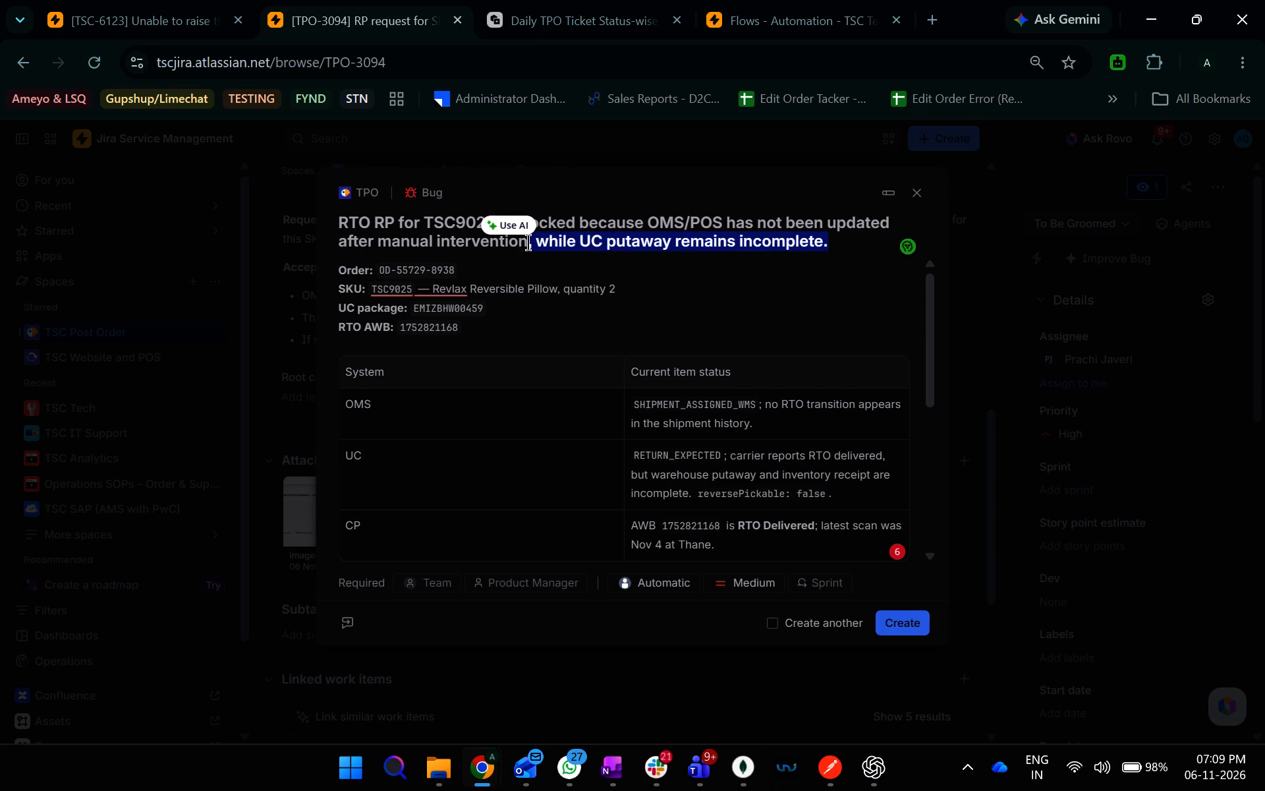
{"action": "key", "text": "BackSpace"}
{"action": "key", "text": "period"}
{"action": "key", "text": "BackSpace"}
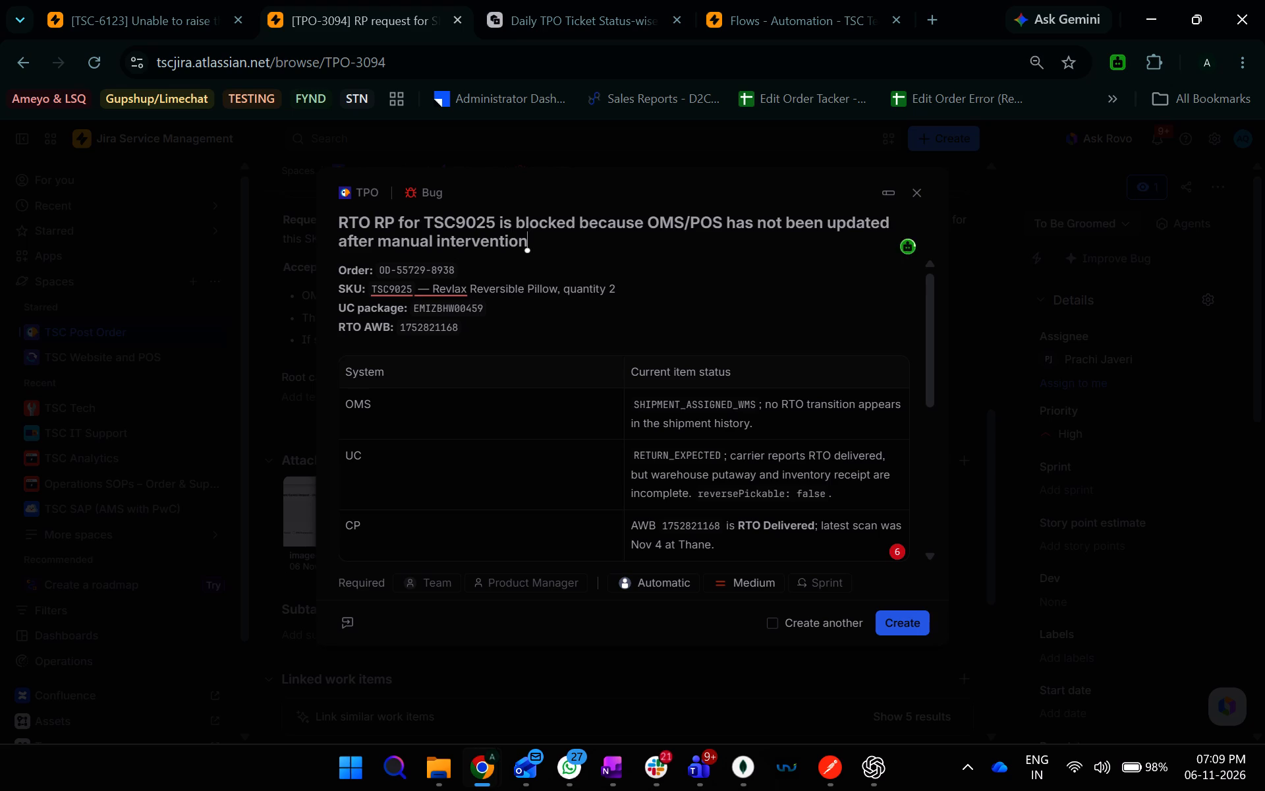
{"action": "key", "text": "space"}
{"action": "type", "text": "-"}
{"action": "key", "text": "space"}
{"action": "left_click", "coordinate": [443, 270]}
{"action": "left_click_drag", "start_coordinate": [443, 270], "coordinate": [385, 269]}
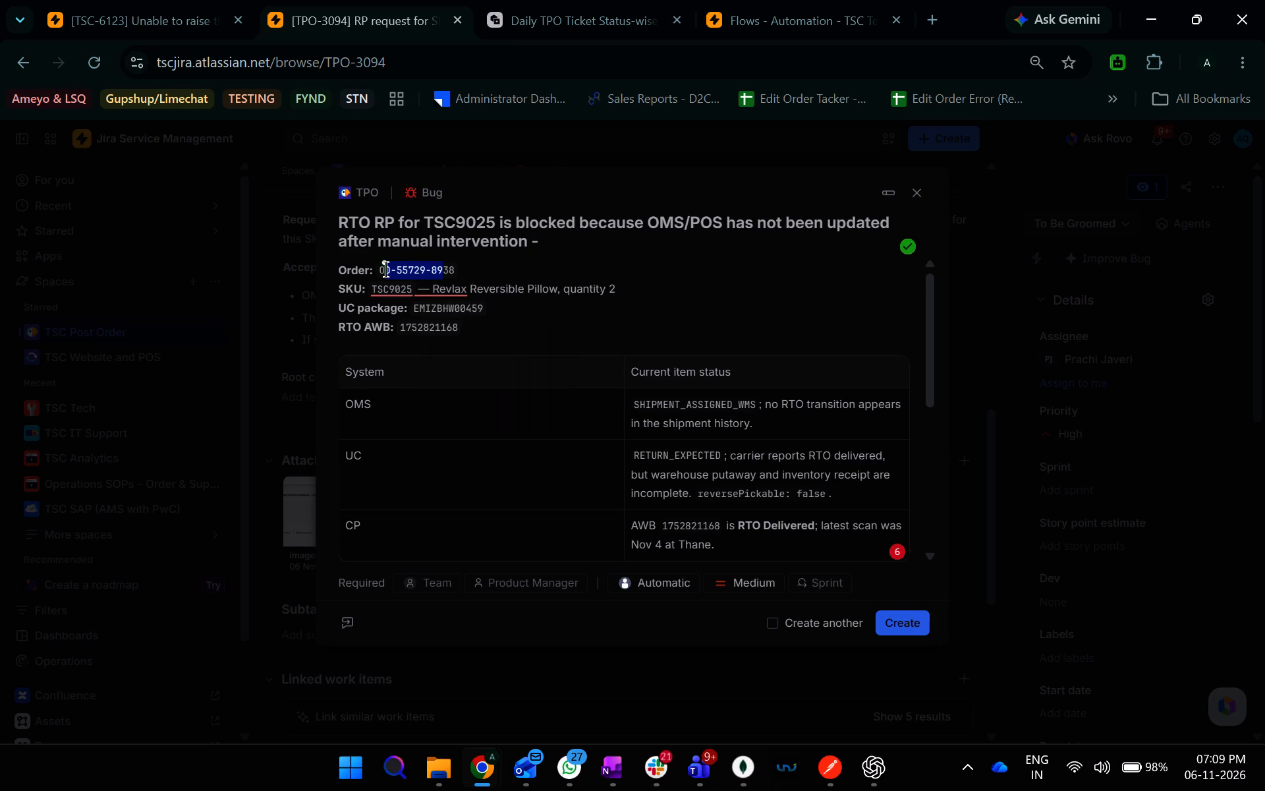
{"action": "left_click_drag", "start_coordinate": [385, 269], "coordinate": [385, 268]}
{"action": "double_click", "coordinate": [385, 266]}
{"action": "triple_click", "coordinate": [442, 266]}
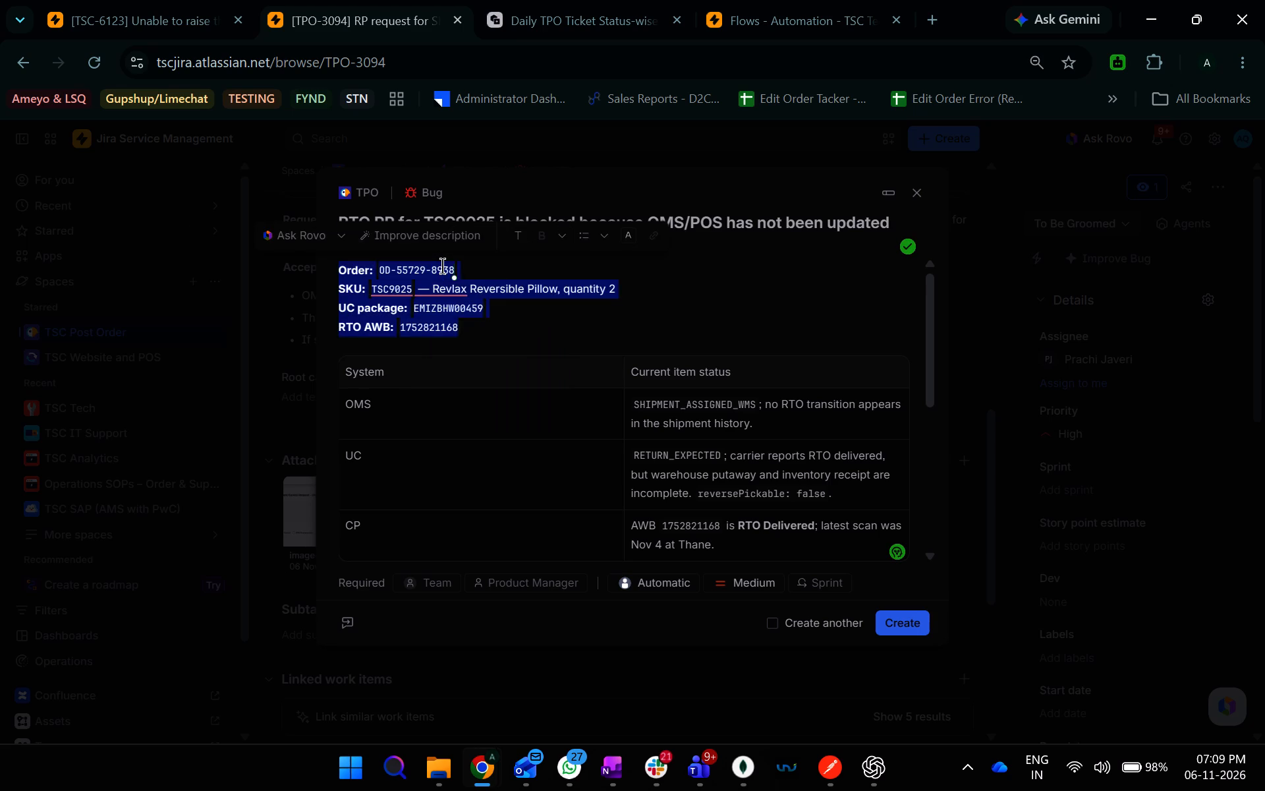
{"action": "left_click", "coordinate": [443, 267]}
{"action": "left_click_drag", "start_coordinate": [443, 267], "coordinate": [387, 266]}
{"action": "key", "text": "ctrl+c"}
{"action": "left_click", "coordinate": [663, 255]}
{"action": "key", "text": "ctrl+v"}
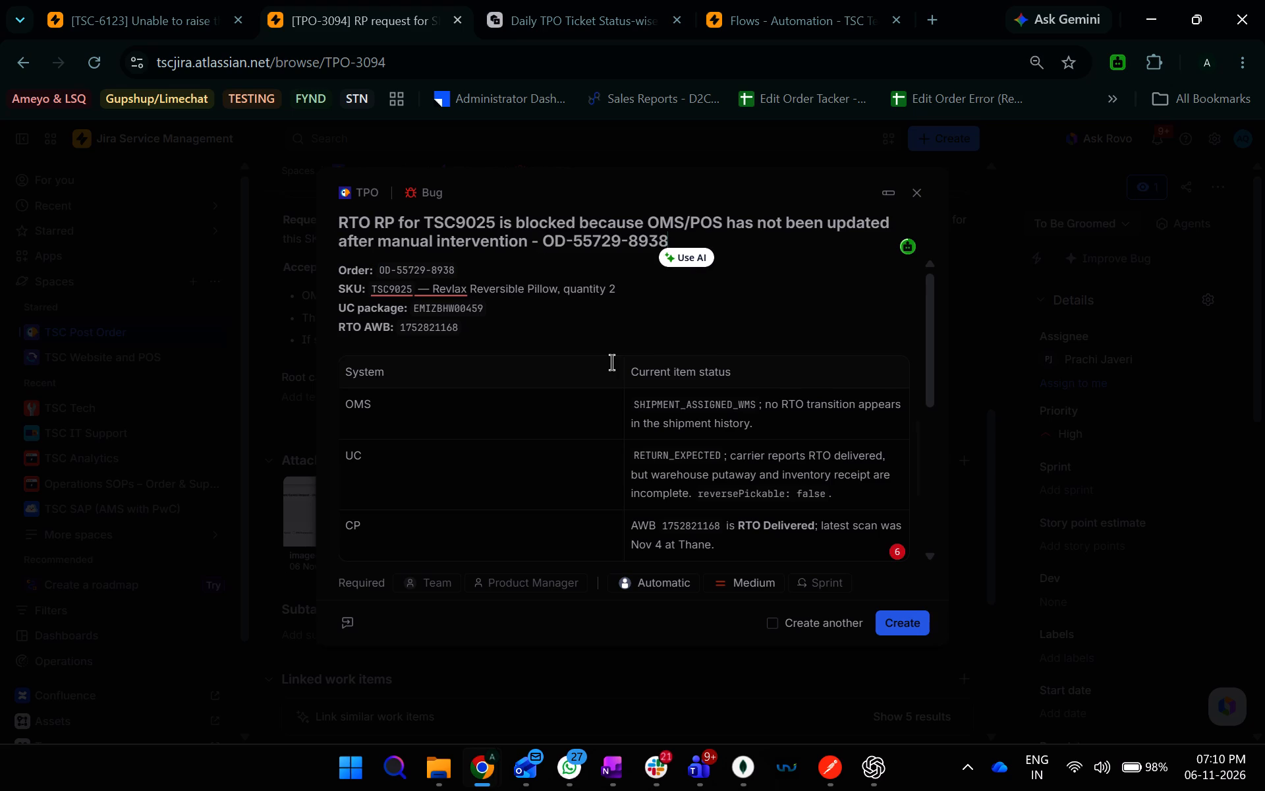
Move the "Problem" paragraph from below the status table to the top of the bug's description, above the Order line.
{"action": "scroll", "coordinate": [563, 343], "scroll_direction": "down", "scroll_amount": 3}
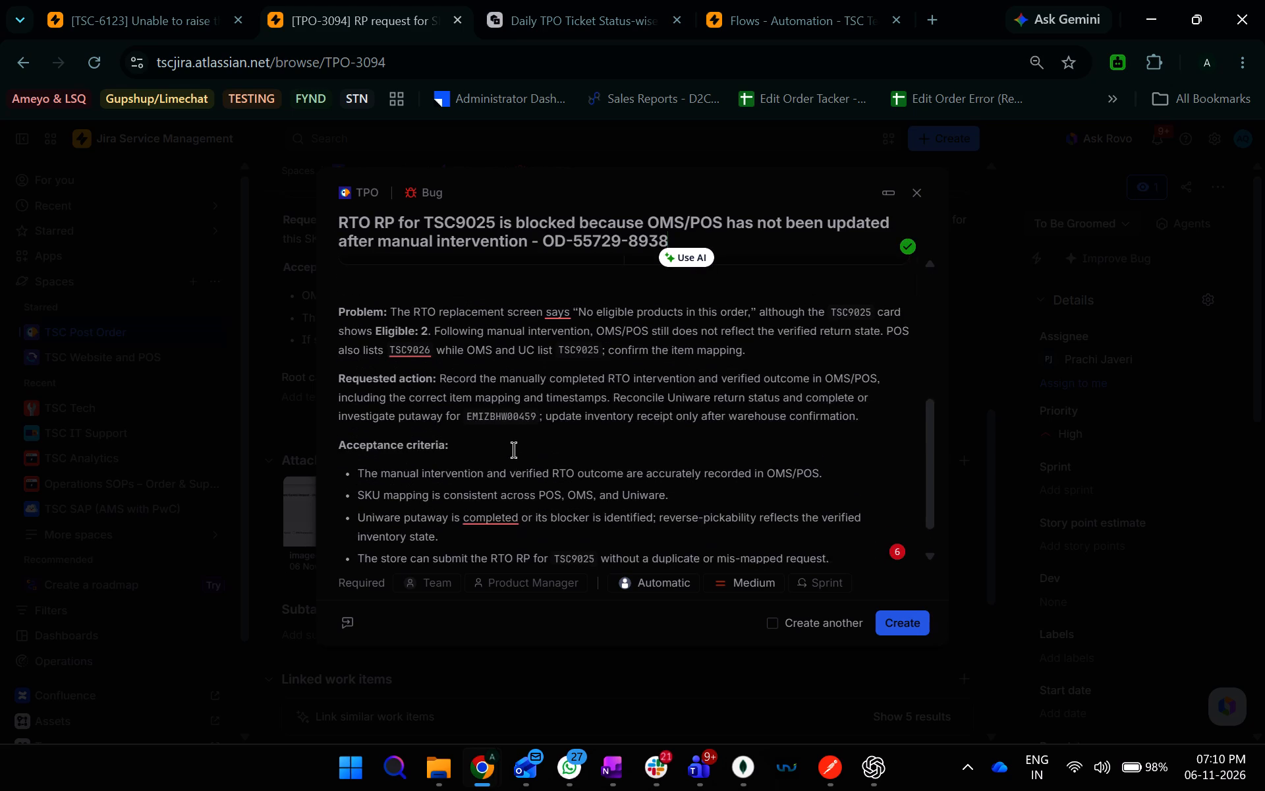
{"action": "scroll", "coordinate": [543, 451], "scroll_direction": "up", "scroll_amount": 2}
{"action": "scroll", "coordinate": [590, 467], "scroll_direction": "down", "scroll_amount": 2}
{"action": "scroll", "coordinate": [714, 405], "scroll_direction": "up", "scroll_amount": 1}
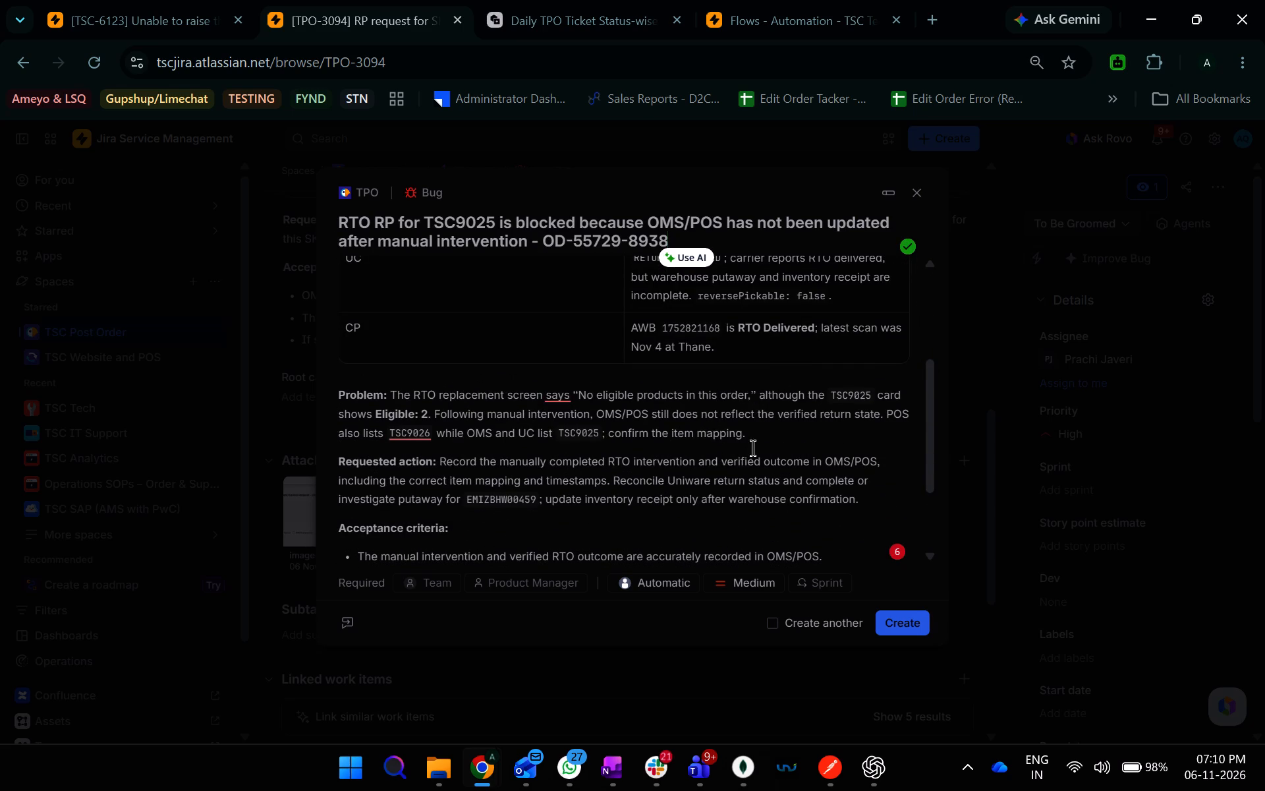
{"action": "left_click_drag", "start_coordinate": [758, 434], "coordinate": [318, 383]}
{"action": "key", "text": "ctrl+x"}
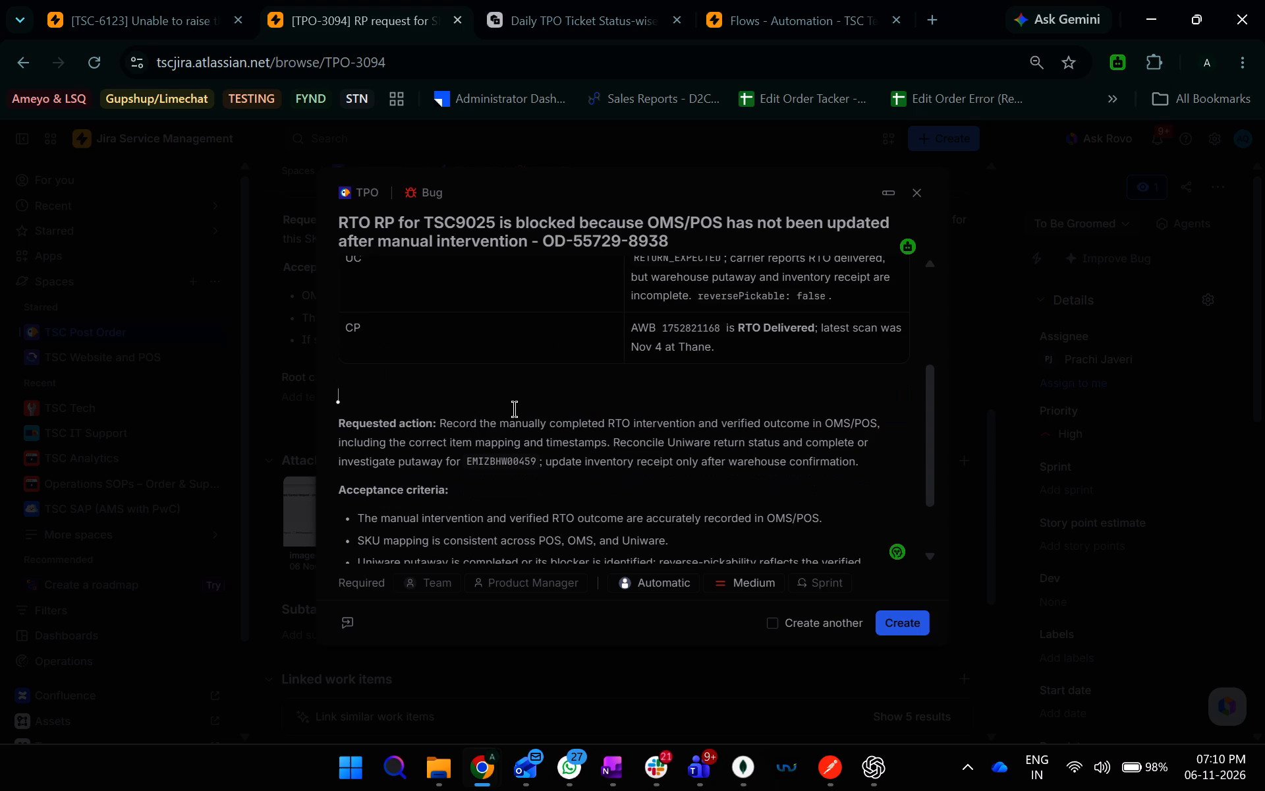
{"action": "key", "text": "Down"}
{"action": "key", "text": "BackSpace"}
{"action": "scroll", "coordinate": [506, 397], "scroll_direction": "up", "scroll_amount": 6}
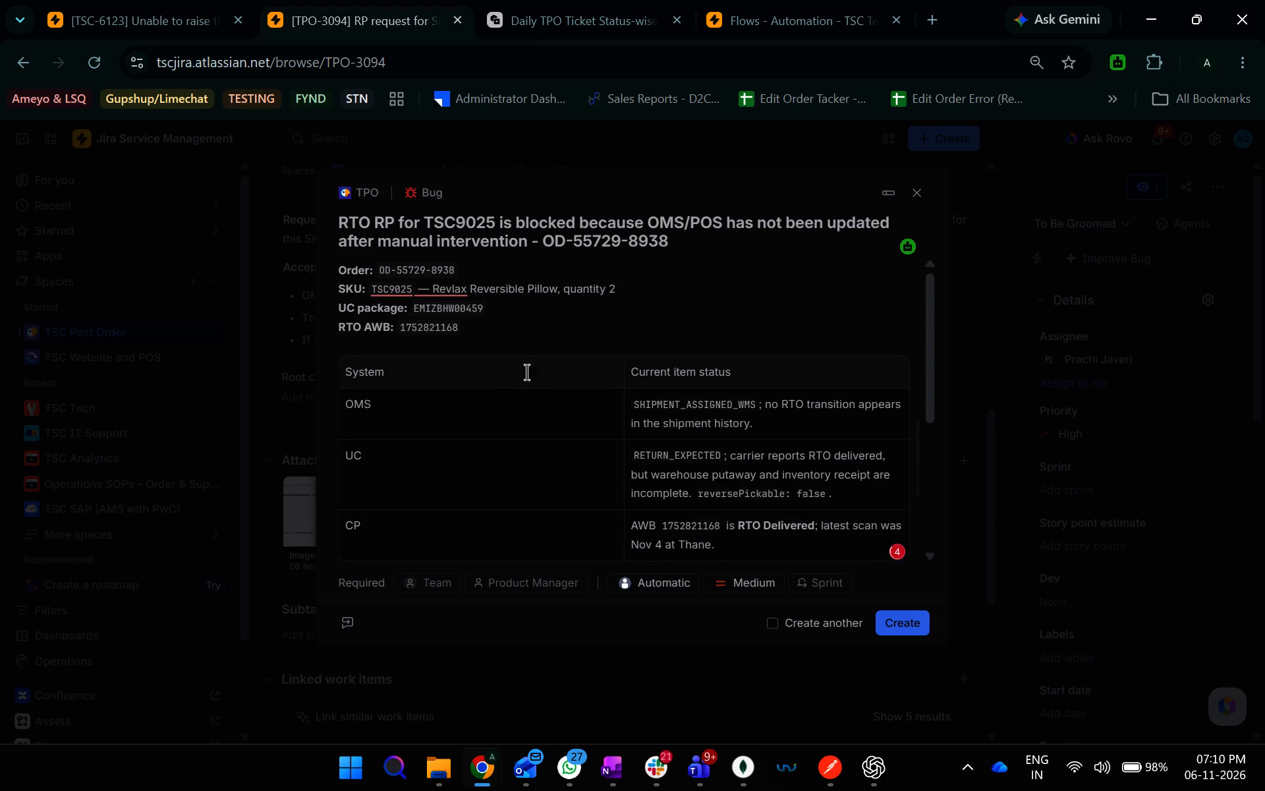
{"action": "left_click", "coordinate": [339, 270]}
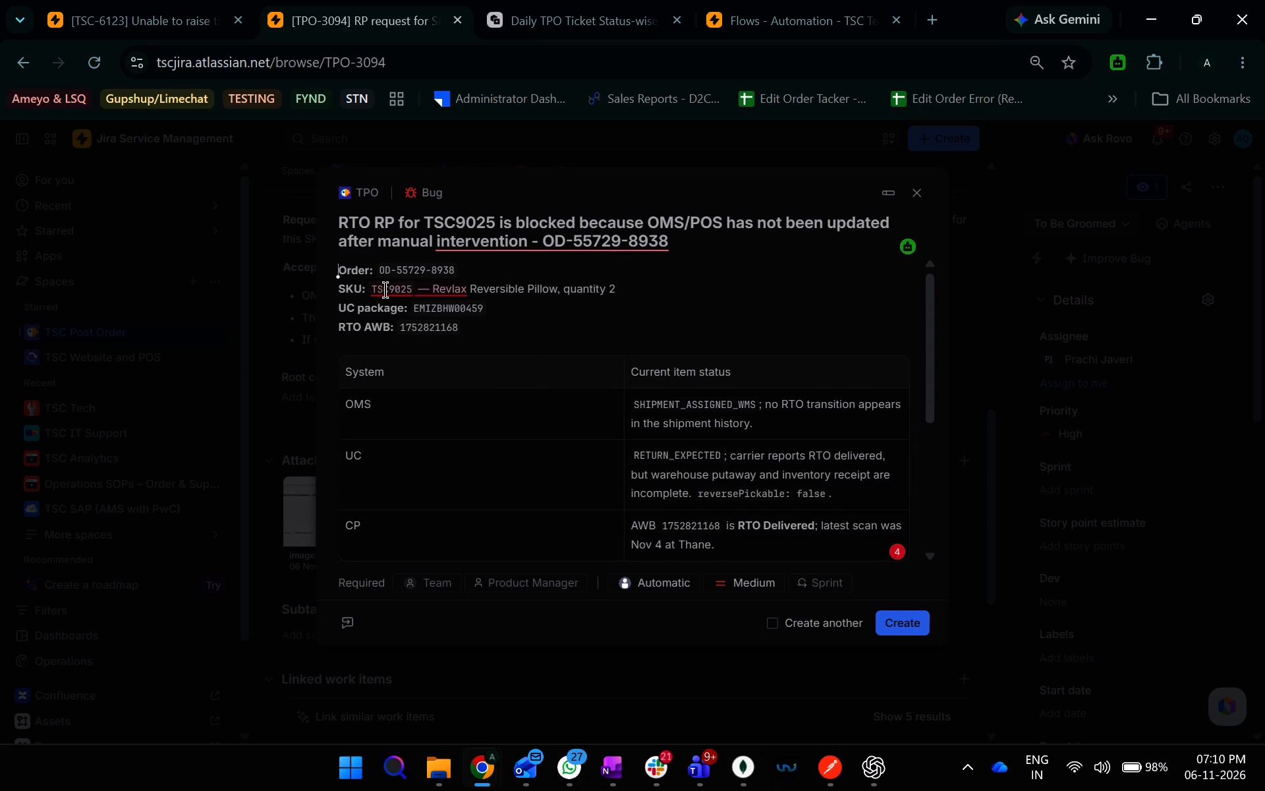
{"action": "key", "text": "Return"}
{"action": "key", "text": "Up"}
{"action": "key", "text": "ctrl+v"}
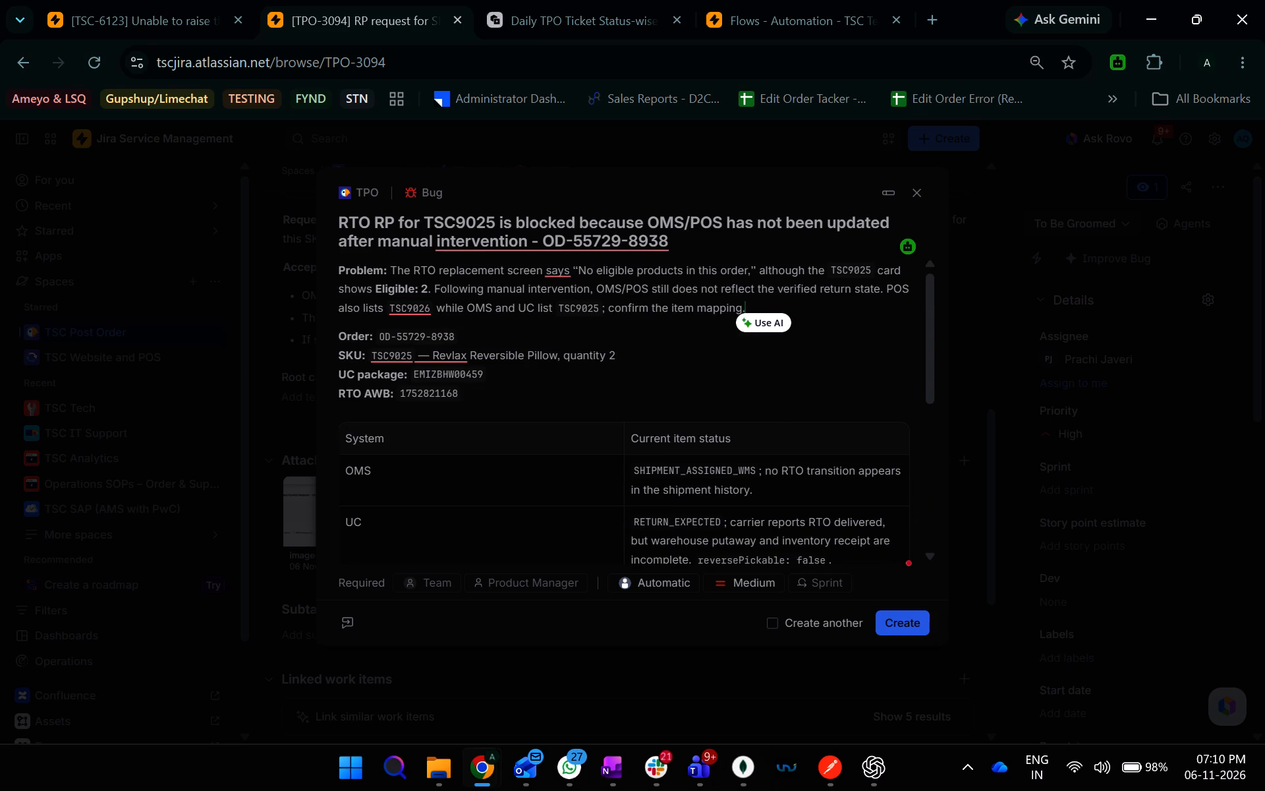
Copy the attached POS screenshot from TSC-6123 into the bug's description below the Problem paragraph, removing the extra blank line beneath it.
{"action": "key", "text": "Return"}
{"action": "left_click", "coordinate": [150, 0]}
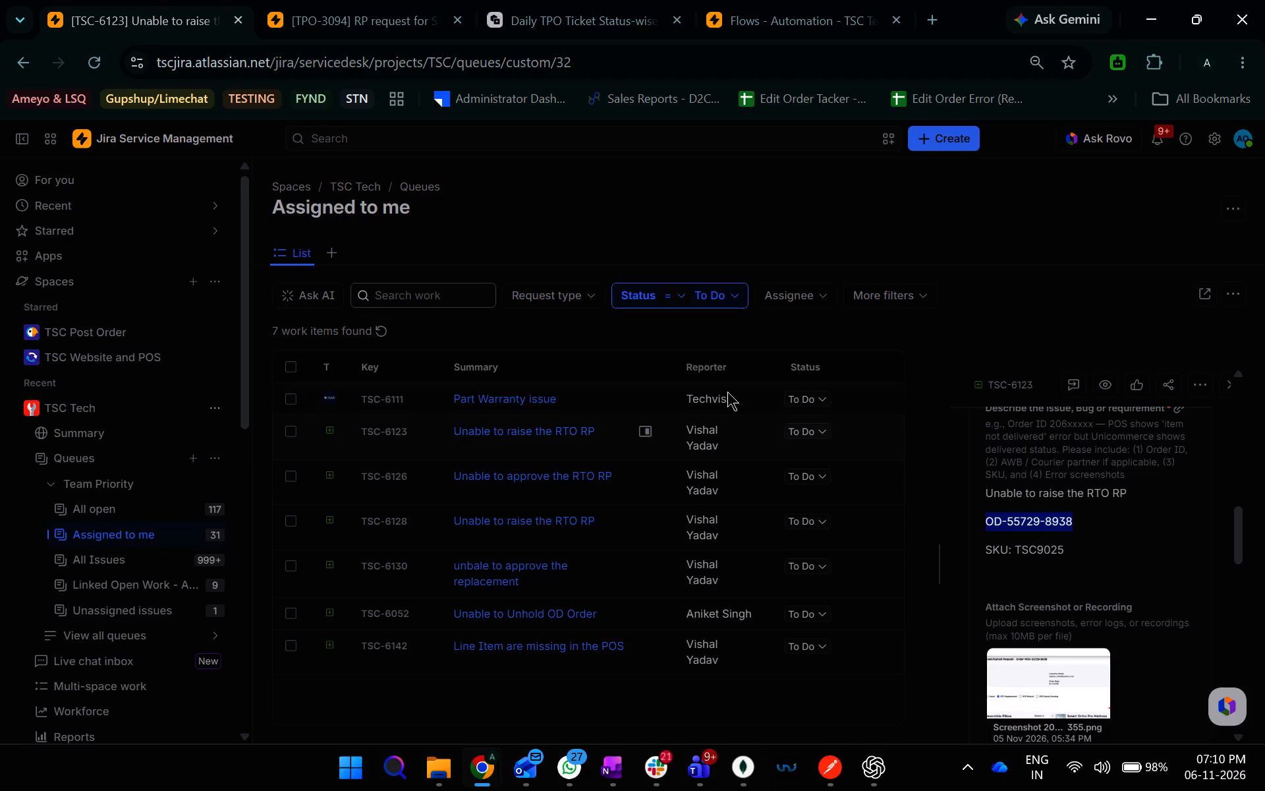
{"action": "left_click", "coordinate": [1040, 684]}
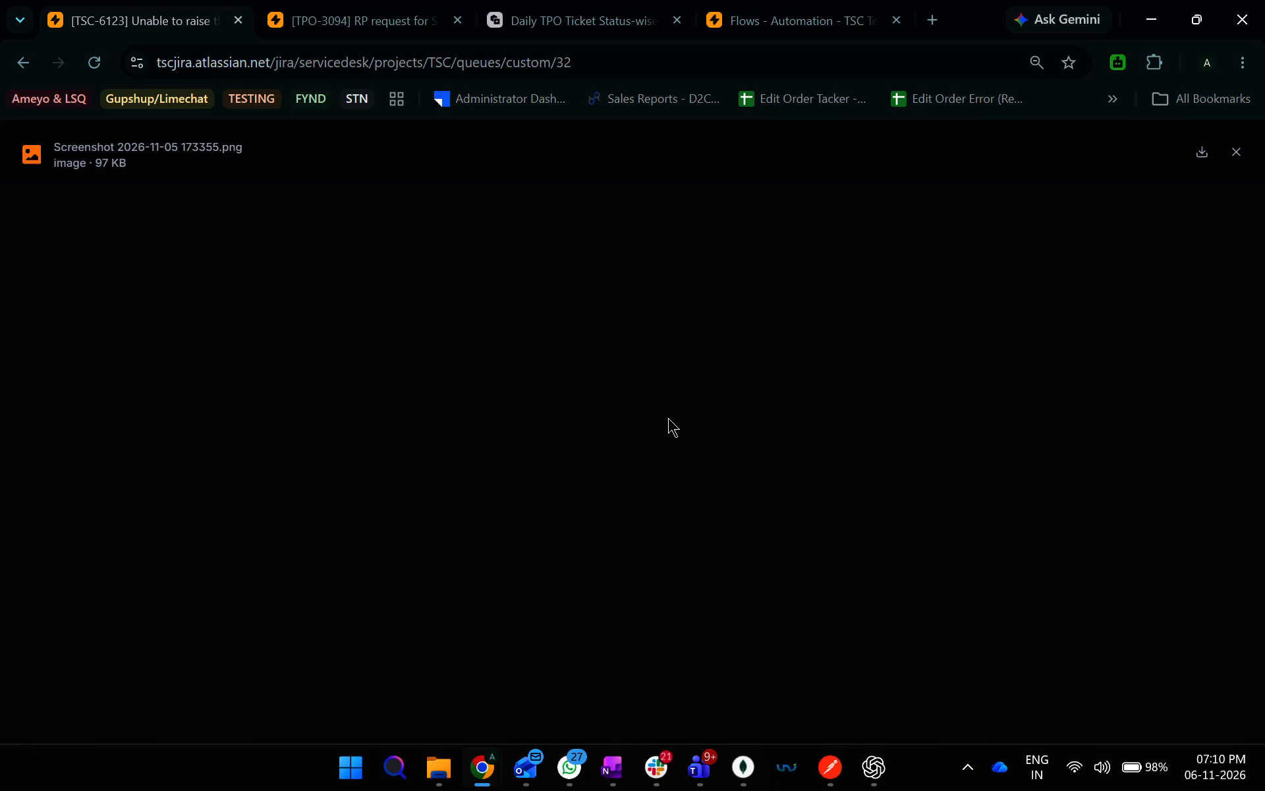
{"action": "right_click", "coordinate": [666, 397]}
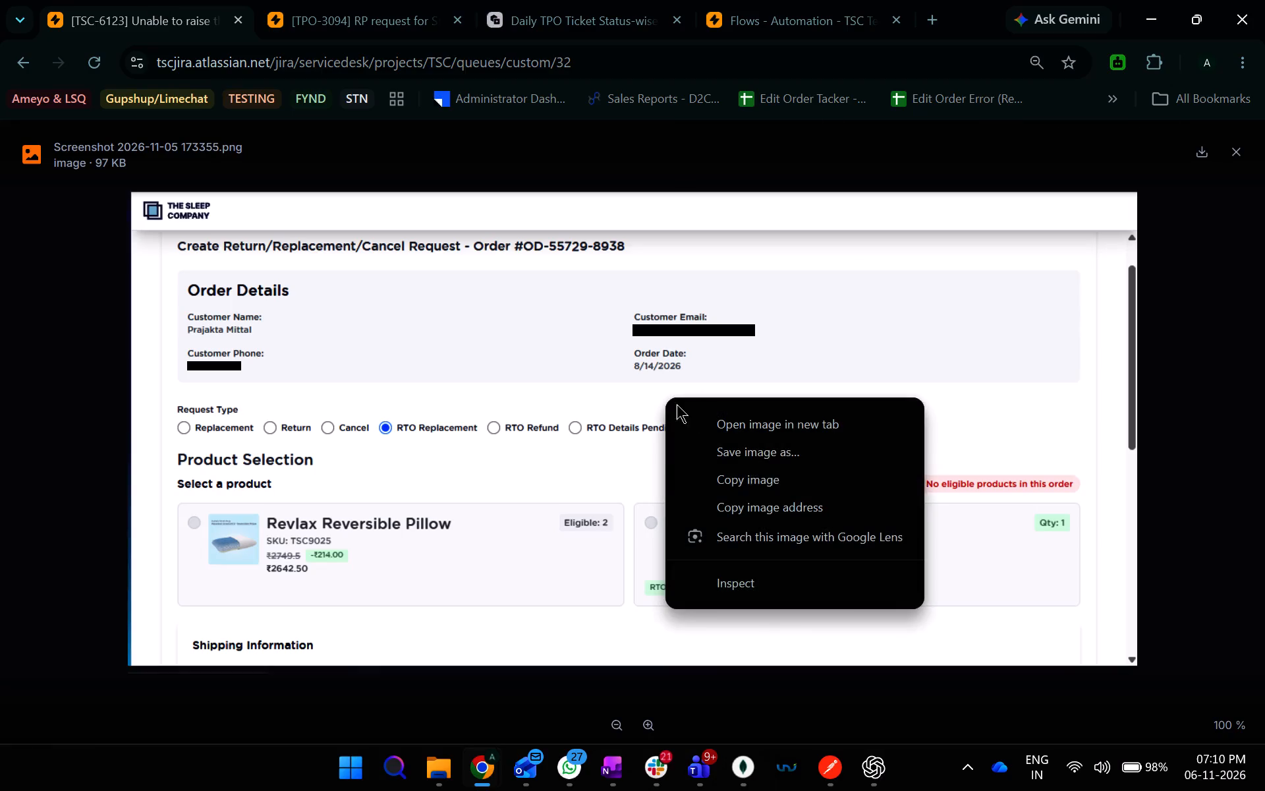
{"action": "left_click", "coordinate": [752, 477]}
{"action": "left_click", "coordinate": [1156, 481]}
{"action": "left_click", "coordinate": [390, 0]}
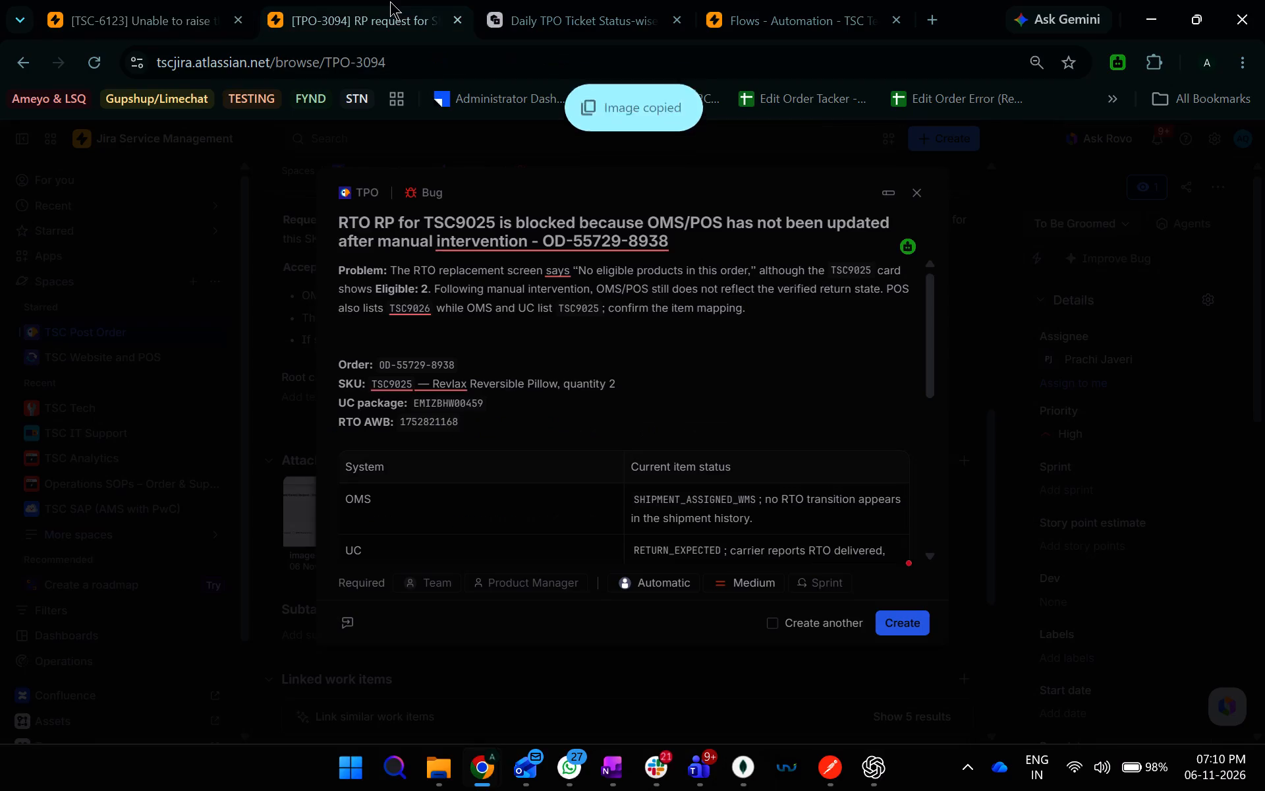
{"action": "key", "text": "ctrl+v"}
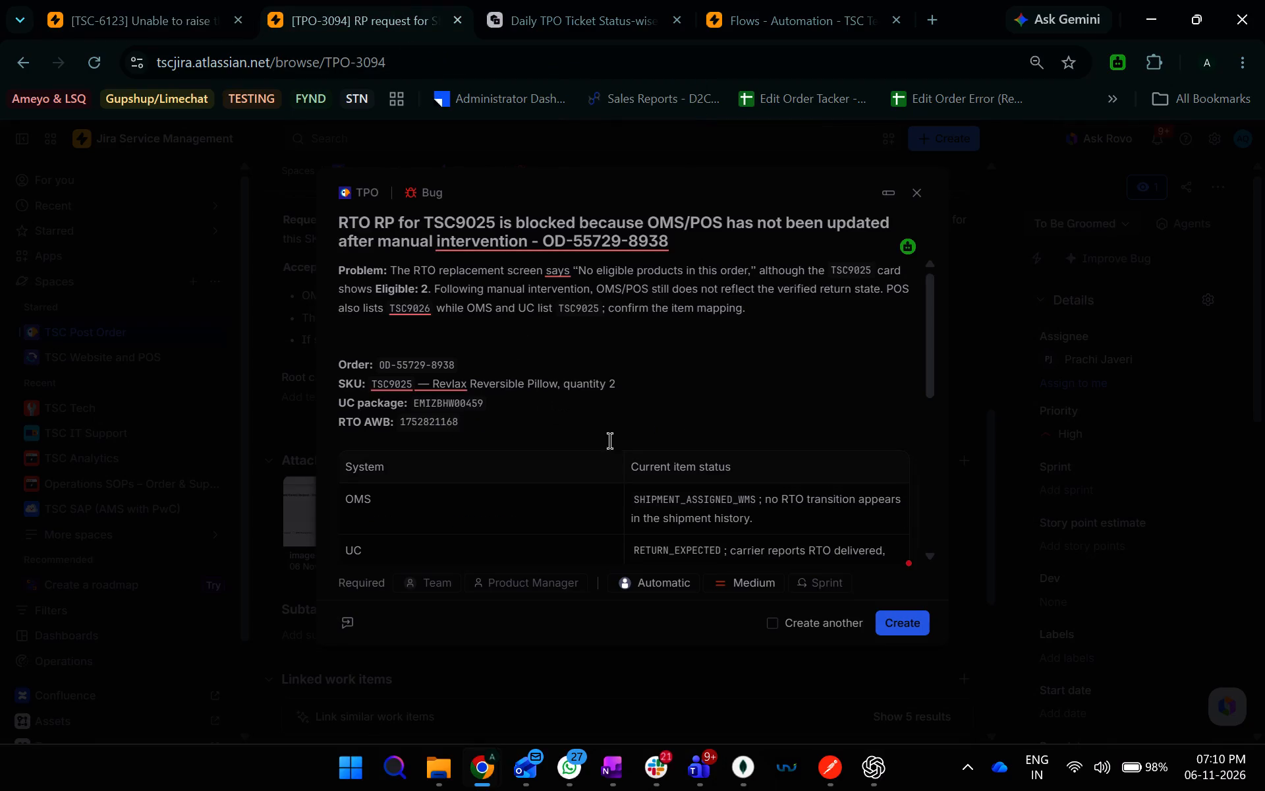
{"action": "scroll", "coordinate": [643, 436], "scroll_direction": "down", "scroll_amount": 2}
{"action": "left_click", "coordinate": [371, 389]}
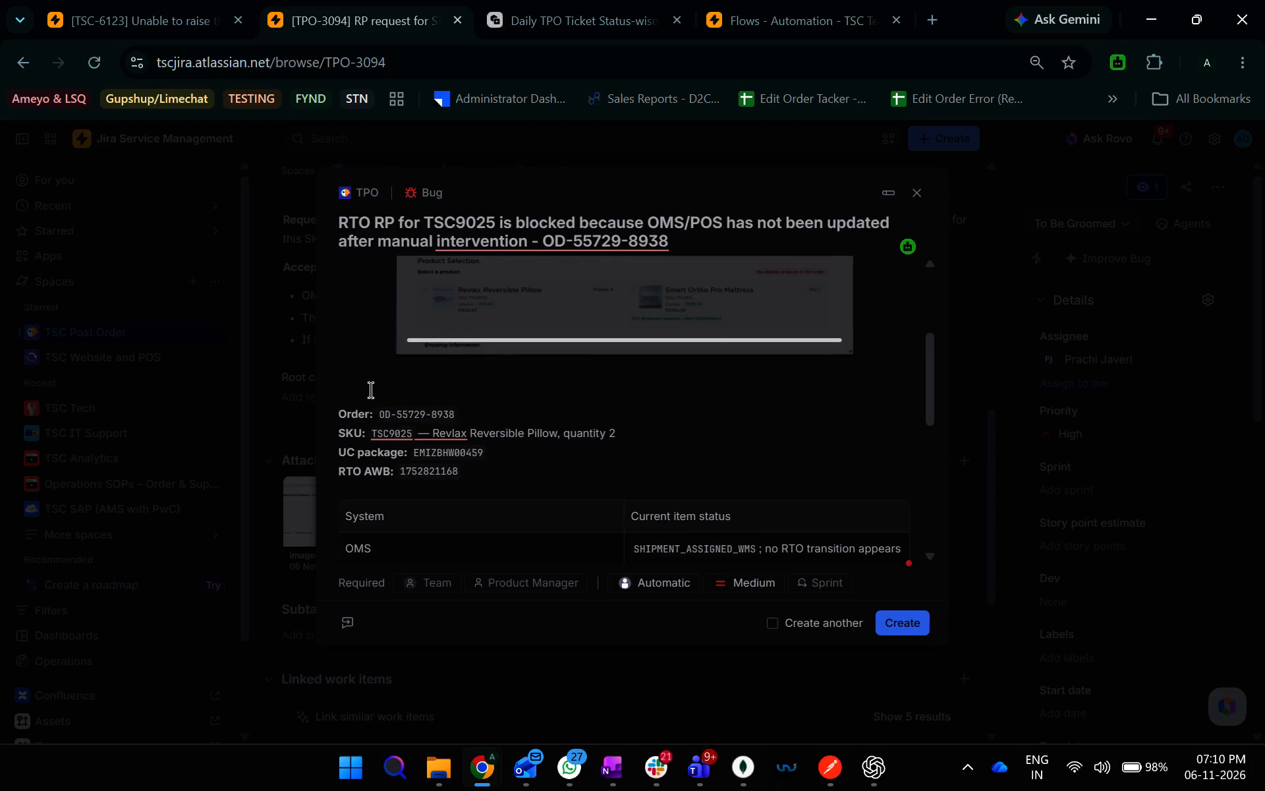
{"action": "key", "text": "BackSpace"}
Delete the Requested action text from "Reconcile Uniware return status" through "only after warehouse confirmation.".
{"action": "scroll", "coordinate": [475, 455], "scroll_direction": "down", "scroll_amount": 4}
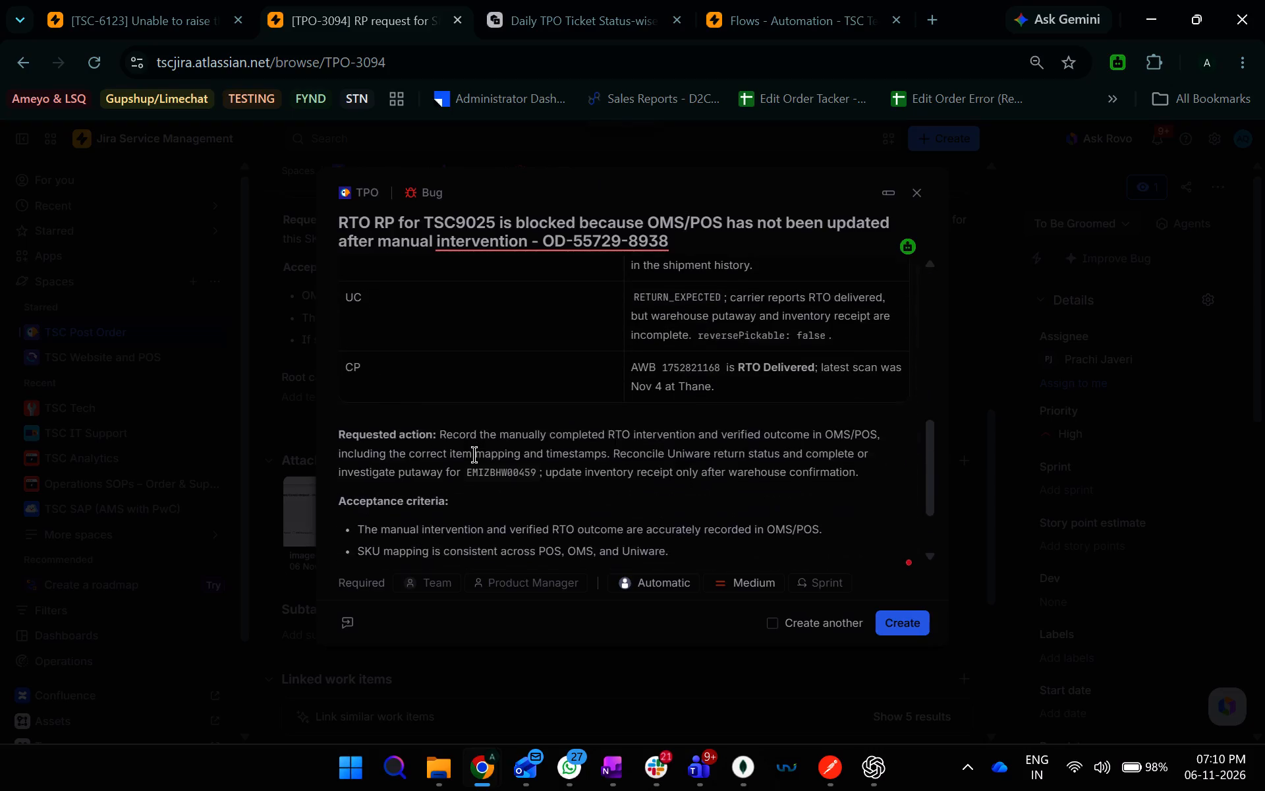
{"action": "scroll", "coordinate": [474, 454], "scroll_direction": "up", "scroll_amount": 1}
{"action": "scroll", "coordinate": [474, 454], "scroll_direction": "down", "scroll_amount": 2}
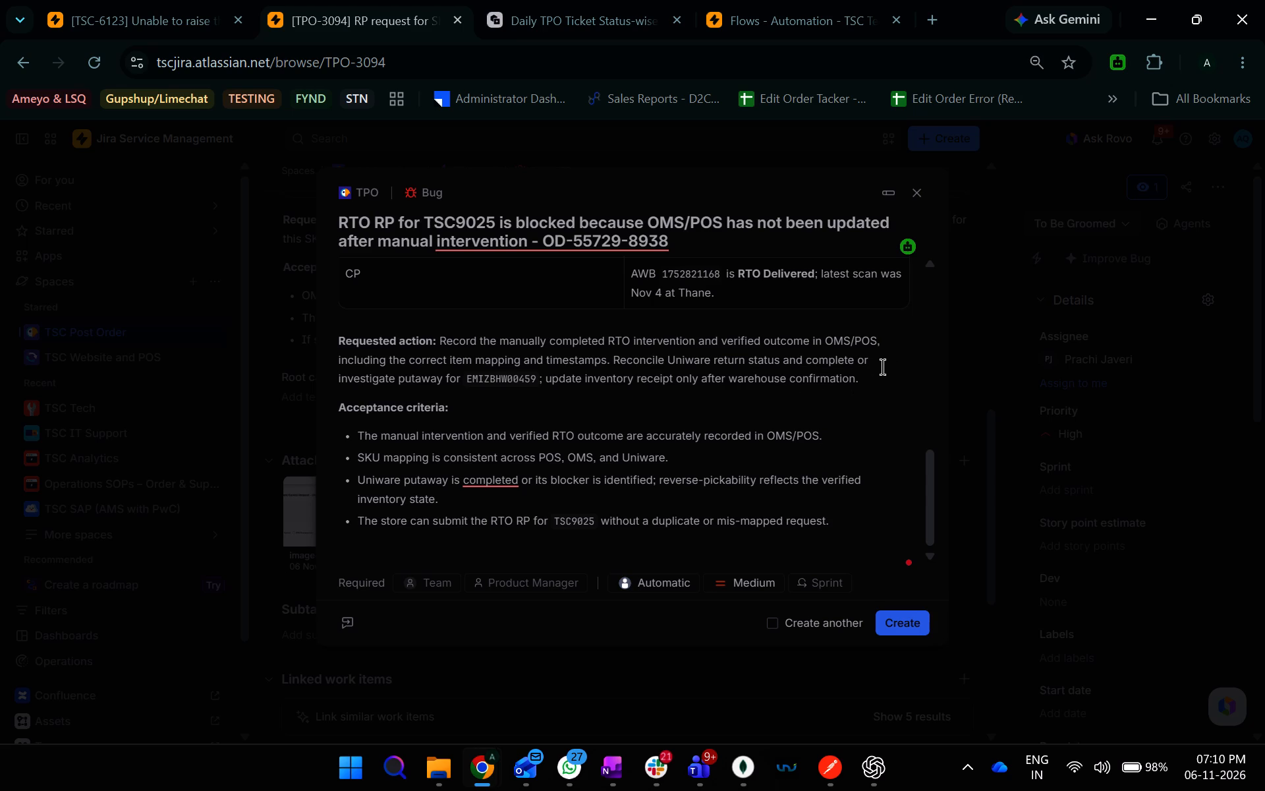
{"action": "left_click", "coordinate": [655, 360]}
{"action": "left_click_drag", "start_coordinate": [654, 360], "coordinate": [762, 365]}
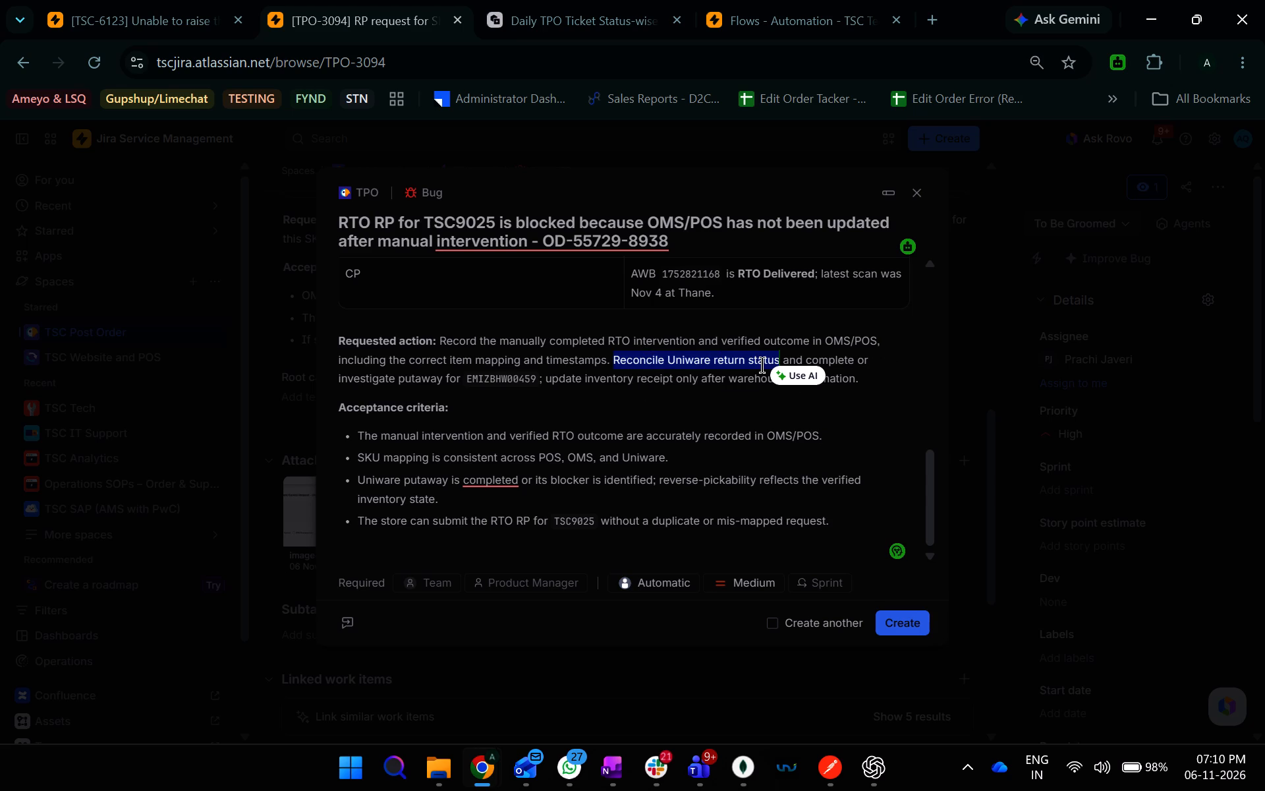
{"action": "left_click_drag", "start_coordinate": [762, 365], "coordinate": [828, 363]}
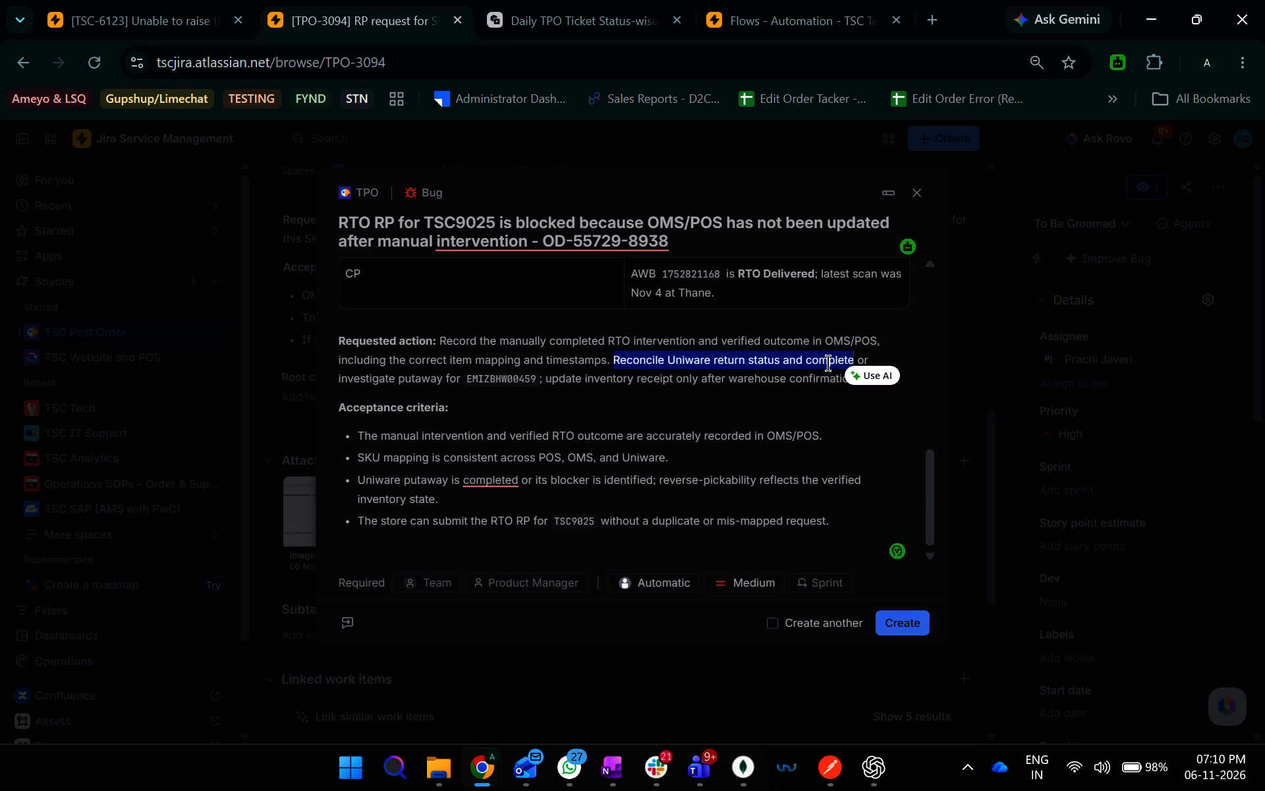
{"action": "left_click_drag", "start_coordinate": [828, 363], "coordinate": [820, 363]}
{"action": "left_click_drag", "start_coordinate": [820, 363], "coordinate": [861, 378]}
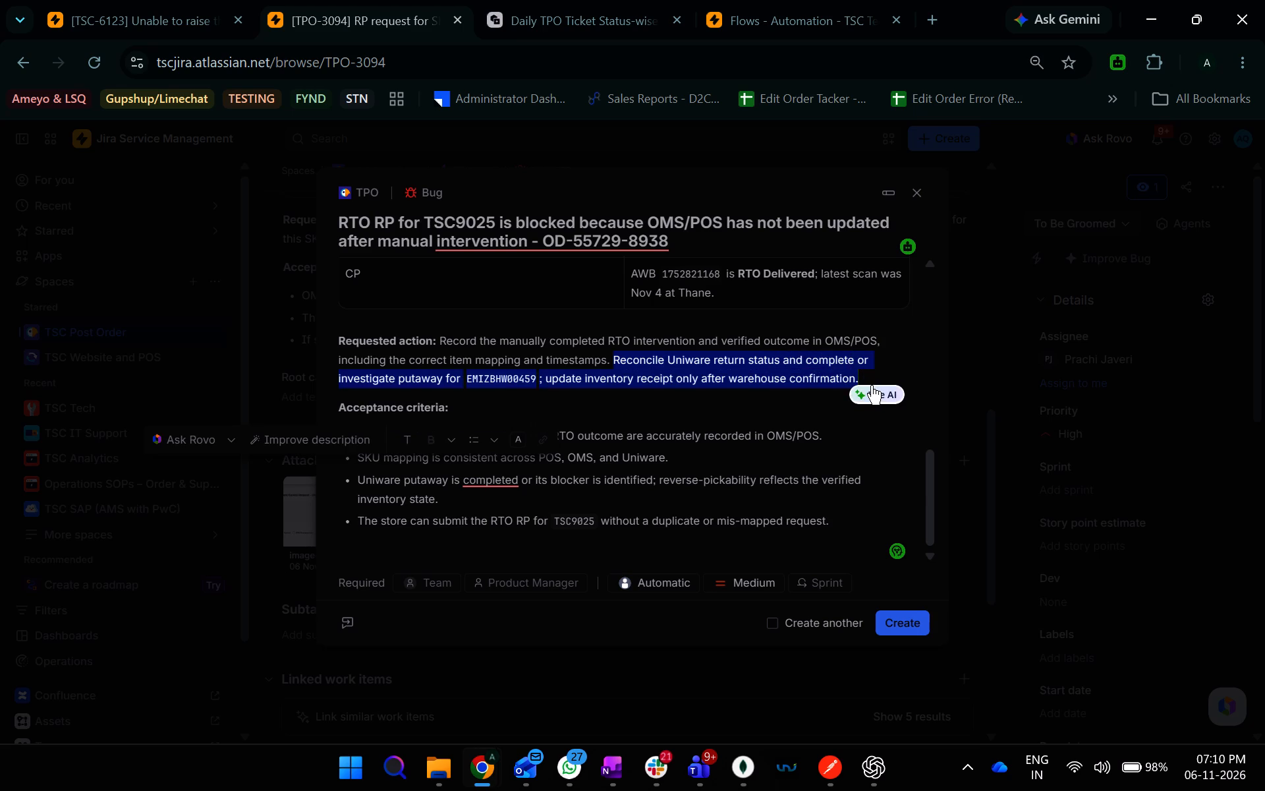
{"action": "key", "text": "BackSpace"}
{"action": "key", "text": "Return"}
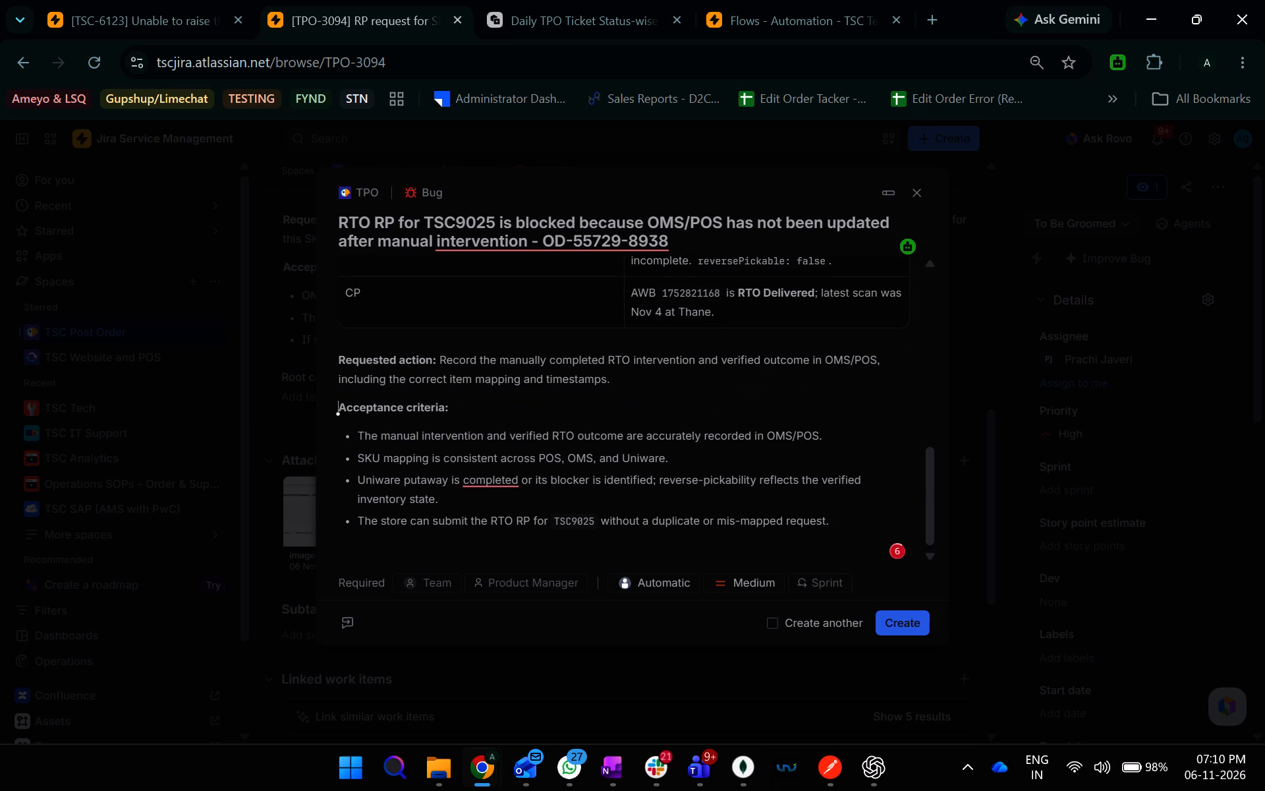
Delete the acceptance criterion about Uniware putaway completion and reverse-pickability, including its bullet.
{"action": "scroll", "coordinate": [631, 453], "scroll_direction": "down", "scroll_amount": 1}
{"action": "scroll", "coordinate": [631, 453], "scroll_direction": "up", "scroll_amount": 1}
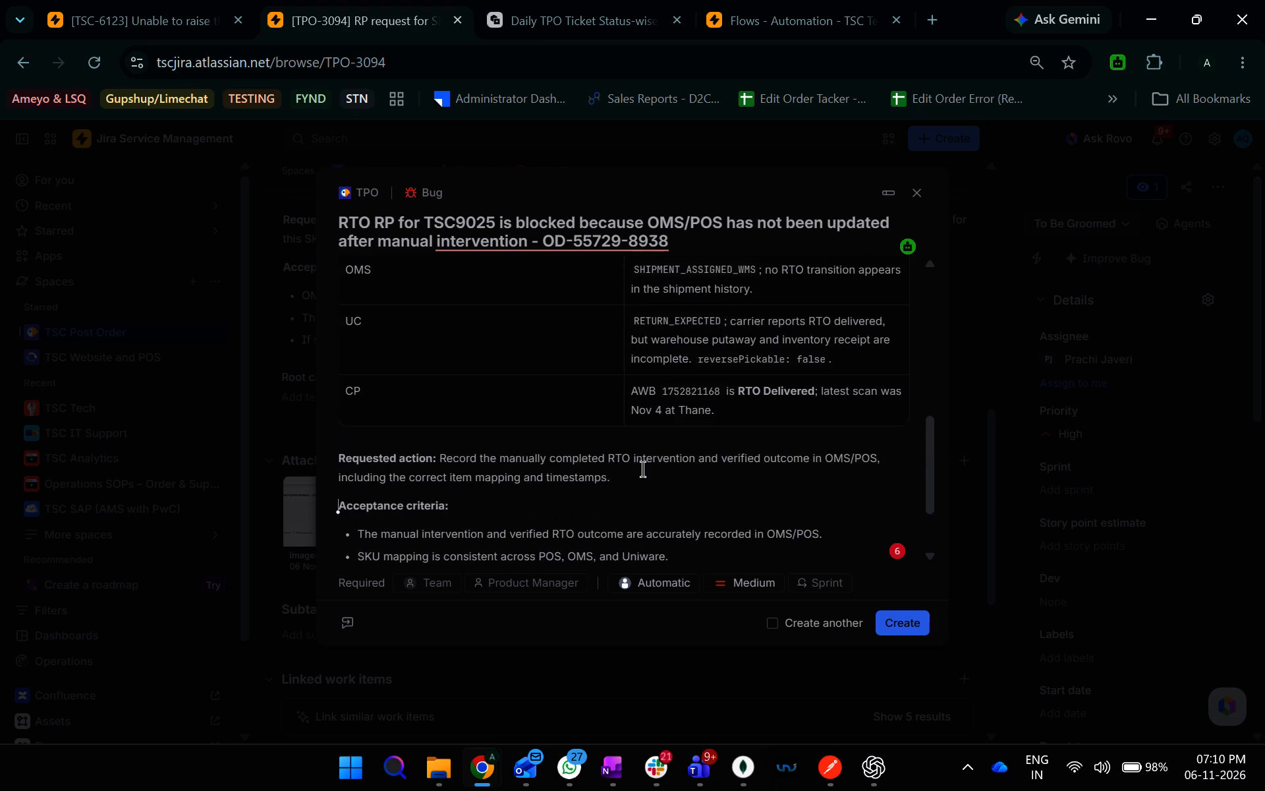
{"action": "scroll", "coordinate": [660, 490], "scroll_direction": "down", "scroll_amount": 2}
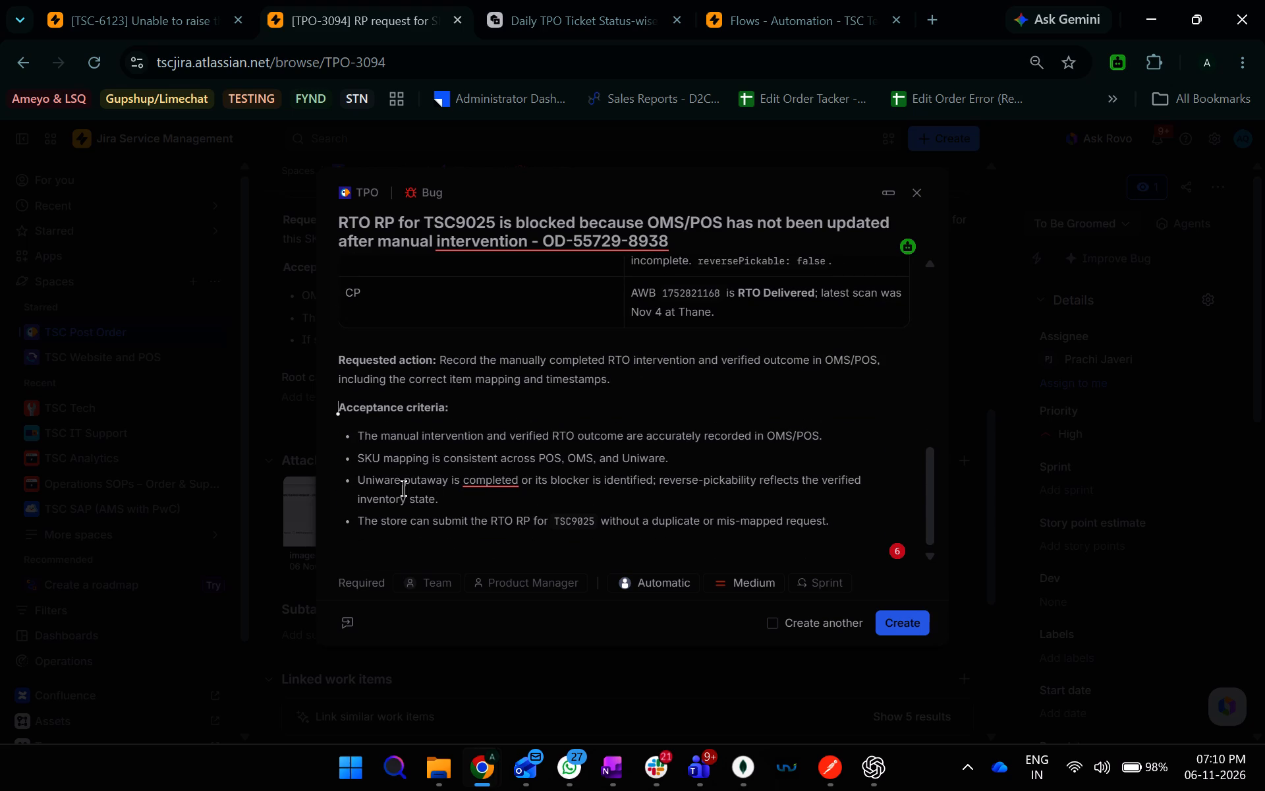
{"action": "left_click_drag", "start_coordinate": [446, 500], "coordinate": [354, 478]}
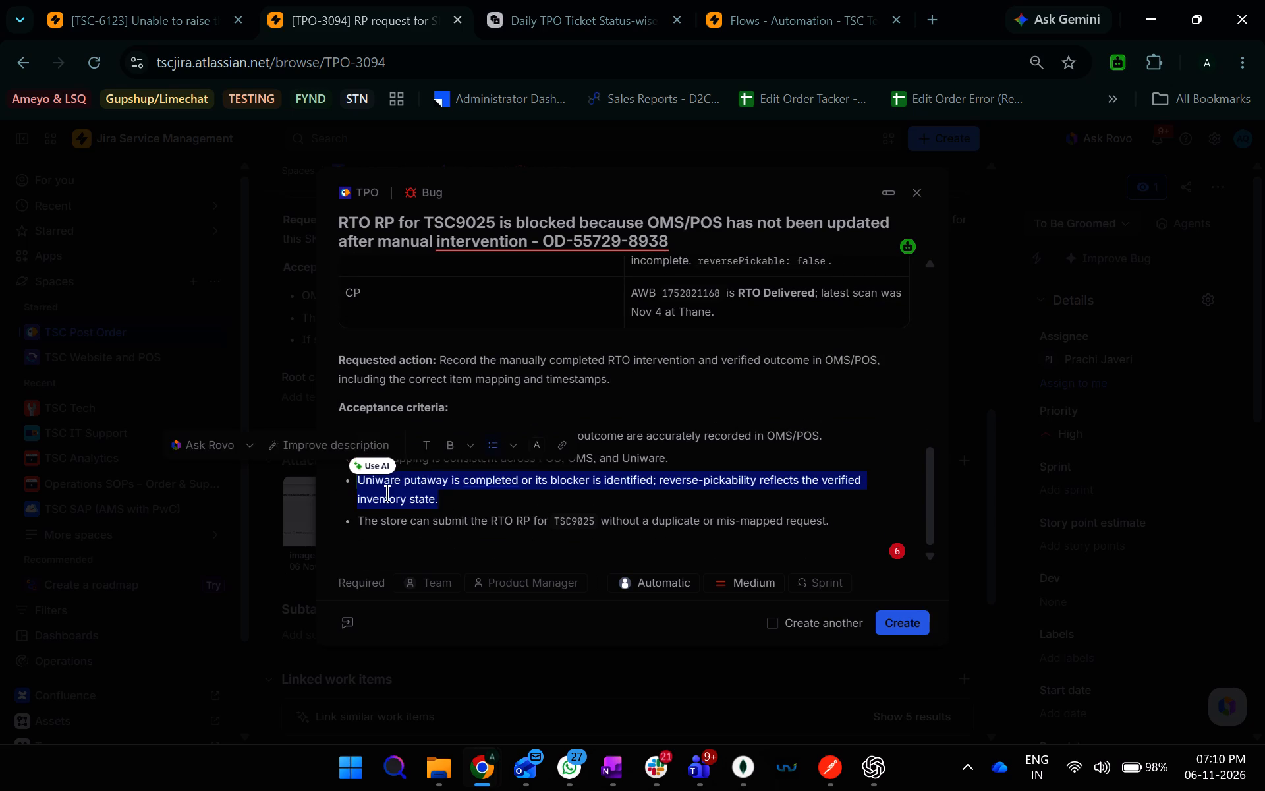
{"action": "key", "text": "BackSpace"}
{"action": "key", "text": "BackSpace"}
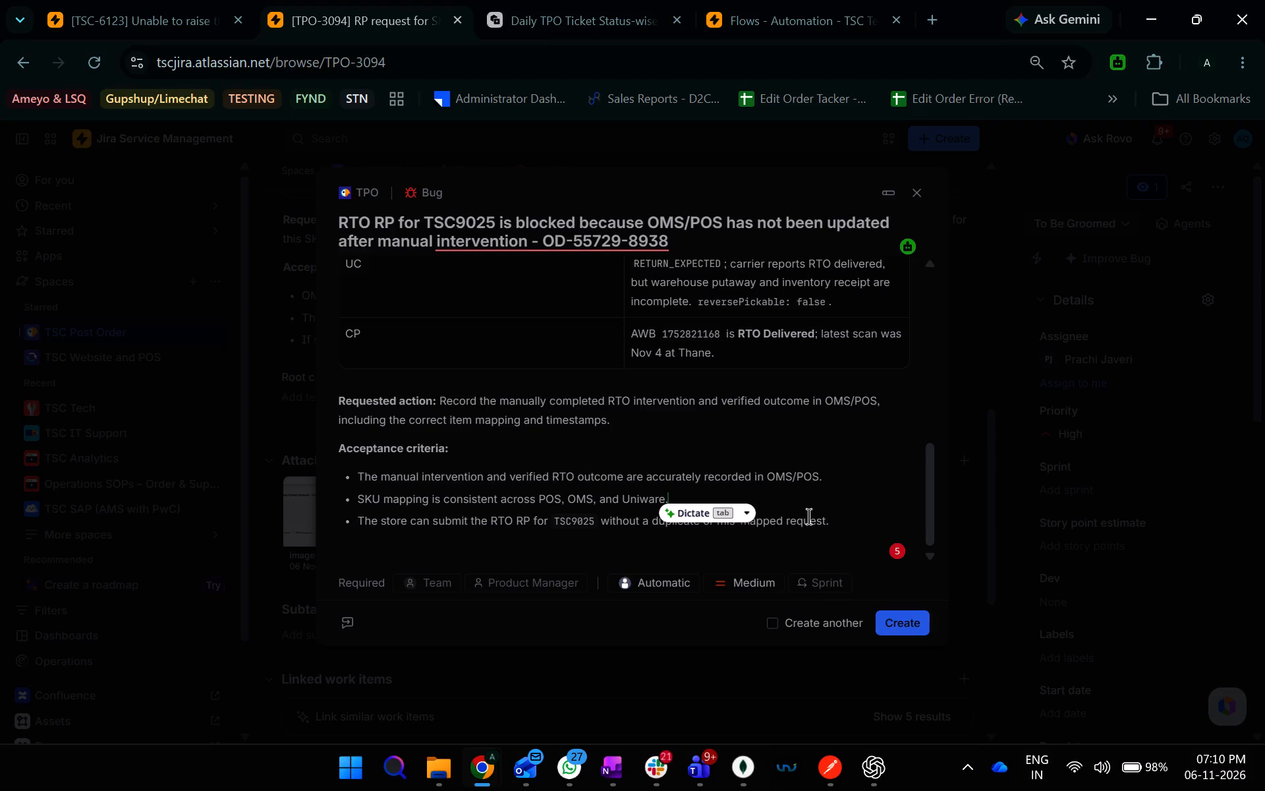
{"action": "left_click", "coordinate": [846, 494]}
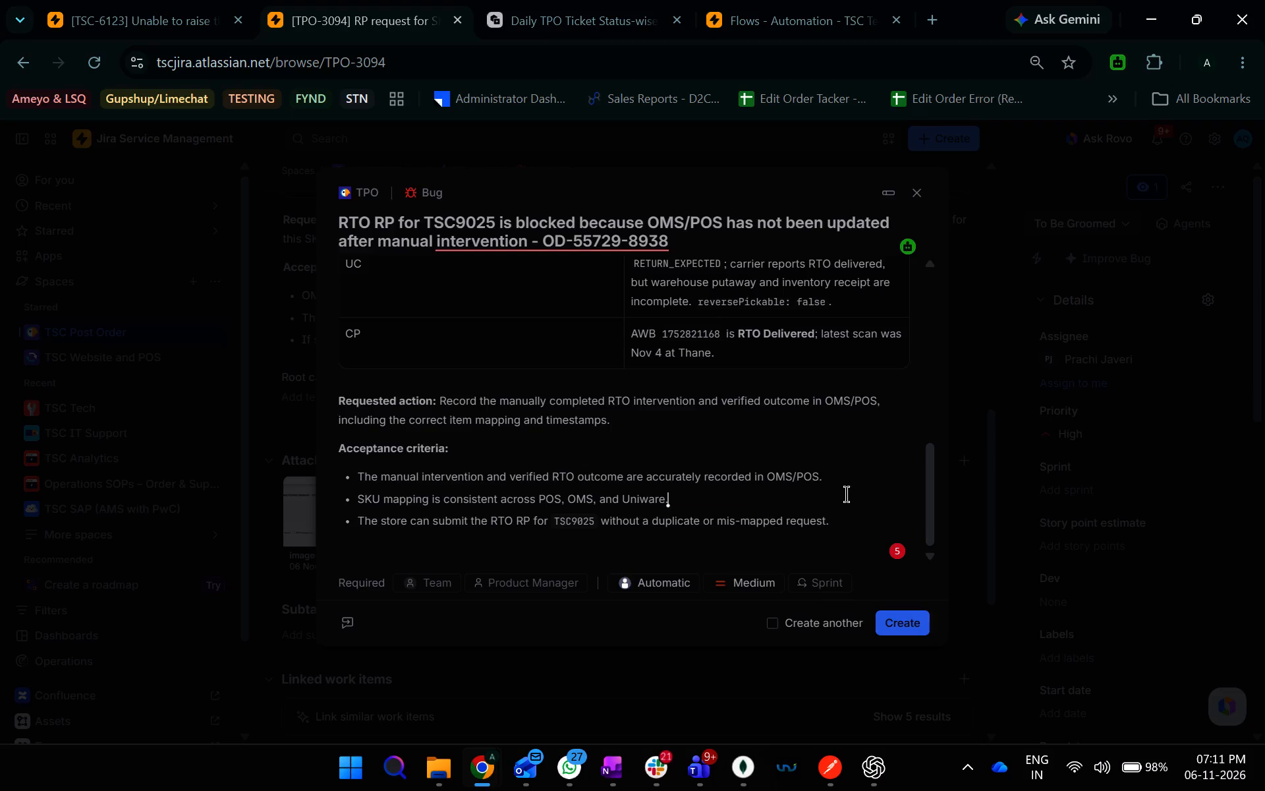
Review the description from the top and change the SKU TSC9026 in the Problem paragraph to TSC9025.
{"action": "scroll", "coordinate": [846, 494], "scroll_direction": "up", "scroll_amount": 4}
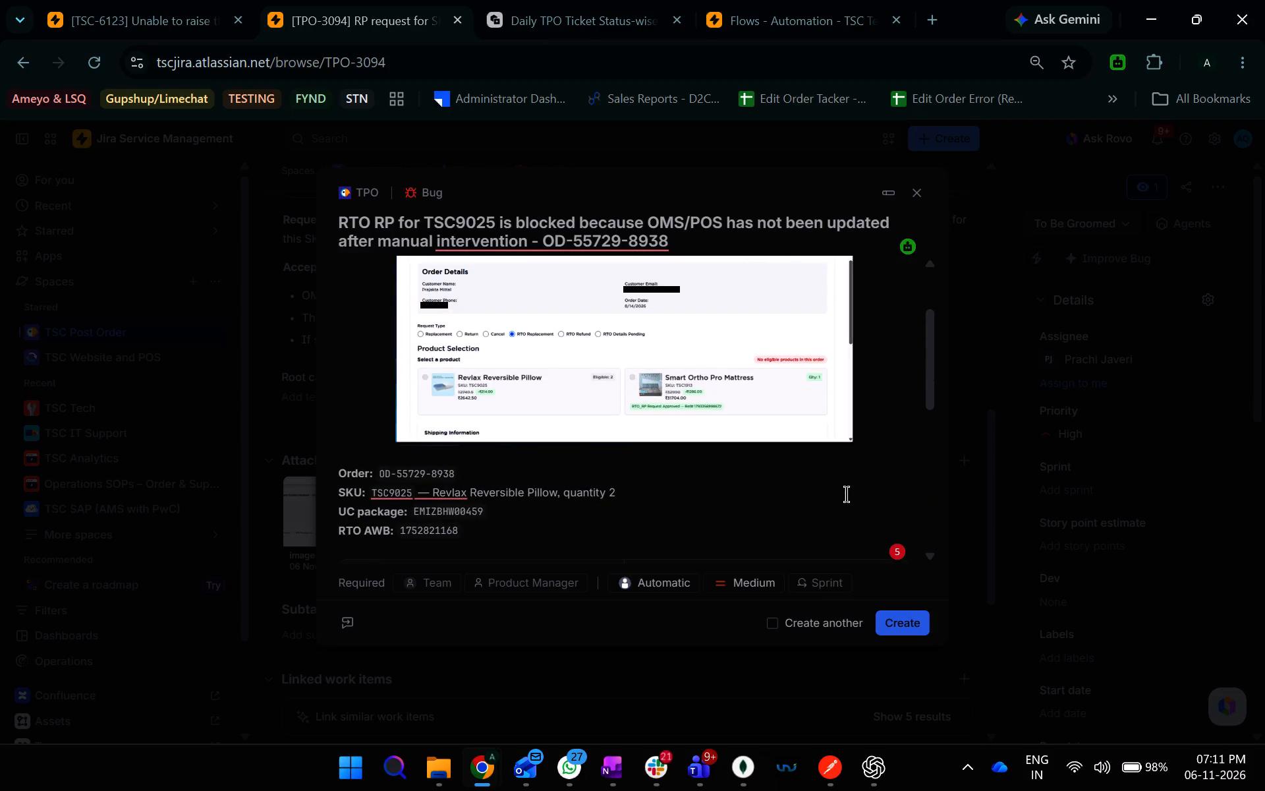
{"action": "scroll", "coordinate": [846, 494], "scroll_direction": "up", "scroll_amount": 4}
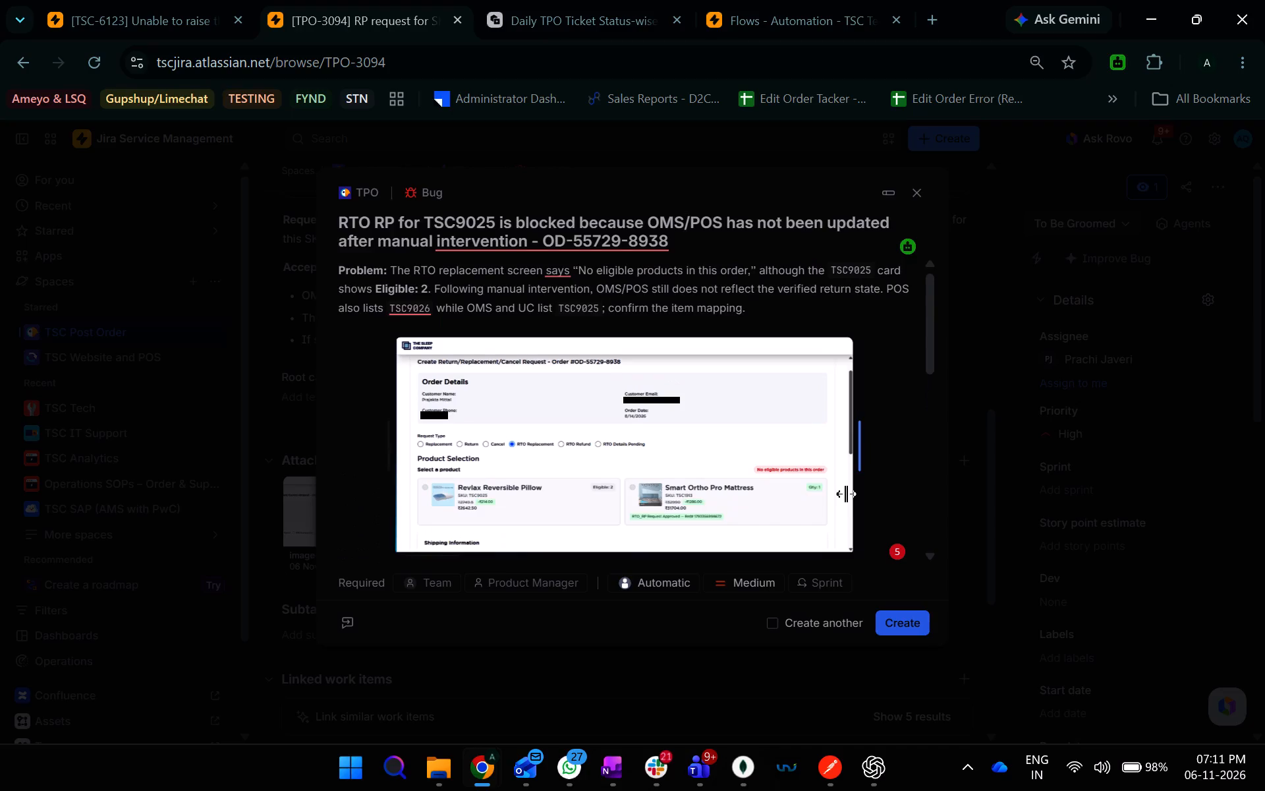
{"action": "scroll", "coordinate": [846, 494], "scroll_direction": "down", "scroll_amount": 4}
{"action": "scroll", "coordinate": [846, 494], "scroll_direction": "up", "scroll_amount": 4}
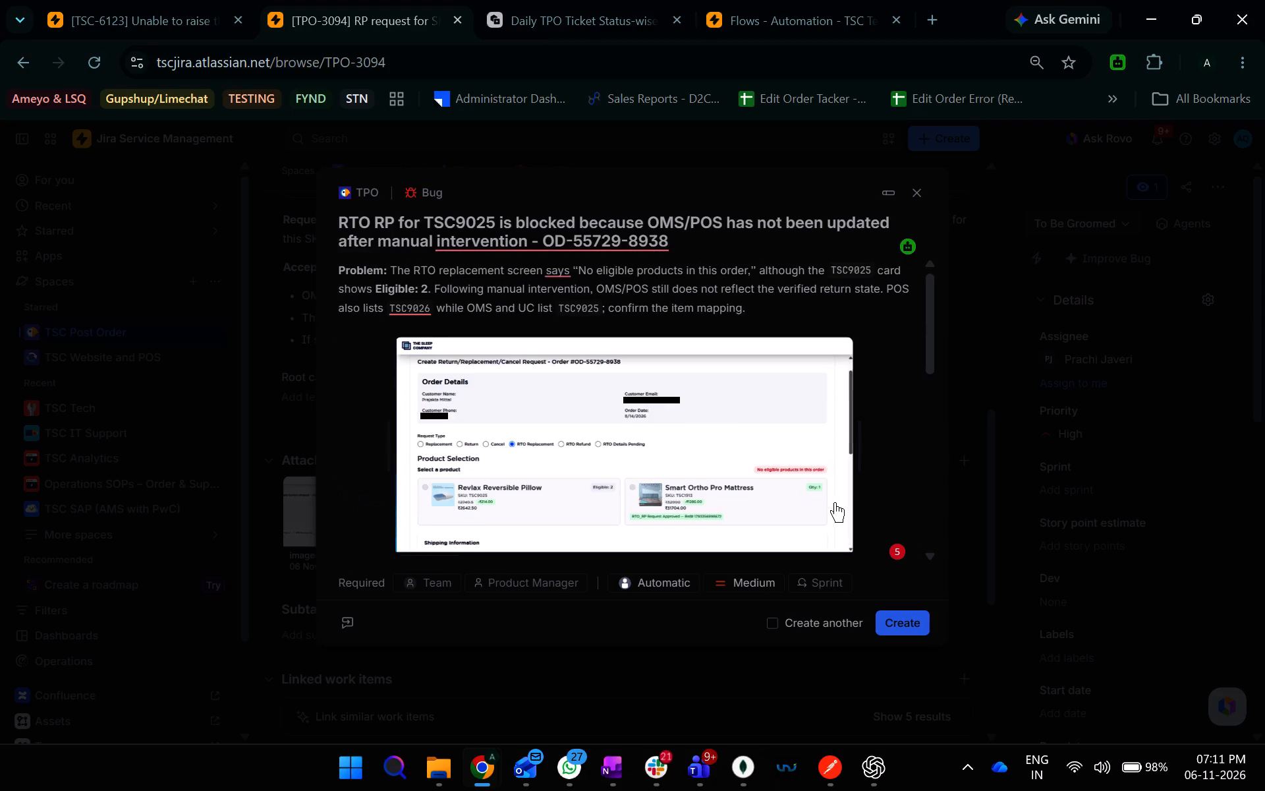
{"action": "left_click", "coordinate": [431, 310]}
{"action": "key", "text": "BackSpace"}
{"action": "key", "text": "5"}
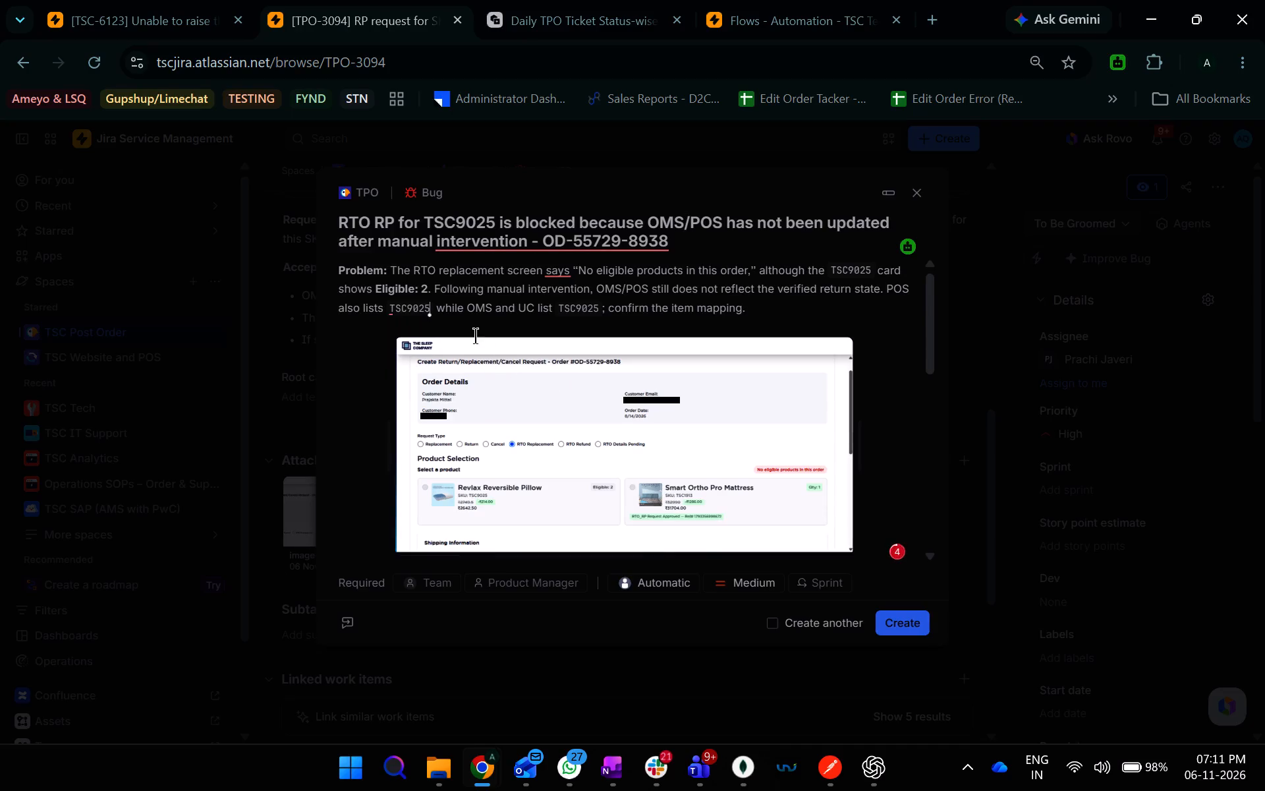
{"action": "left_click", "coordinate": [447, 309]}
Delete "also" and "while OMS and UC list TSC9025; confirm the item mapping." from the Problem paragraph, leaving its last sentence as "POS lists TSC9025".
{"action": "double_click", "coordinate": [348, 309]}
{"action": "key", "text": "BackSpace"}
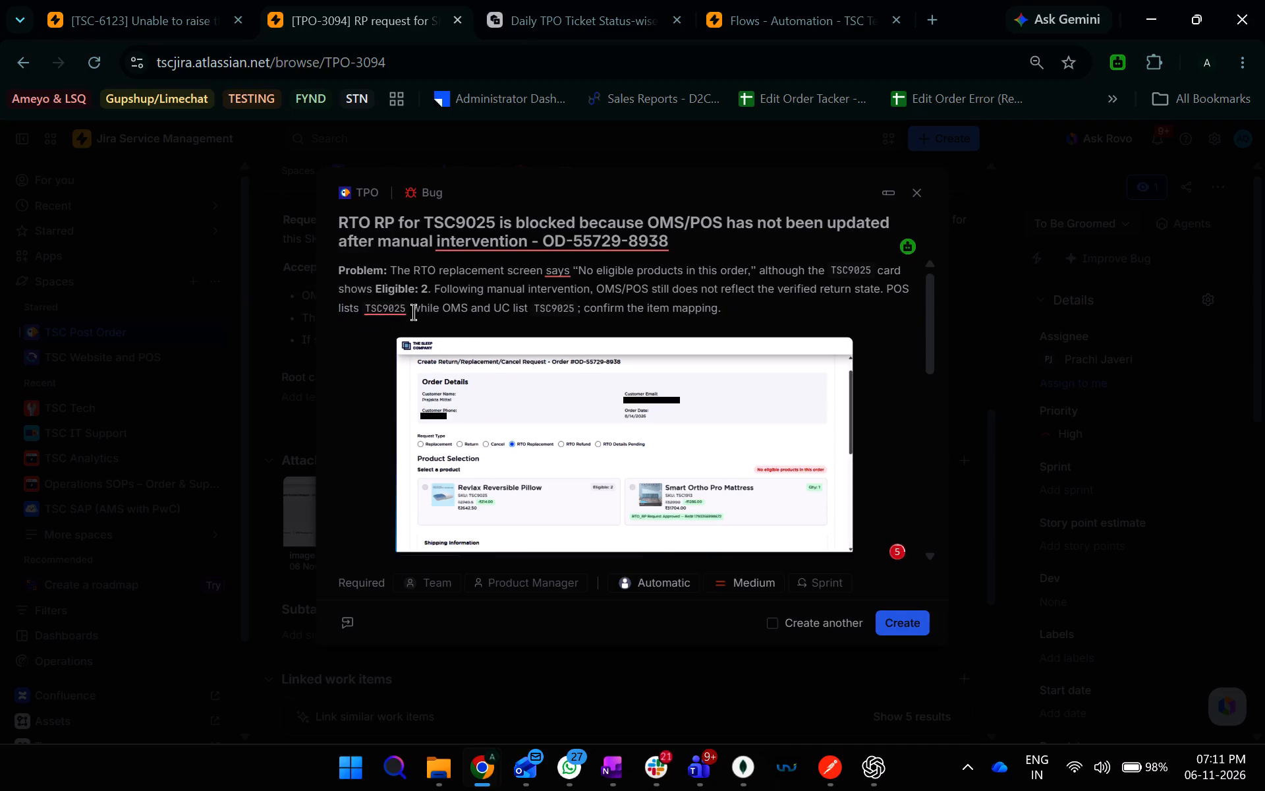
{"action": "left_click", "coordinate": [415, 308]}
{"action": "left_click_drag", "start_coordinate": [415, 308], "coordinate": [567, 308]}
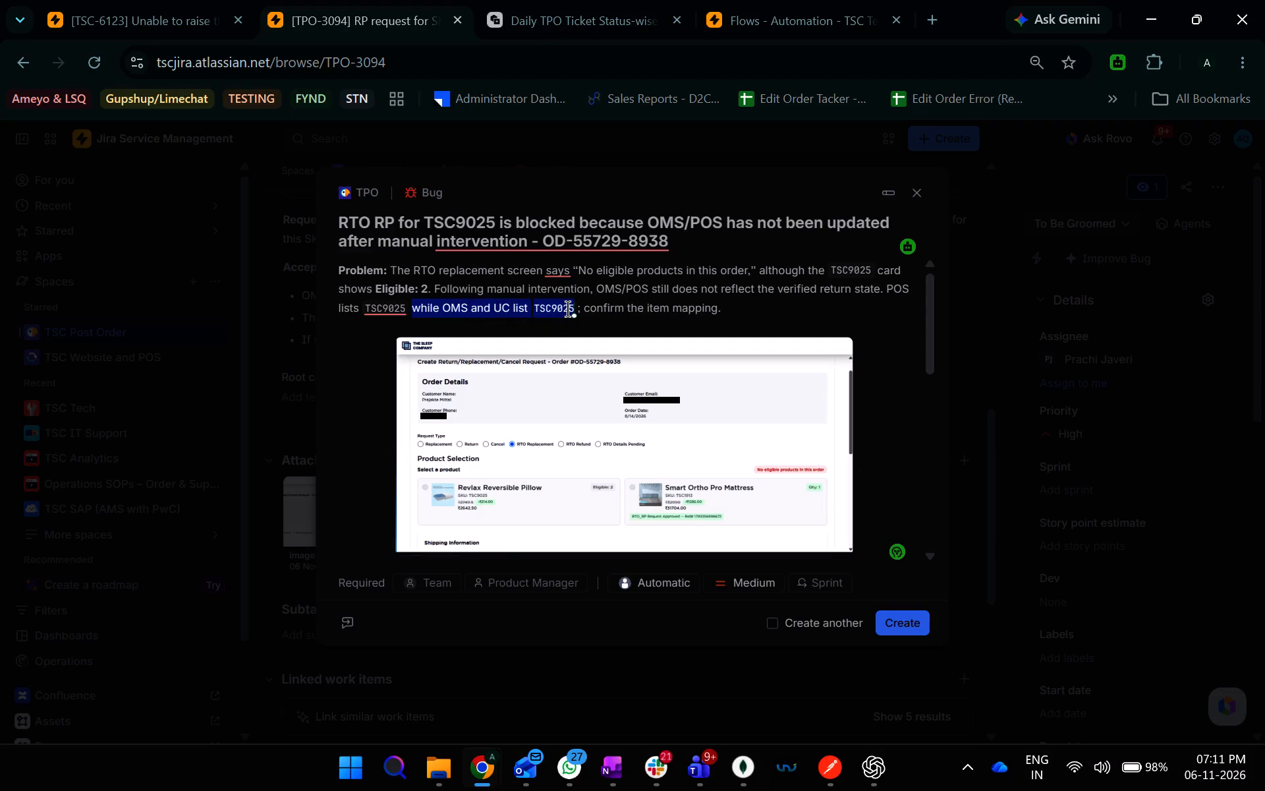
{"action": "left_click_drag", "start_coordinate": [567, 308], "coordinate": [722, 305]}
{"action": "key", "text": "BackSpace"}
{"action": "key", "text": "BackSpace"}
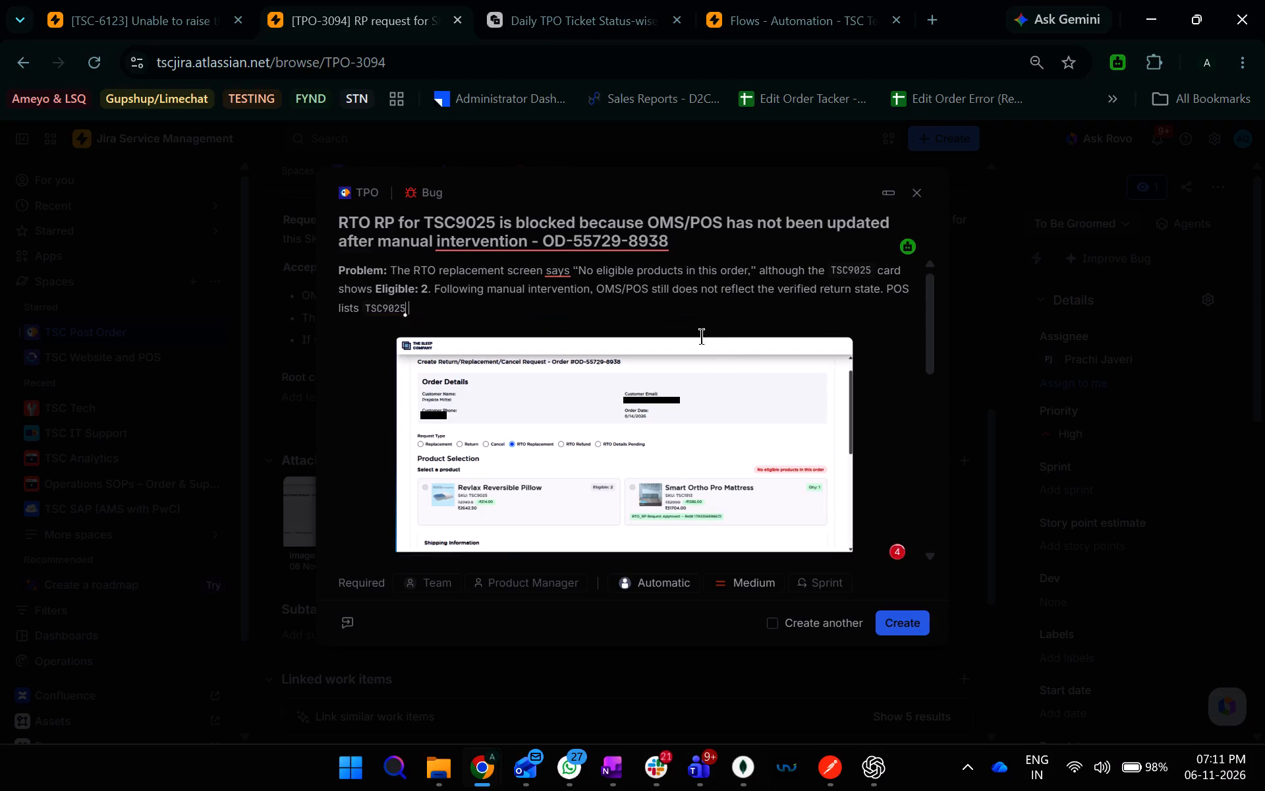
Review the rest of the bug description, including the order details, system status table, requested action and acceptance criteria.
{"action": "scroll", "coordinate": [649, 433], "scroll_direction": "down", "scroll_amount": 3}
{"action": "scroll", "coordinate": [603, 458], "scroll_direction": "up", "scroll_amount": 2}
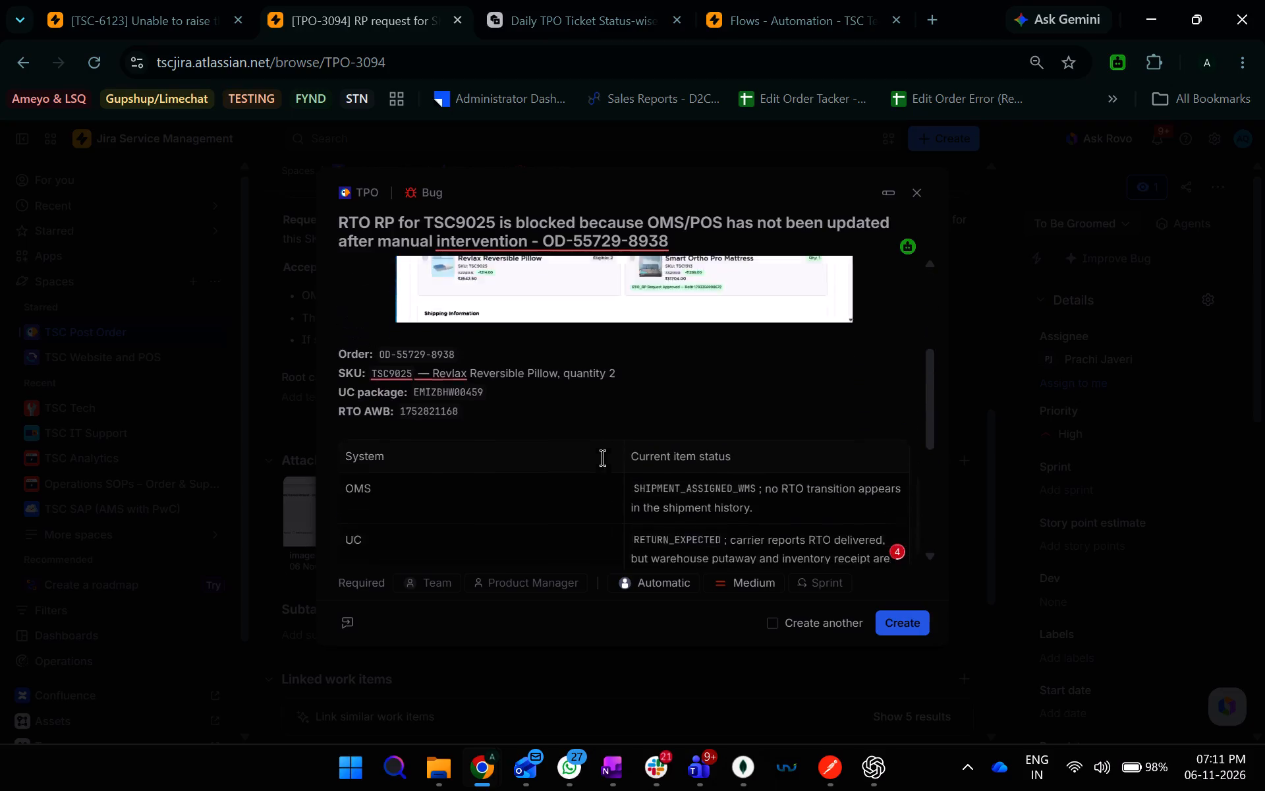
{"action": "scroll", "coordinate": [602, 457], "scroll_direction": "up", "scroll_amount": 2}
{"action": "scroll", "coordinate": [602, 457], "scroll_direction": "down", "scroll_amount": 3}
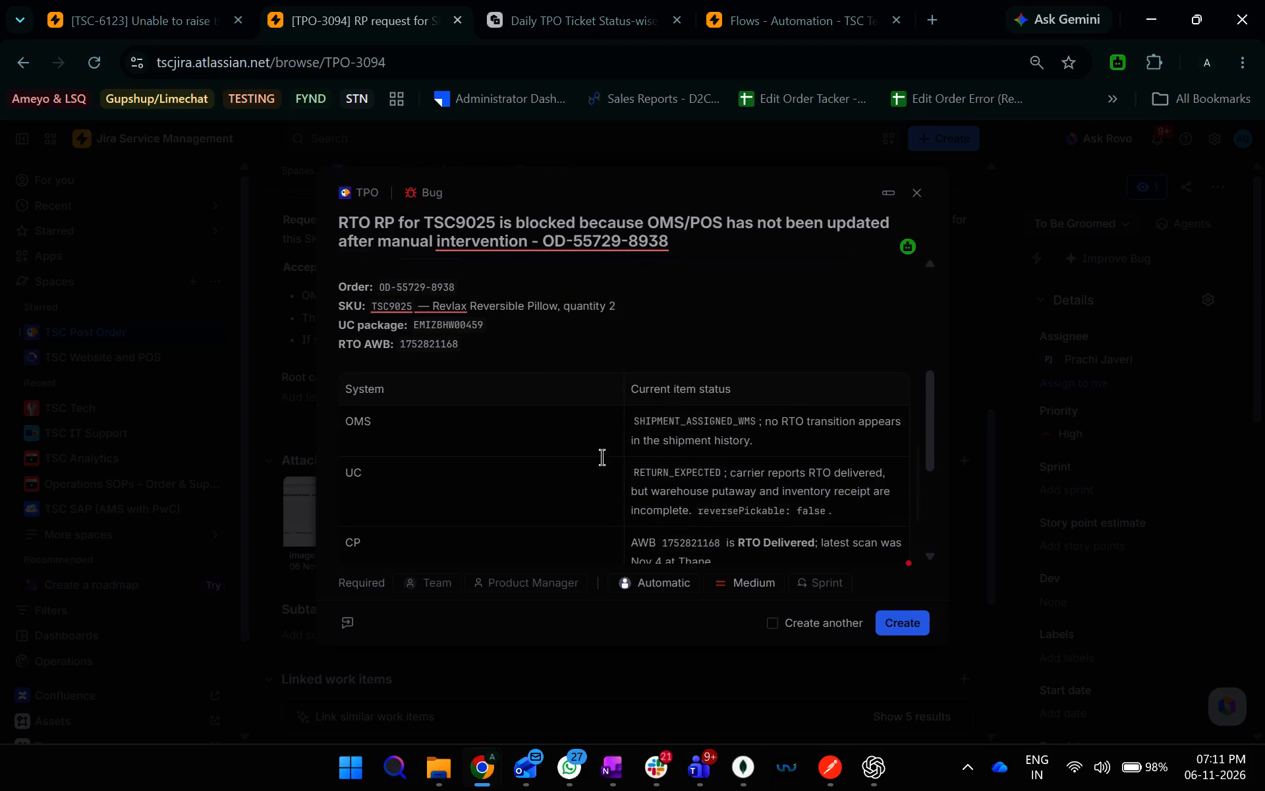
{"action": "scroll", "coordinate": [602, 457], "scroll_direction": "down", "scroll_amount": 3}
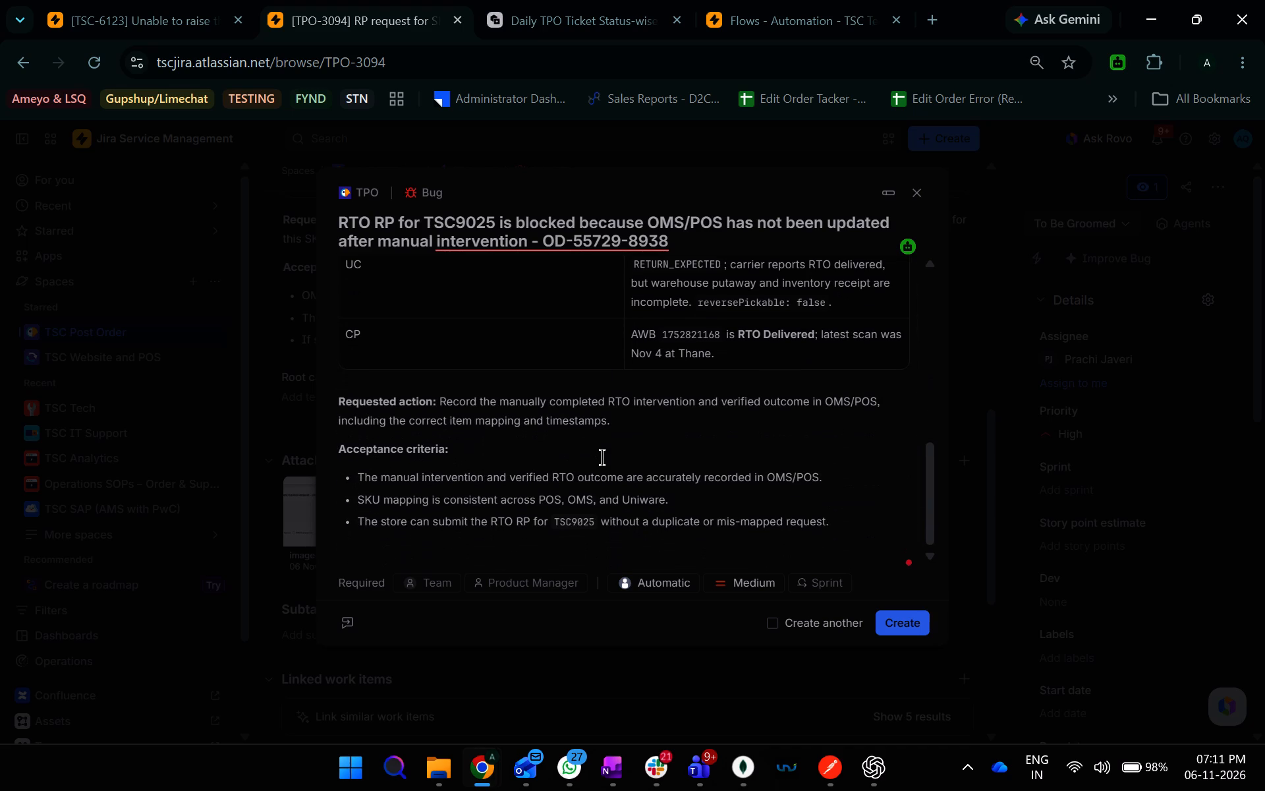
{"action": "scroll", "coordinate": [602, 457], "scroll_direction": "down", "scroll_amount": 2}
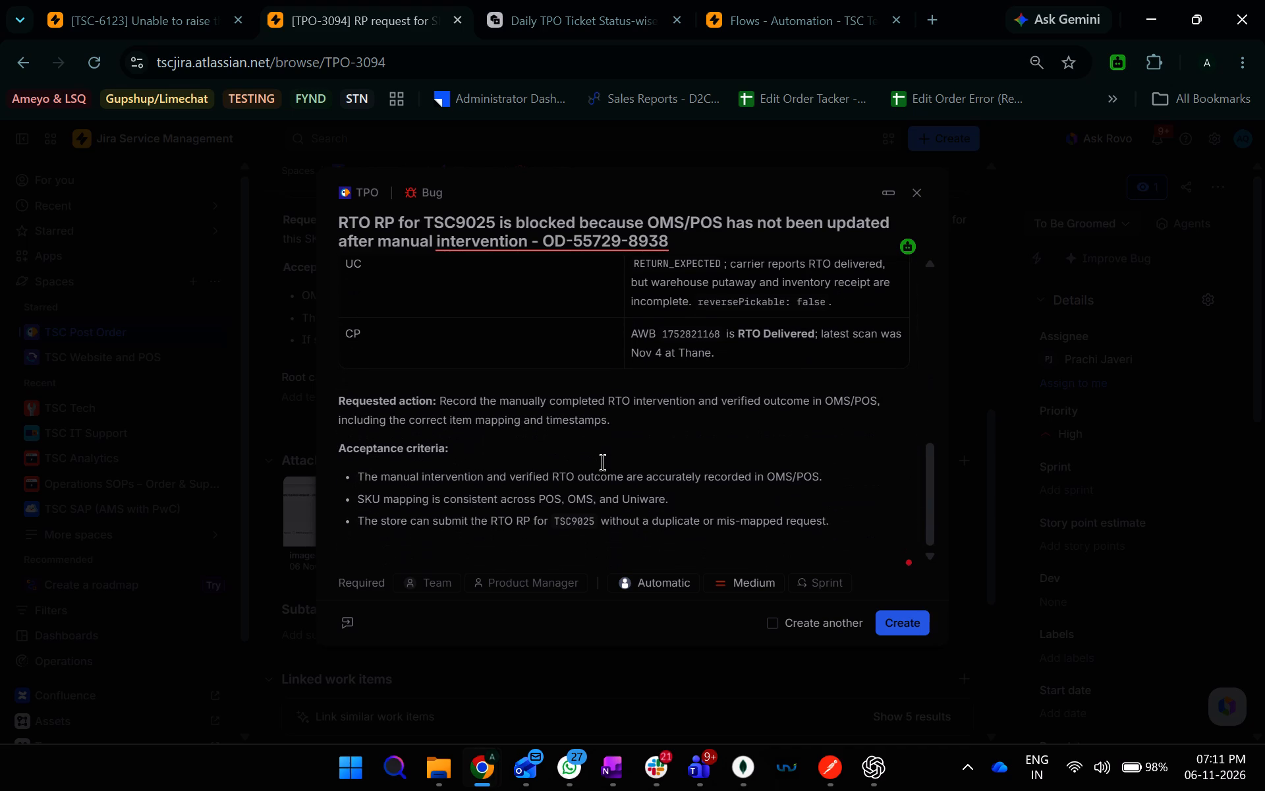
Set the bug's team to Return Replacement.
{"action": "left_click", "coordinate": [430, 589]}
{"action": "type", "text": "re"}
{"action": "key", "text": "t"}
{"action": "left_click", "coordinate": [474, 475]}
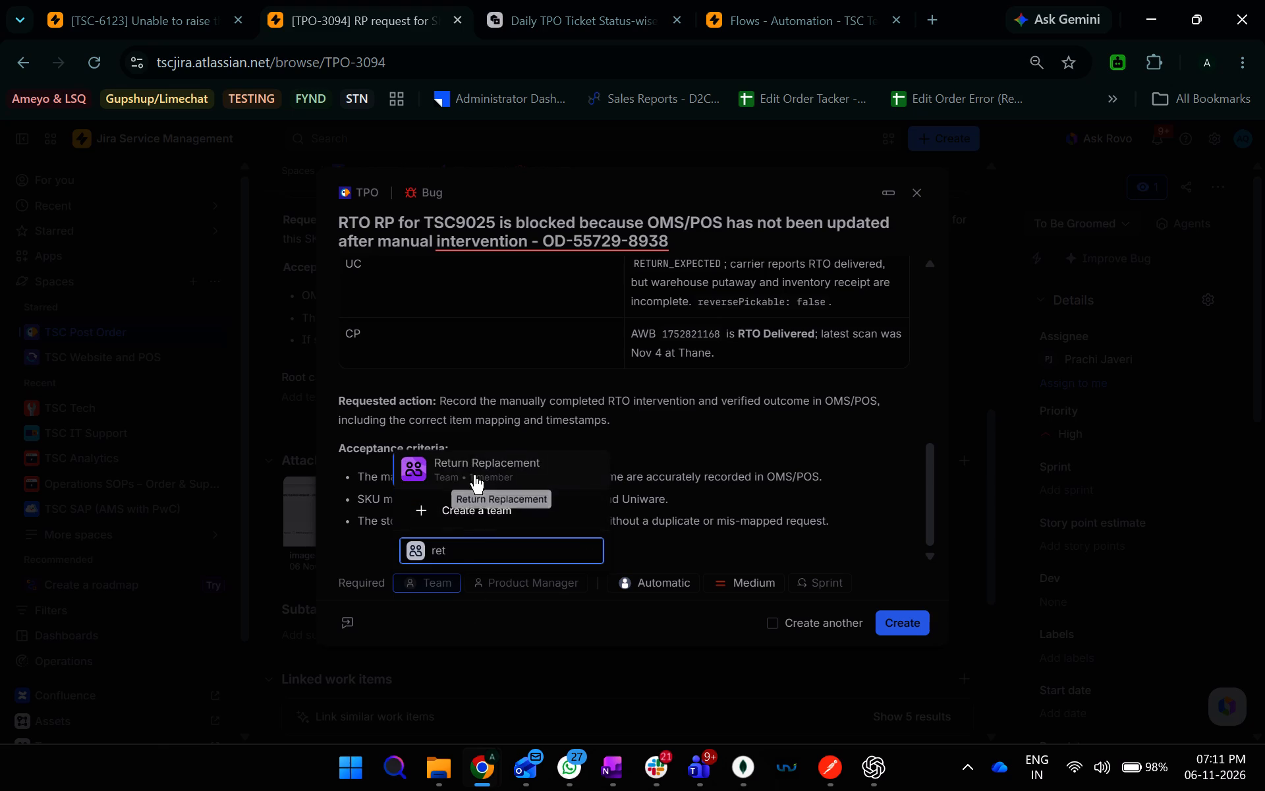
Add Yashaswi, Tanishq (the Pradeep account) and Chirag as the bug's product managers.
{"action": "left_click", "coordinate": [570, 584]}
{"action": "type", "text": "yashas"}
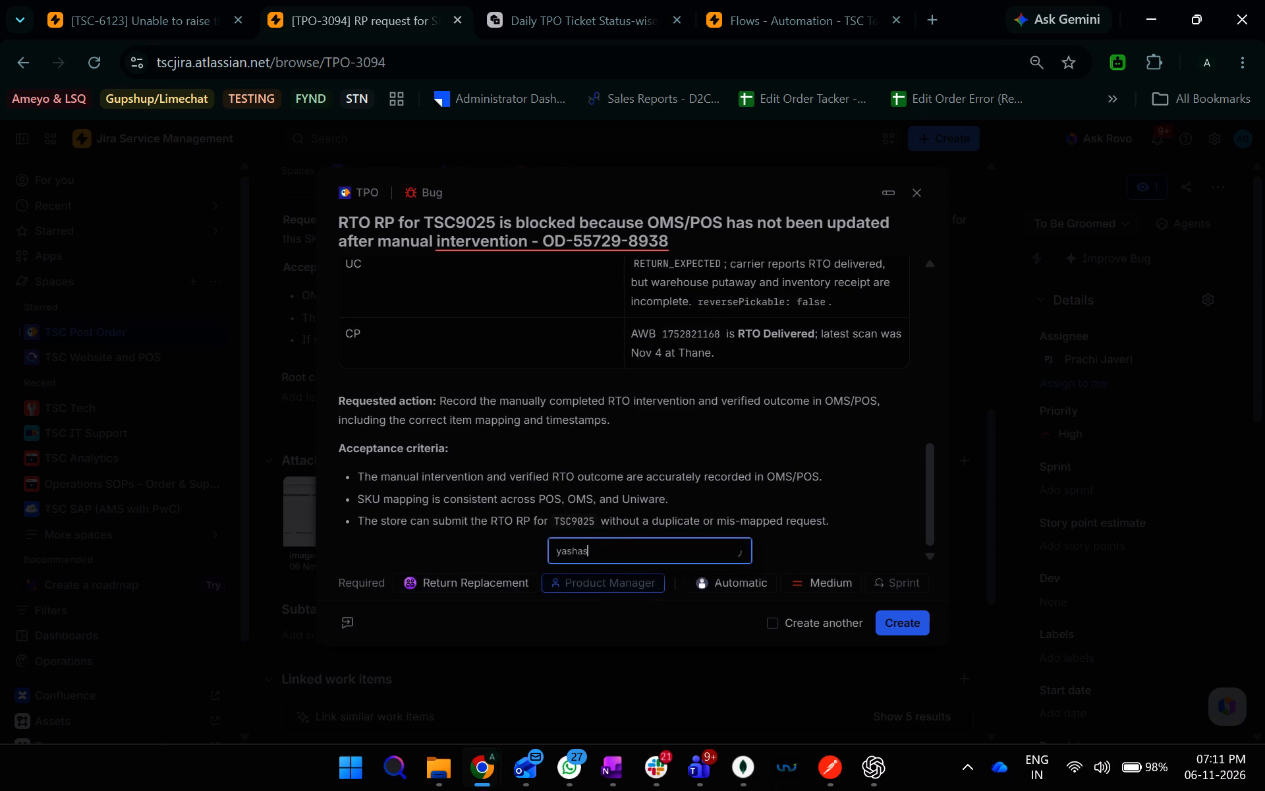
{"action": "left_click", "coordinate": [648, 517]}
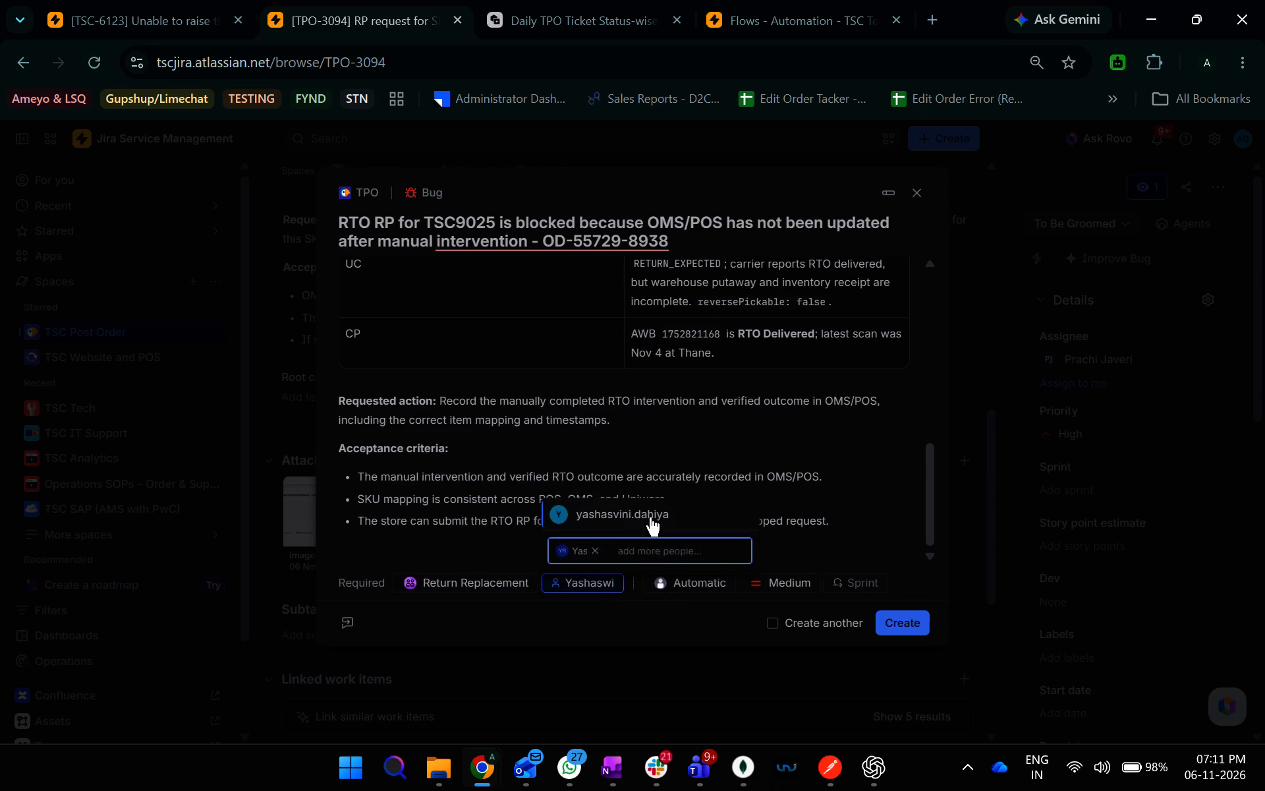
{"action": "type", "text": "tanishq"}
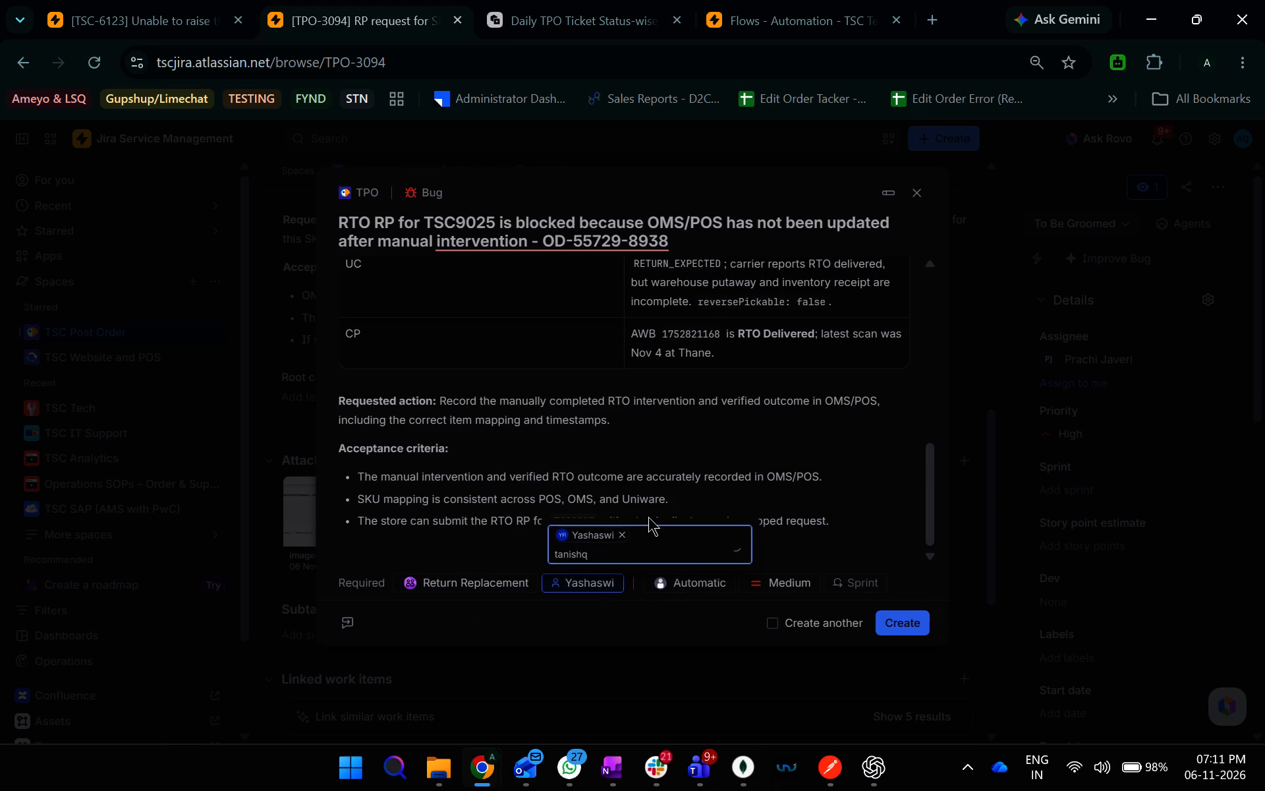
{"action": "left_click", "coordinate": [636, 517]}
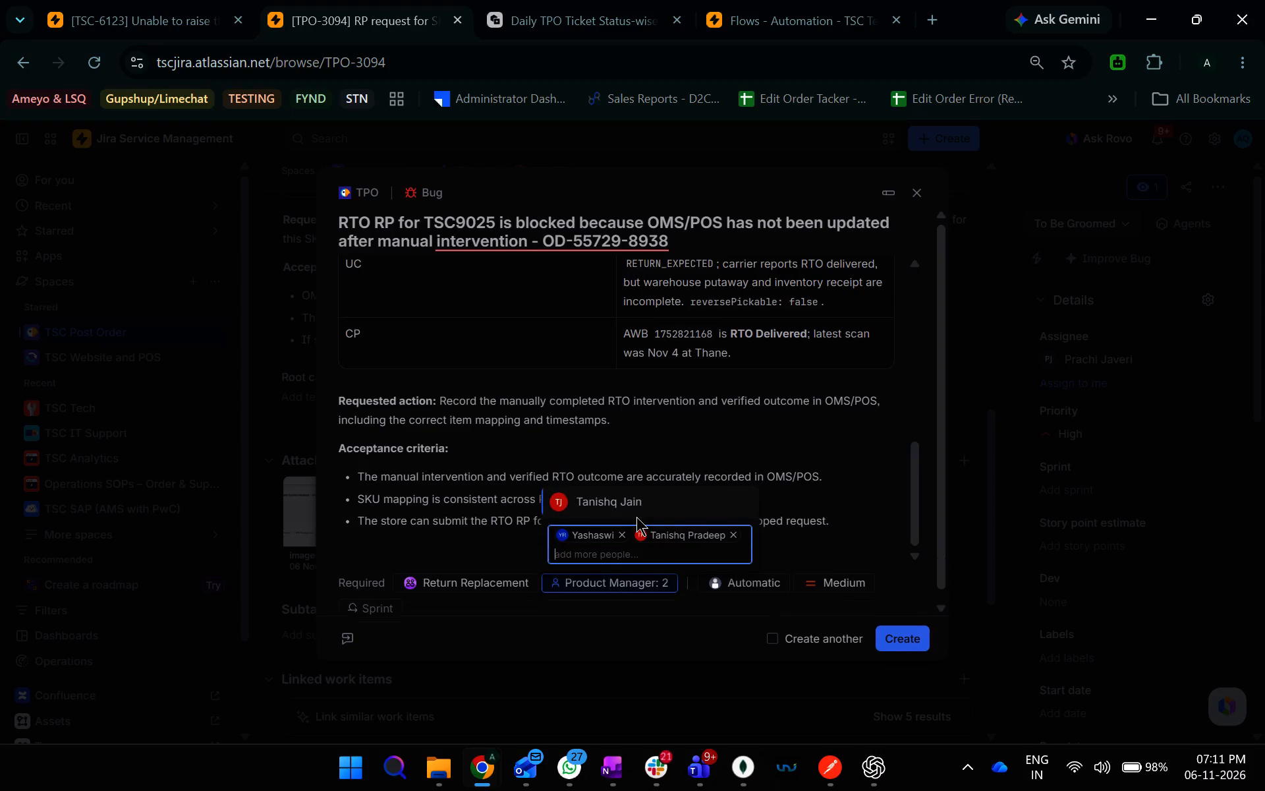
{"action": "type", "text": "chira"}
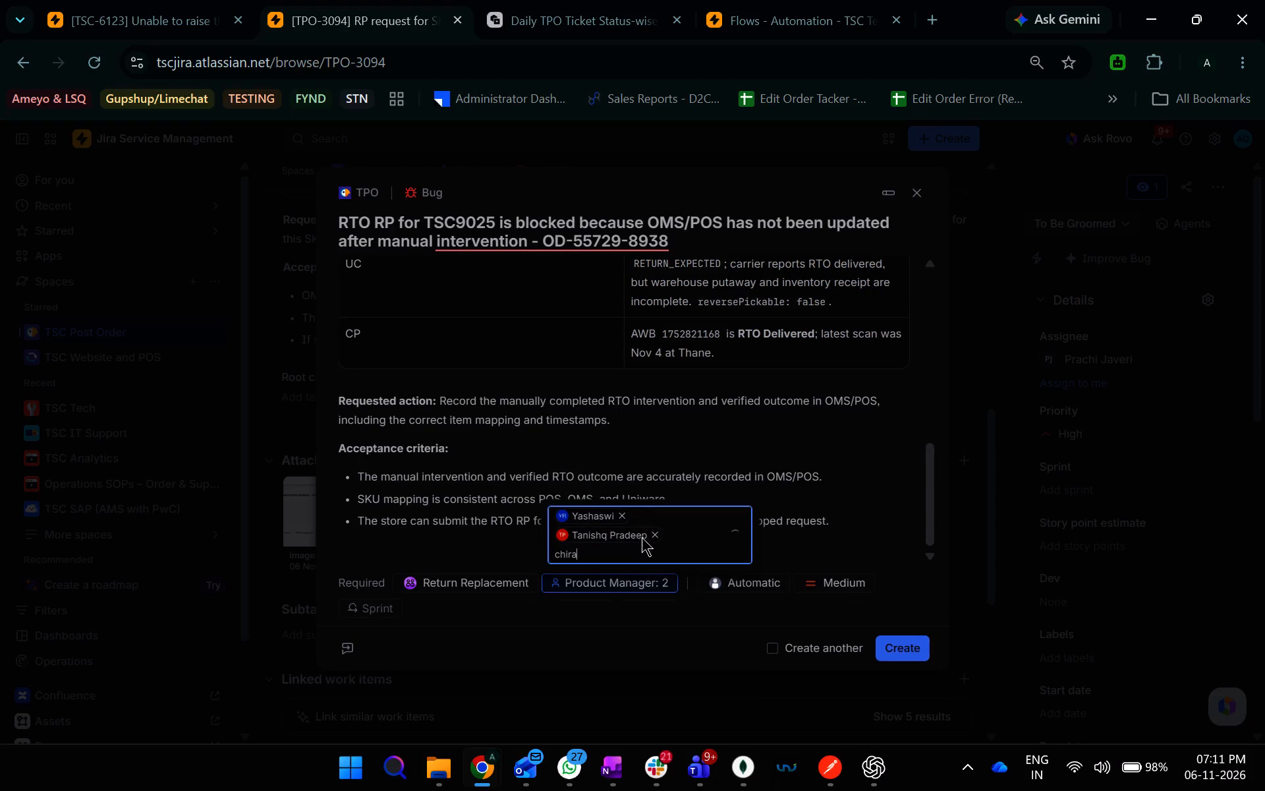
{"action": "left_click", "coordinate": [642, 475]}
{"action": "left_click", "coordinate": [757, 622]}
Assign the bug to Prachi and set its priority to High.
{"action": "left_click", "coordinate": [760, 586]}
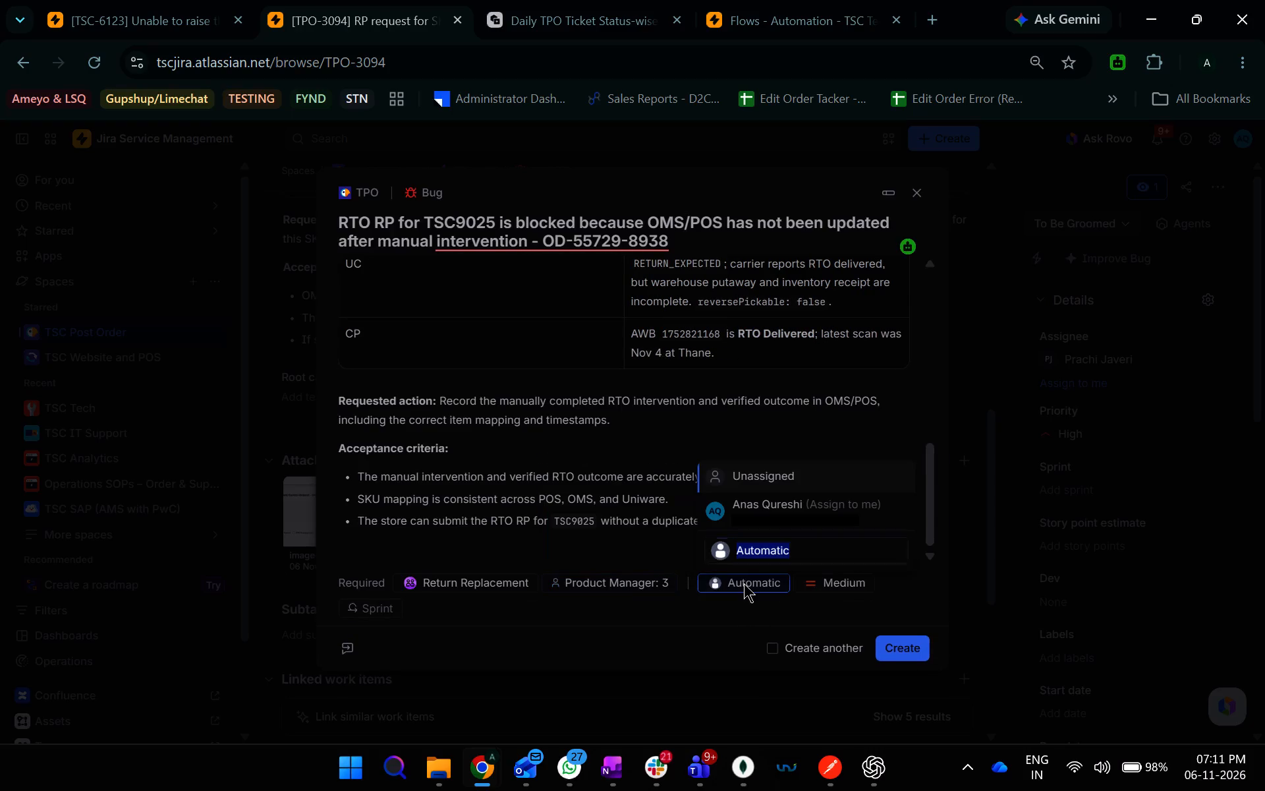
{"action": "type", "text": "prachi"}
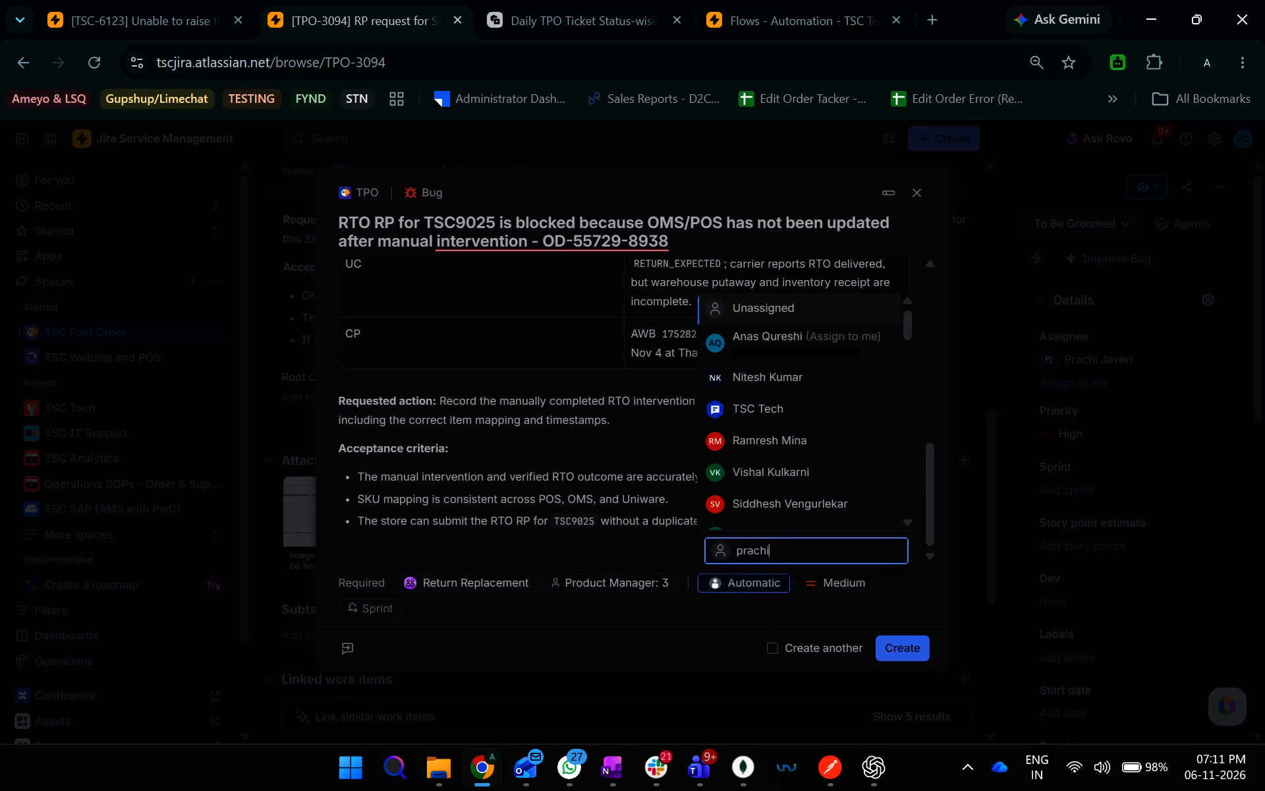
{"action": "left_click", "coordinate": [785, 480]}
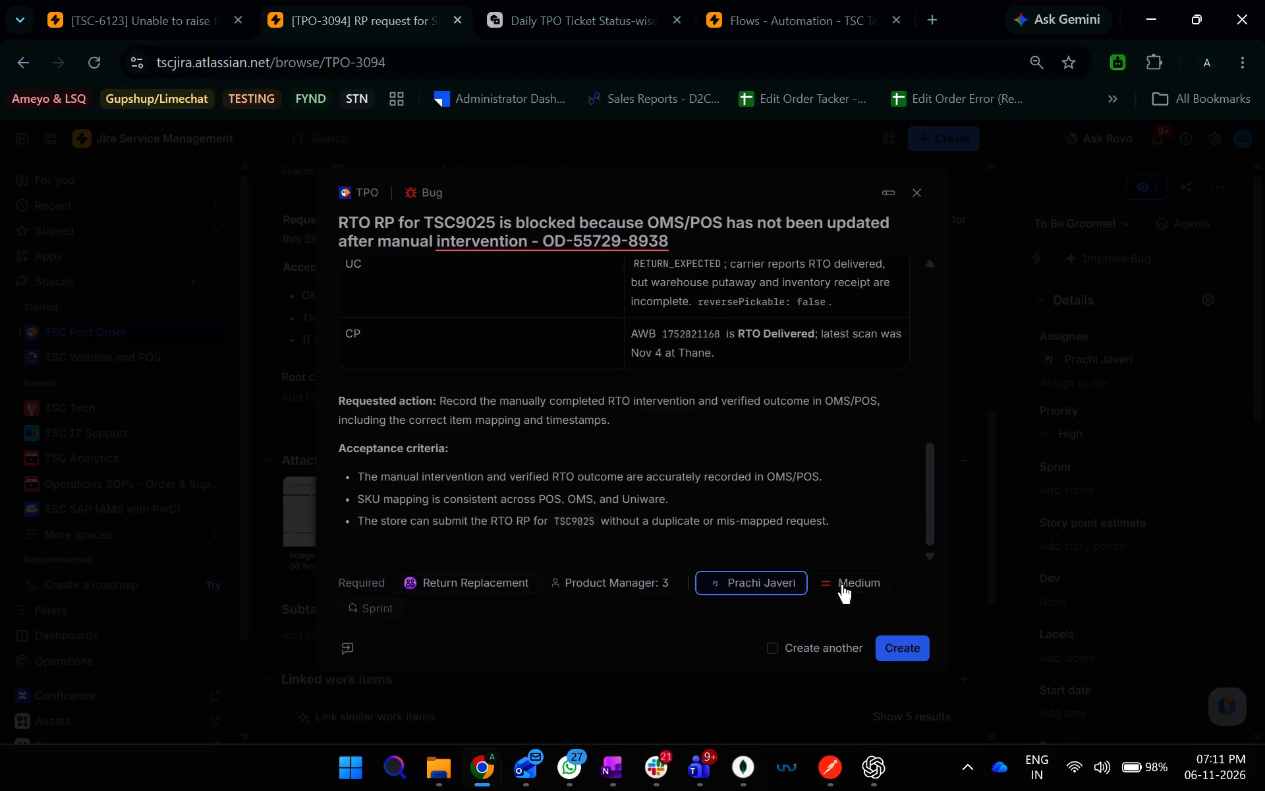
{"action": "left_click", "coordinate": [854, 588]}
{"action": "left_click", "coordinate": [860, 473]}
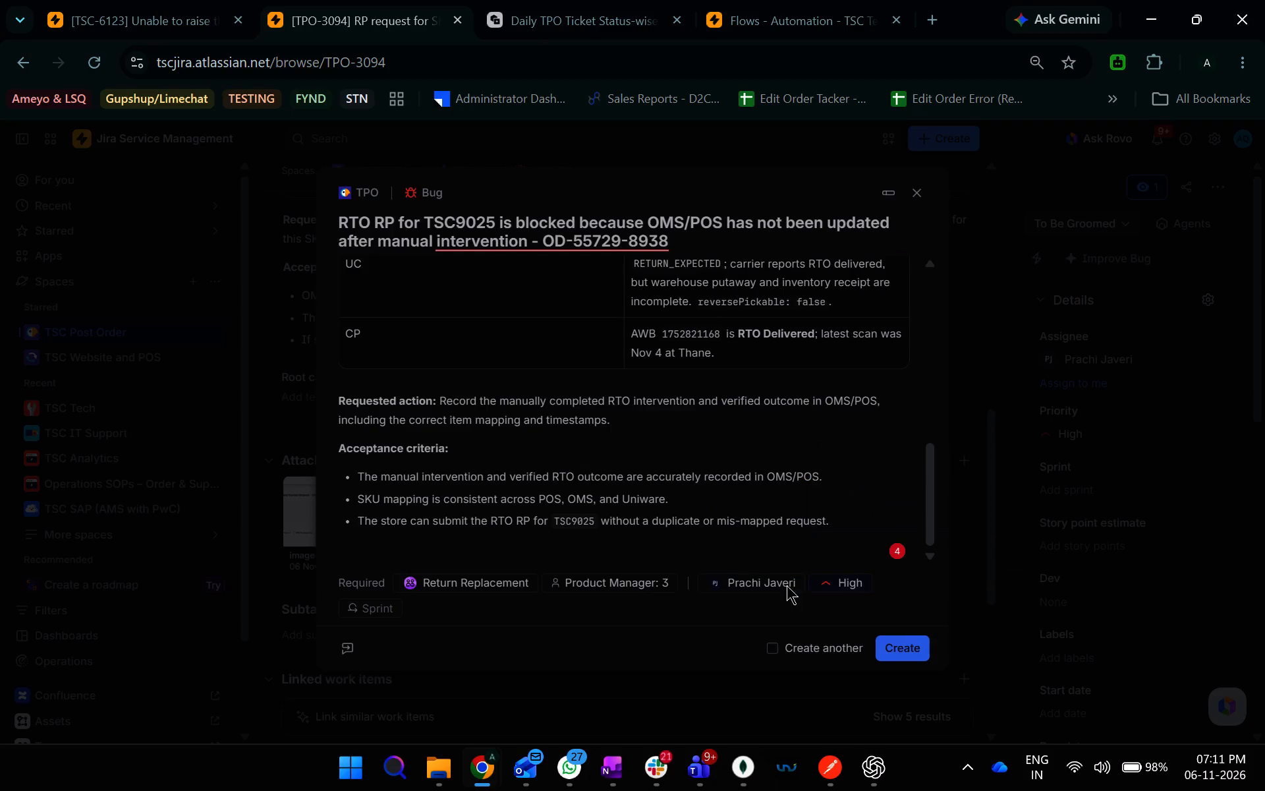
{"action": "left_click", "coordinate": [748, 607]}
Create the TPO bug and open its page.
{"action": "left_click", "coordinate": [907, 653]}
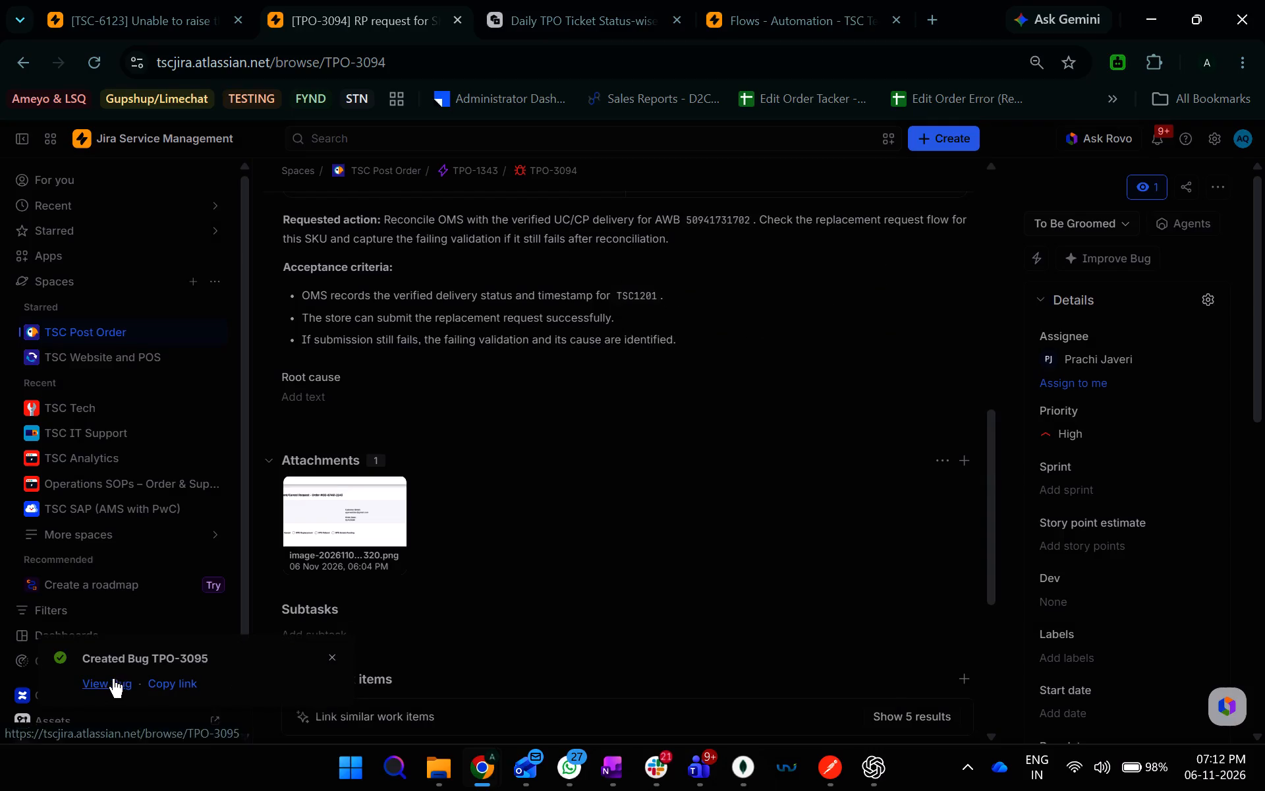
{"action": "left_click", "coordinate": [113, 678]}
Copy the link to TSC-6123 from the Assigned to me queue and return to the new bug.
{"action": "left_click", "coordinate": [126, 0]}
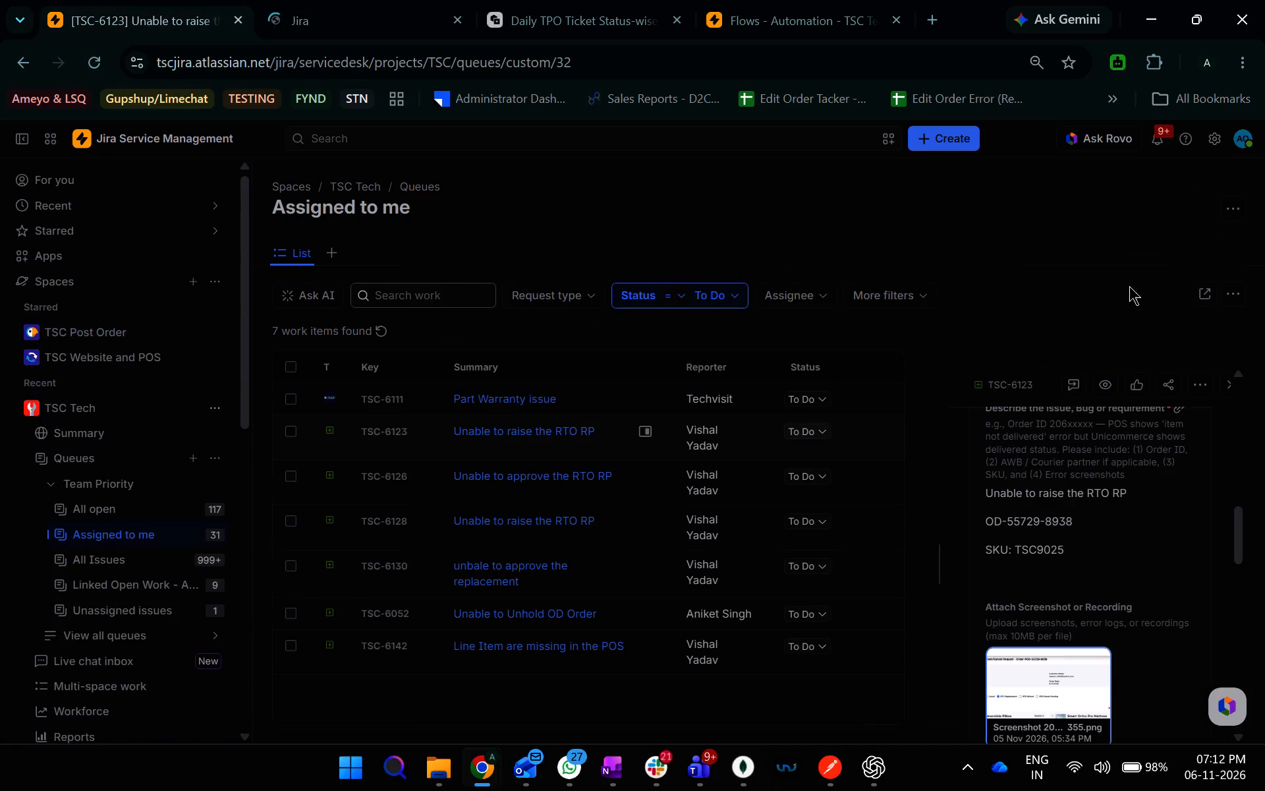
{"action": "left_click", "coordinate": [1045, 384]}
{"action": "left_click", "coordinate": [392, 0]}
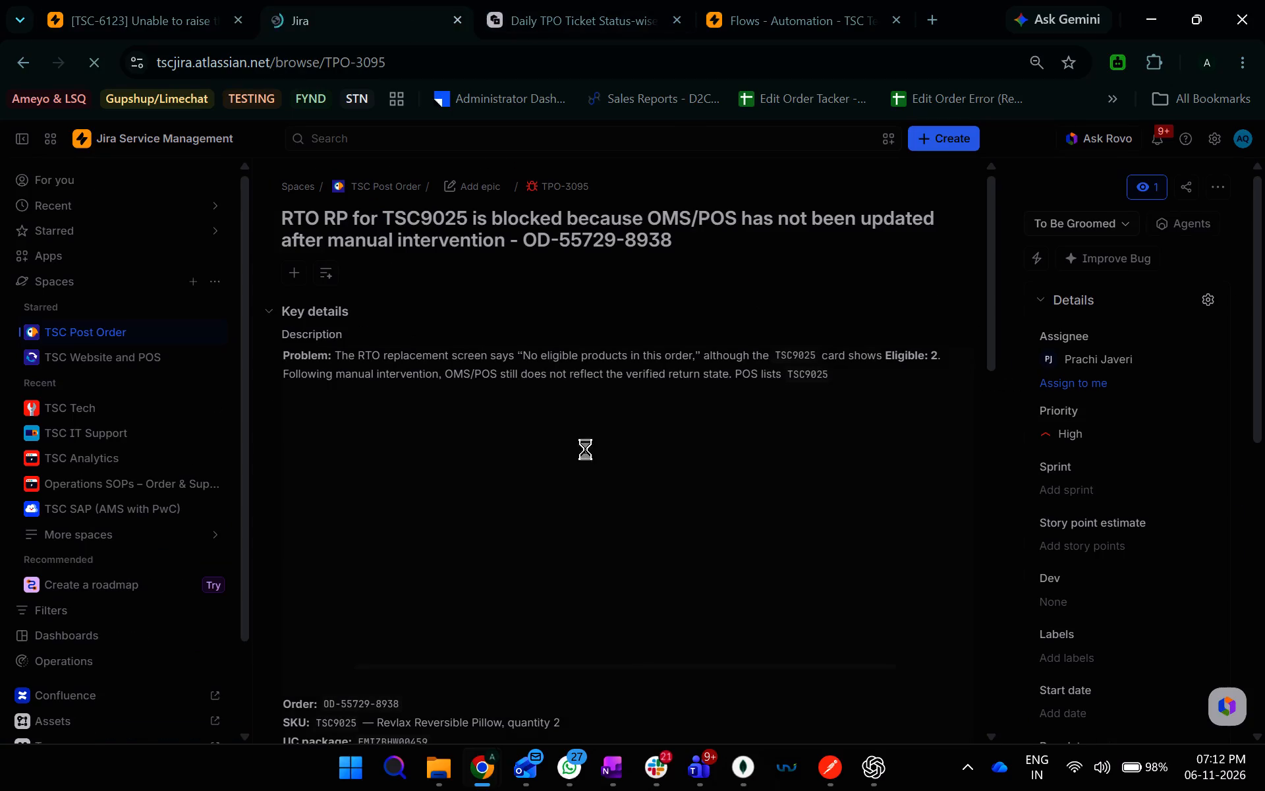
Look through the new bug's description and link TSC-6123 to the bug as a work item it blocks.
{"action": "scroll", "coordinate": [623, 503], "scroll_direction": "down", "scroll_amount": 1}
{"action": "scroll", "coordinate": [623, 503], "scroll_direction": "up", "scroll_amount": 2}
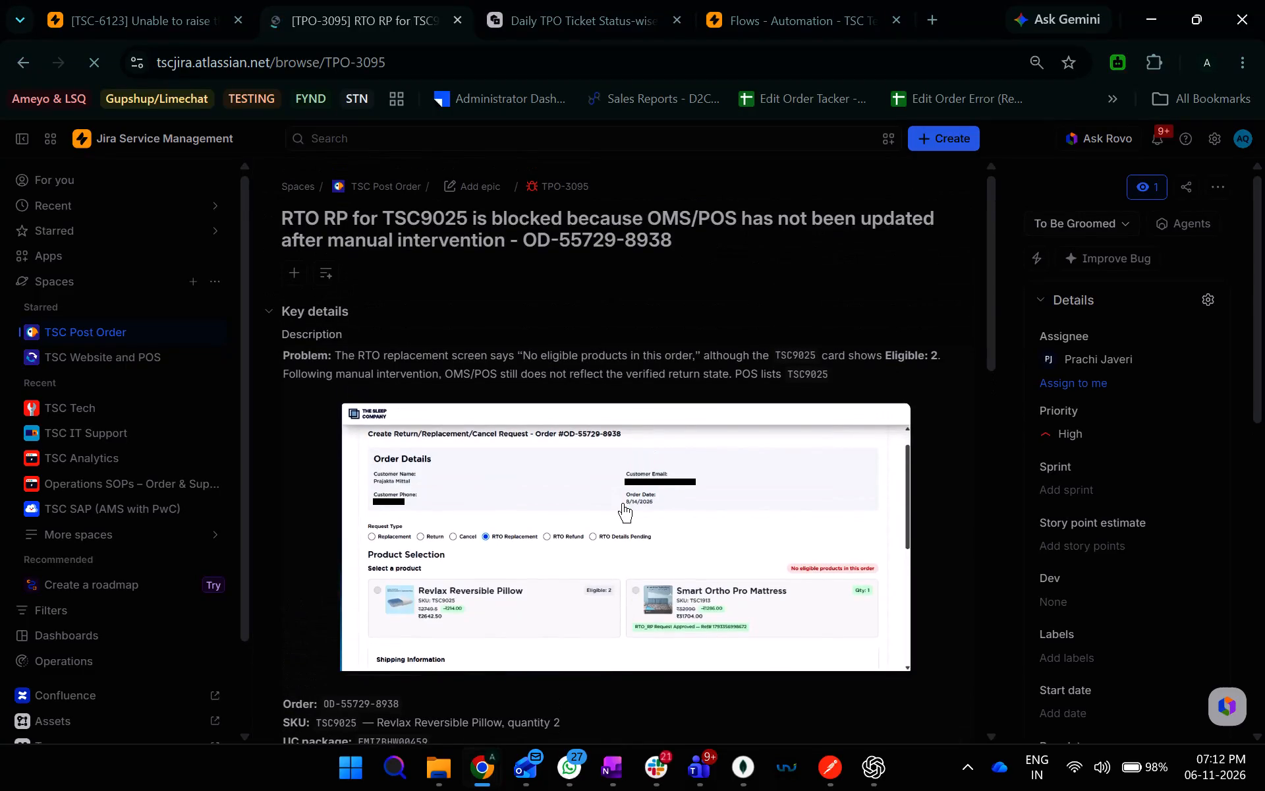
{"action": "scroll", "coordinate": [623, 503], "scroll_direction": "down", "scroll_amount": 1}
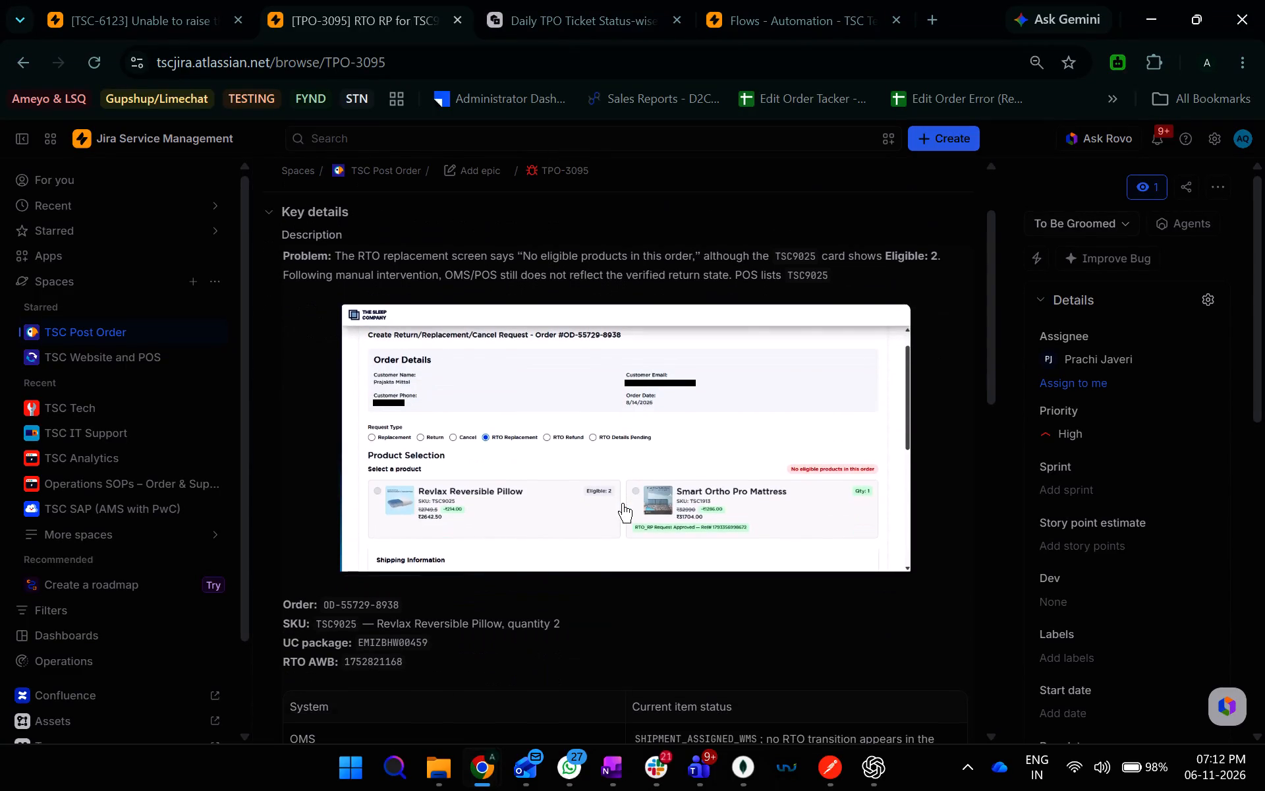
{"action": "scroll", "coordinate": [623, 503], "scroll_direction": "down", "scroll_amount": 4}
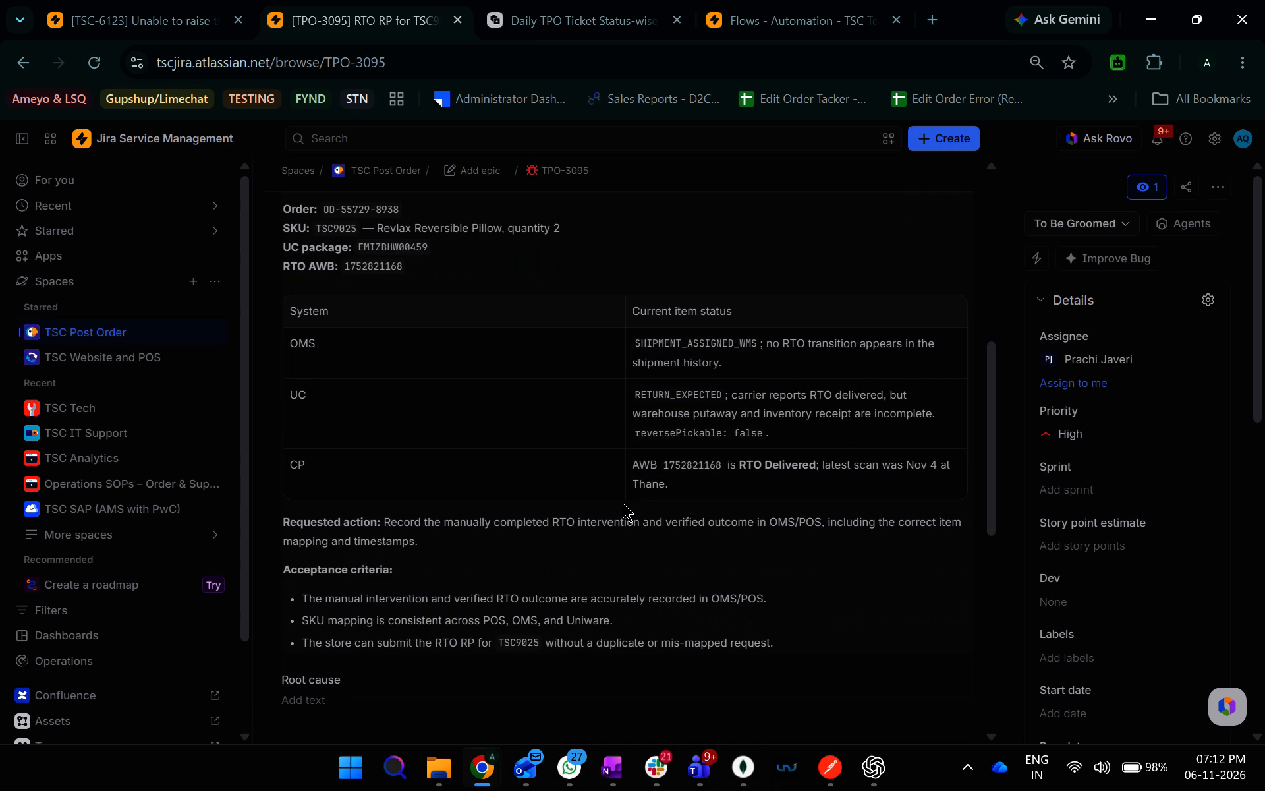
{"action": "scroll", "coordinate": [623, 503], "scroll_direction": "down", "scroll_amount": 2}
{"action": "scroll", "coordinate": [250, 587], "scroll_direction": "down", "scroll_amount": 3}
{"action": "scroll", "coordinate": [402, 601], "scroll_direction": "down", "scroll_amount": 4}
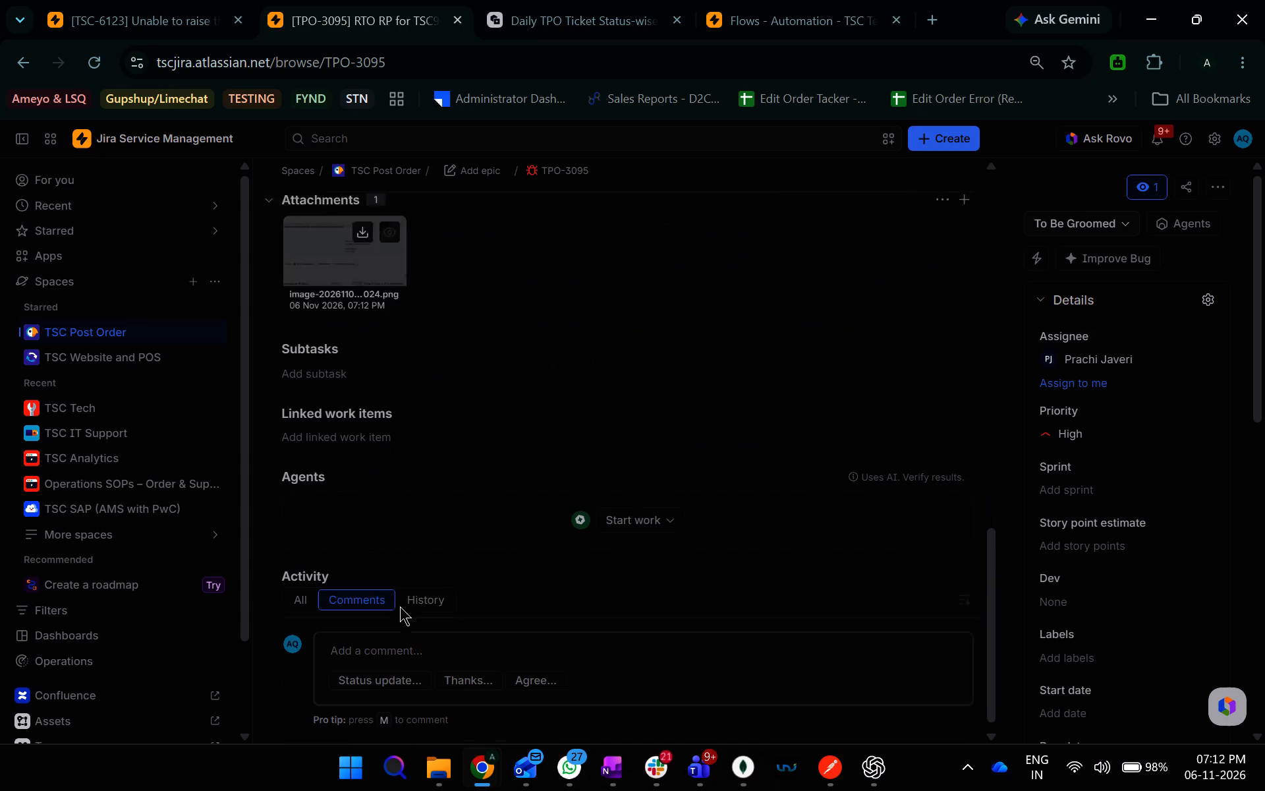
{"action": "left_click", "coordinate": [354, 434]}
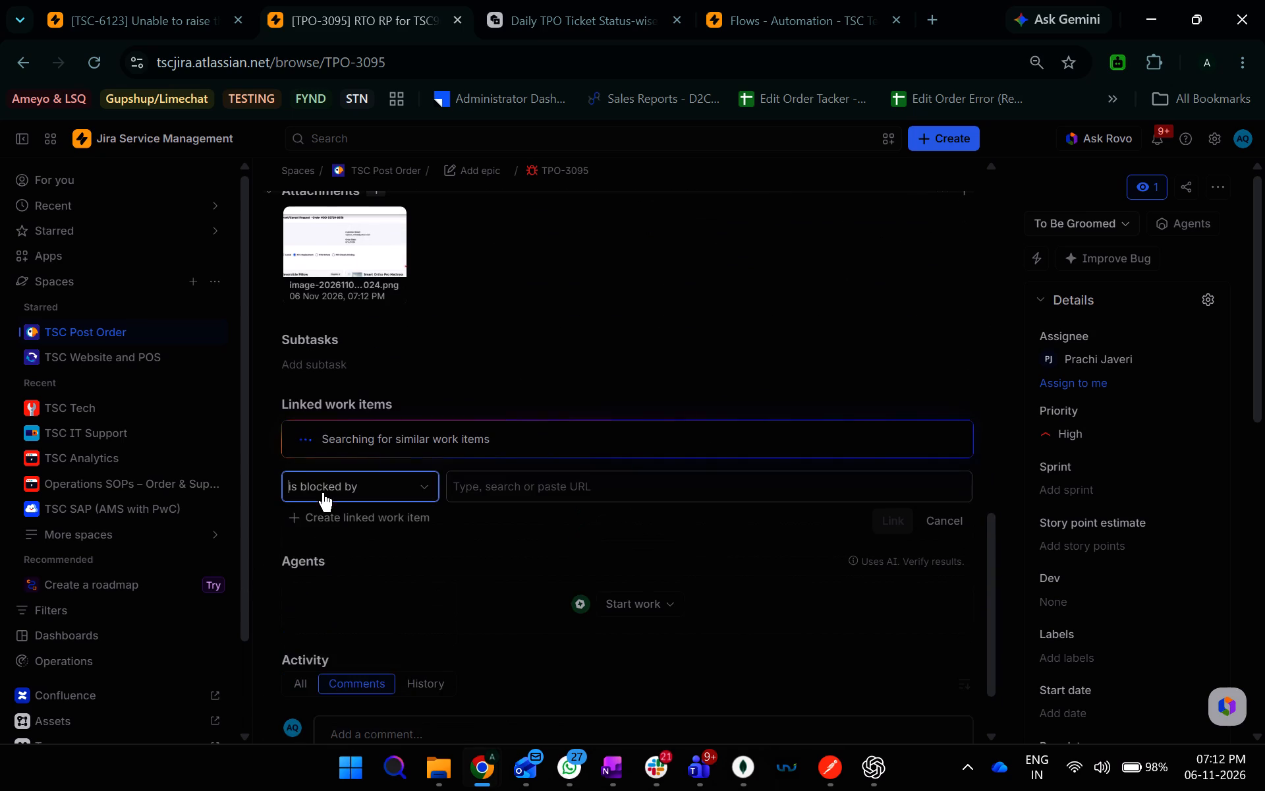
{"action": "left_click", "coordinate": [322, 489]}
{"action": "left_click", "coordinate": [336, 543]}
{"action": "left_click", "coordinate": [568, 477]}
{"action": "key", "text": "ctrl+v"}
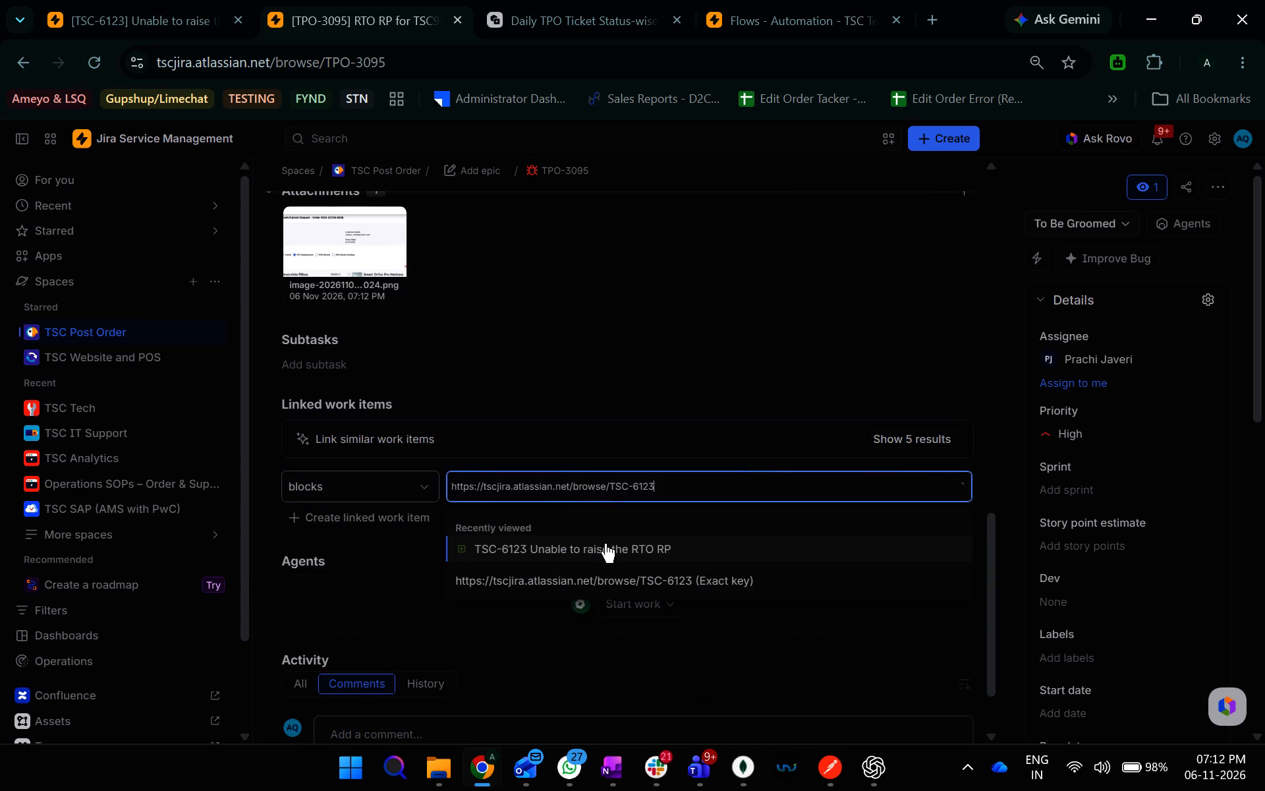
{"action": "left_click", "coordinate": [605, 544]}
{"action": "left_click", "coordinate": [853, 368]}
{"action": "left_click", "coordinate": [907, 515]}
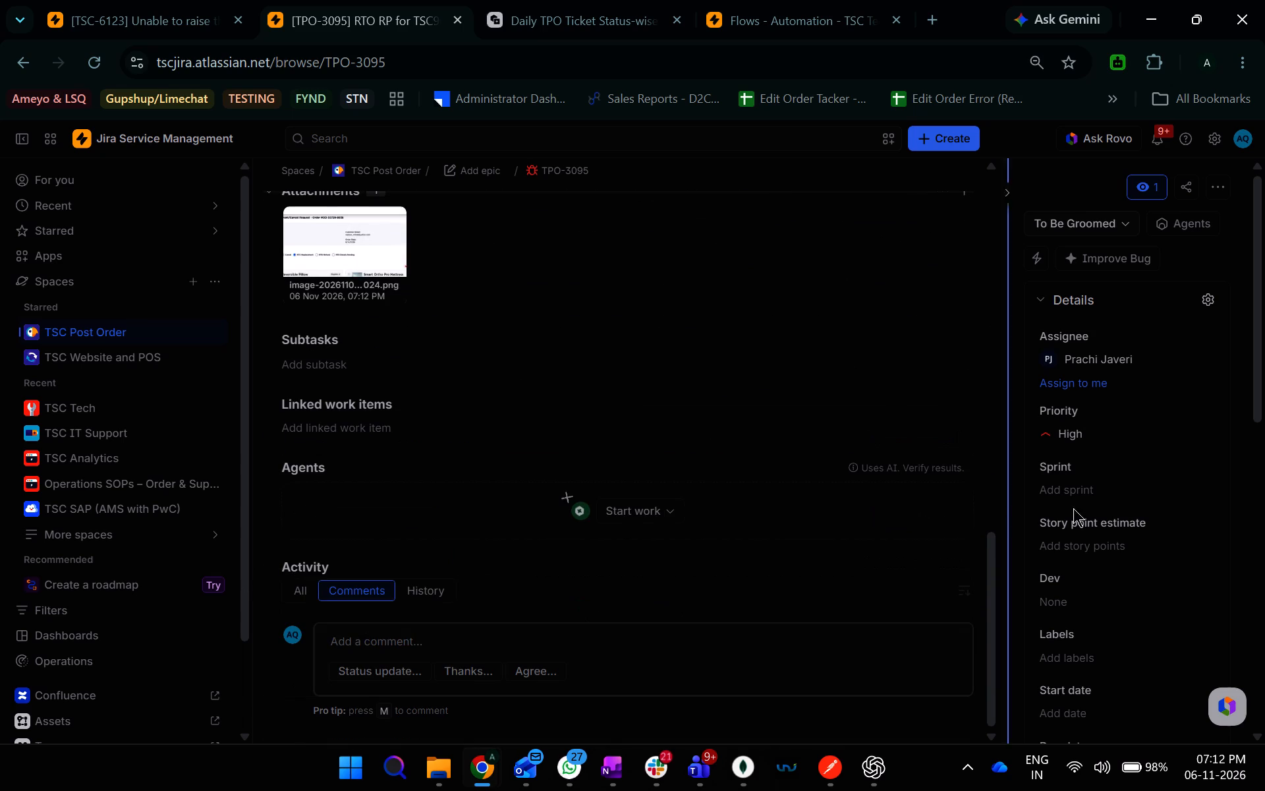
Set the bug's parent to the epic TPO-1343 BUGS RP RT and check the remaining details.
{"action": "scroll", "coordinate": [1142, 512], "scroll_direction": "down", "scroll_amount": 3}
{"action": "left_click", "coordinate": [1137, 575]}
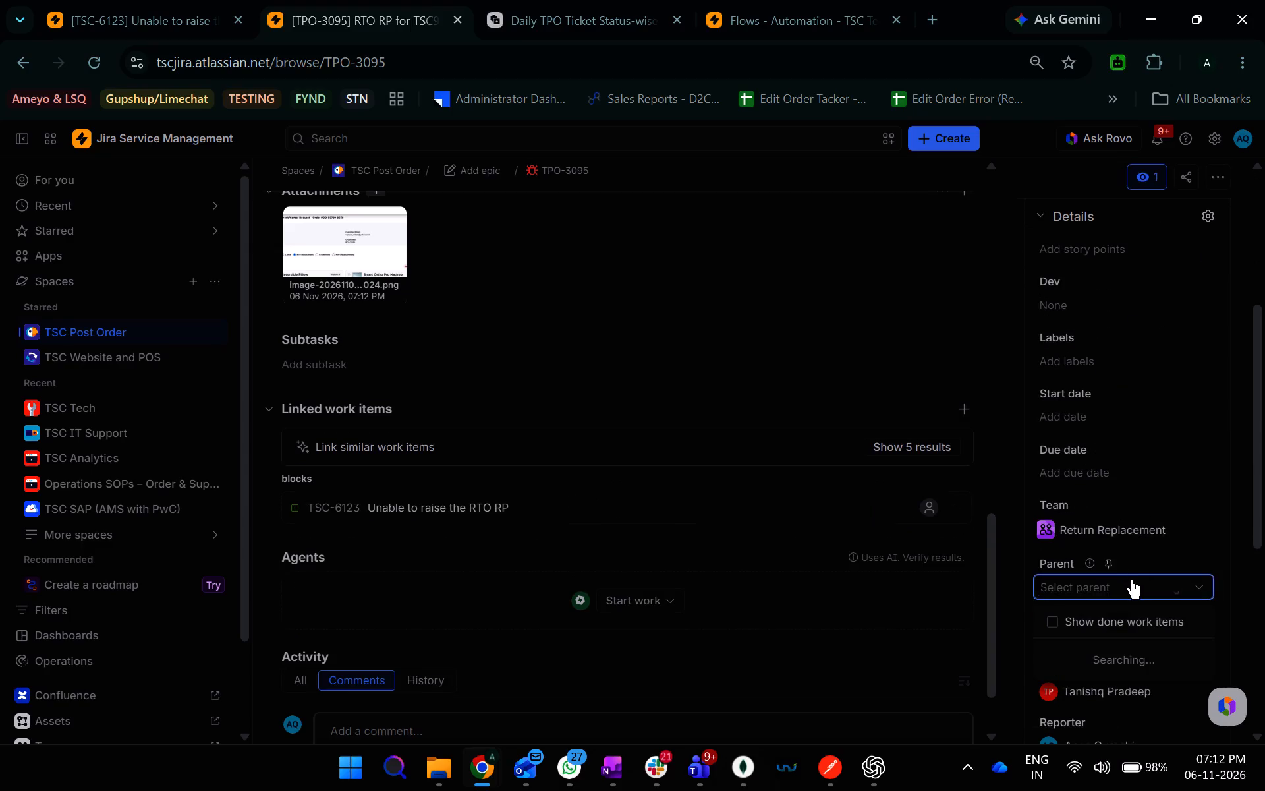
{"action": "key", "text": "b"}
{"action": "type", "text": "ug"}
{"action": "key", "text": "Return"}
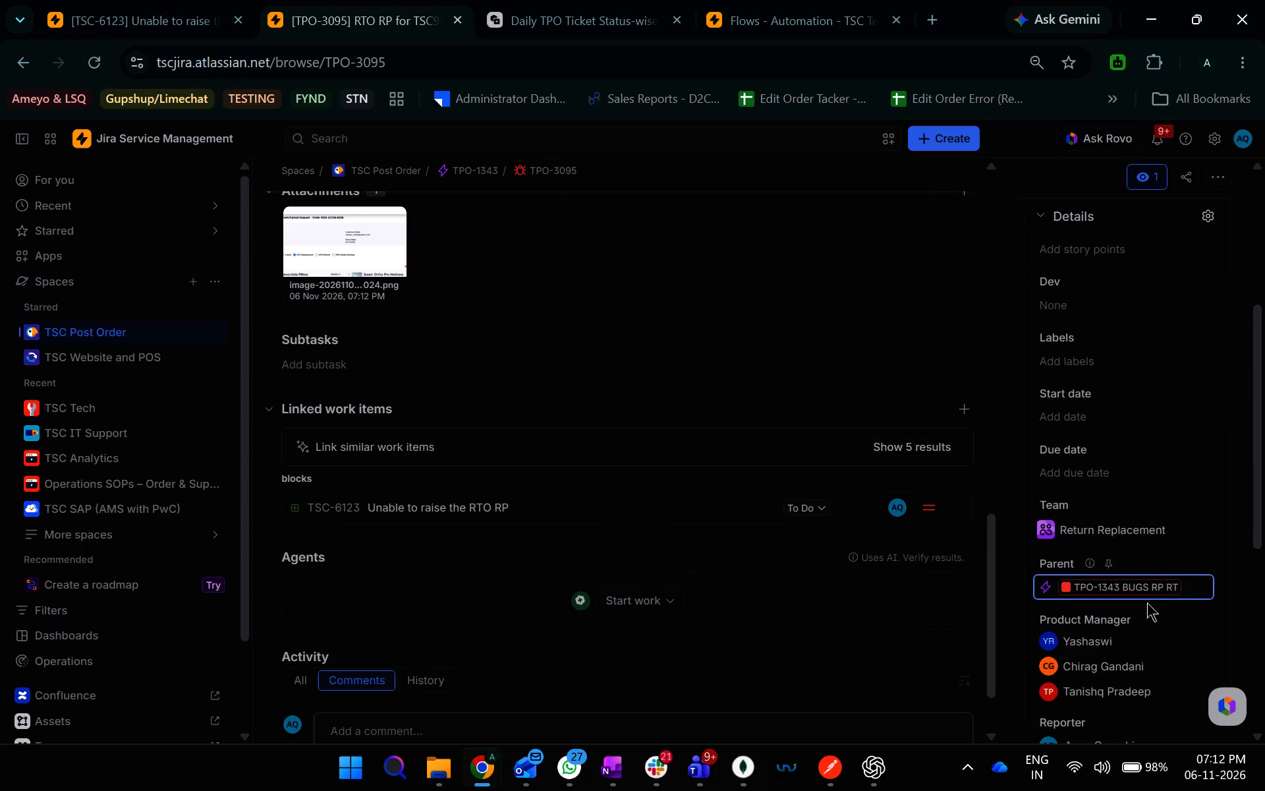
{"action": "scroll", "coordinate": [1143, 606], "scroll_direction": "down", "scroll_amount": 1}
{"action": "scroll", "coordinate": [698, 587], "scroll_direction": "down", "scroll_amount": 4}
{"action": "scroll", "coordinate": [578, 587], "scroll_direction": "up", "scroll_amount": 20}
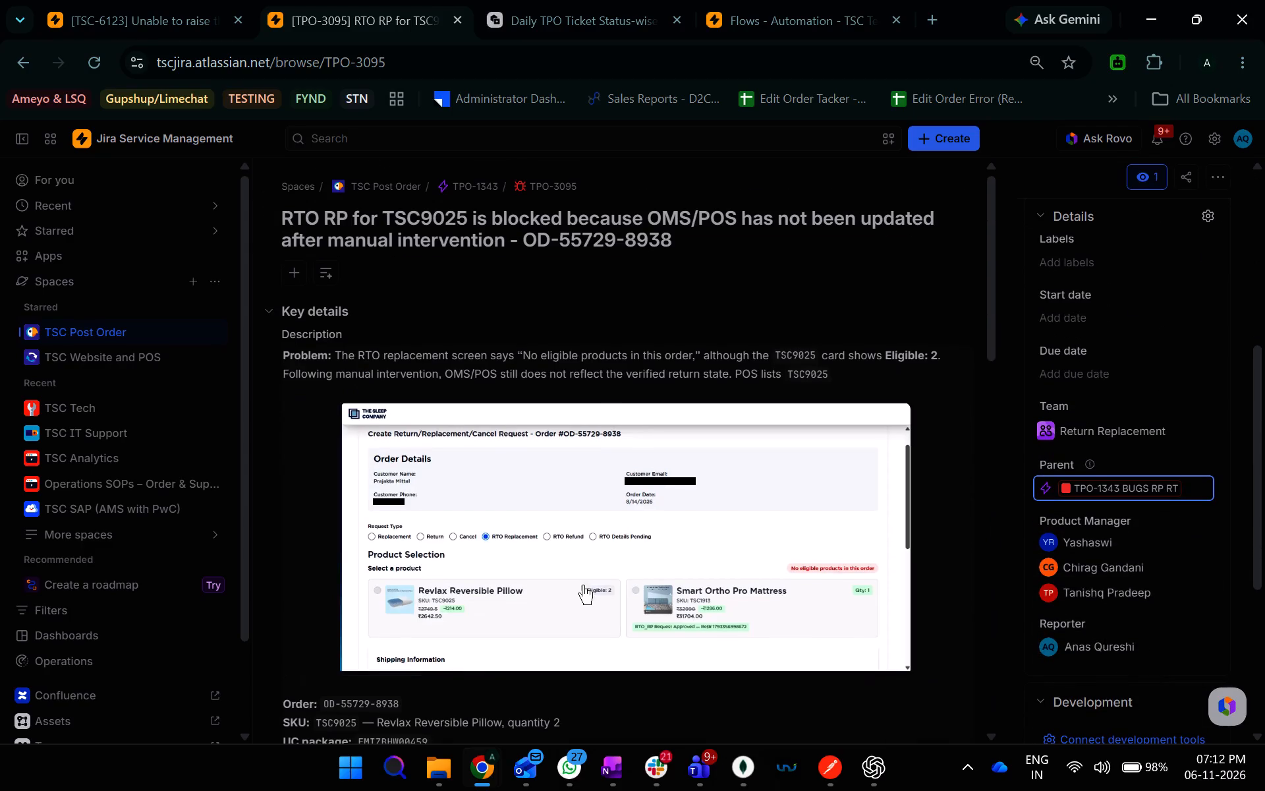
Reply to the customer on TSC-6123 with the Backend Team canned response and save the comment.
{"action": "left_click", "coordinate": [131, 0]}
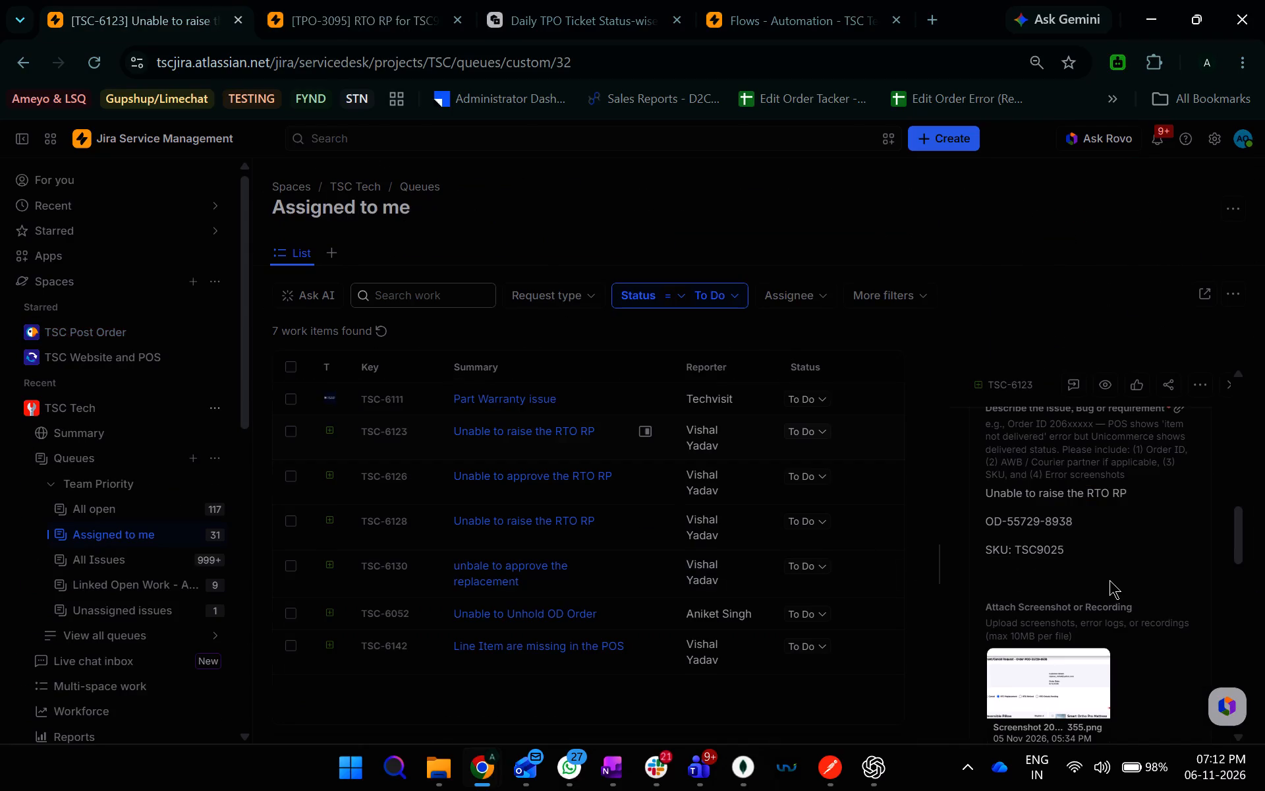
{"action": "scroll", "coordinate": [1113, 583], "scroll_direction": "down", "scroll_amount": 13}
{"action": "left_click", "coordinate": [1173, 684]}
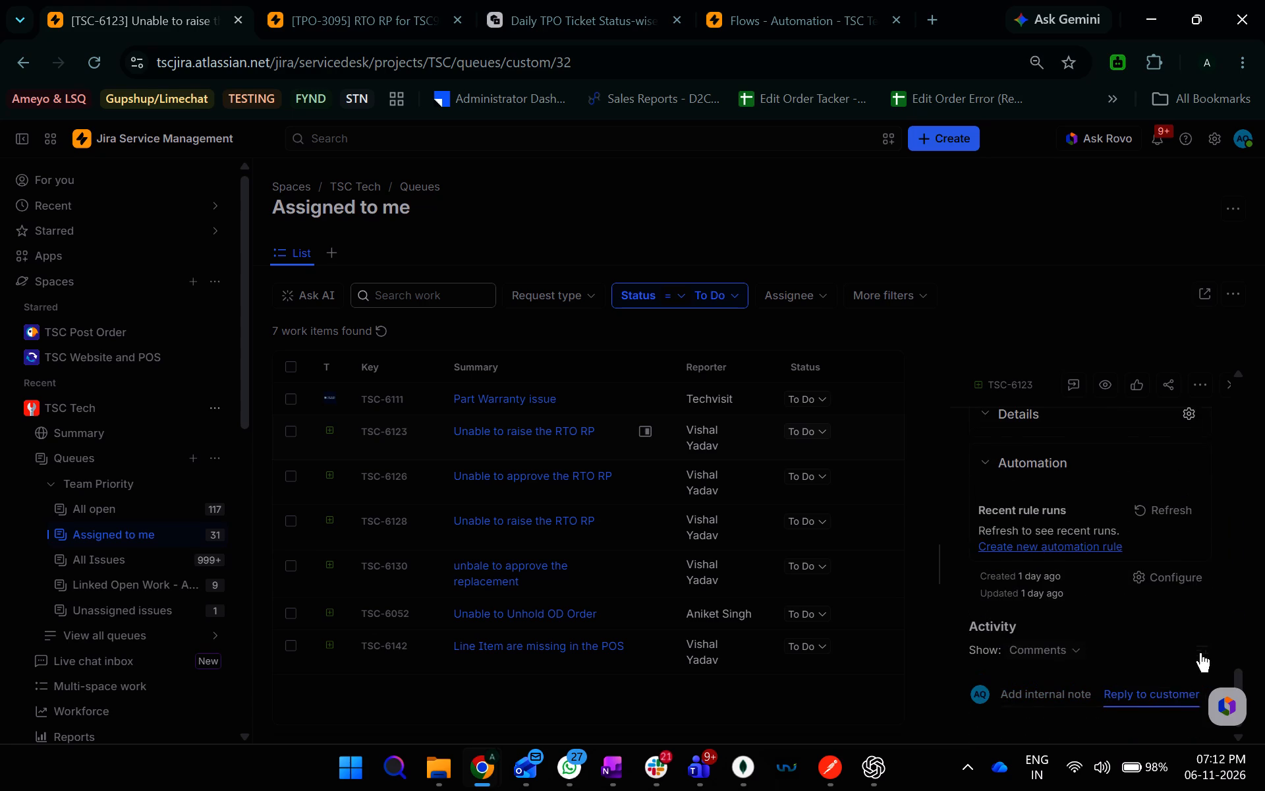
{"action": "left_click", "coordinate": [1195, 604]}
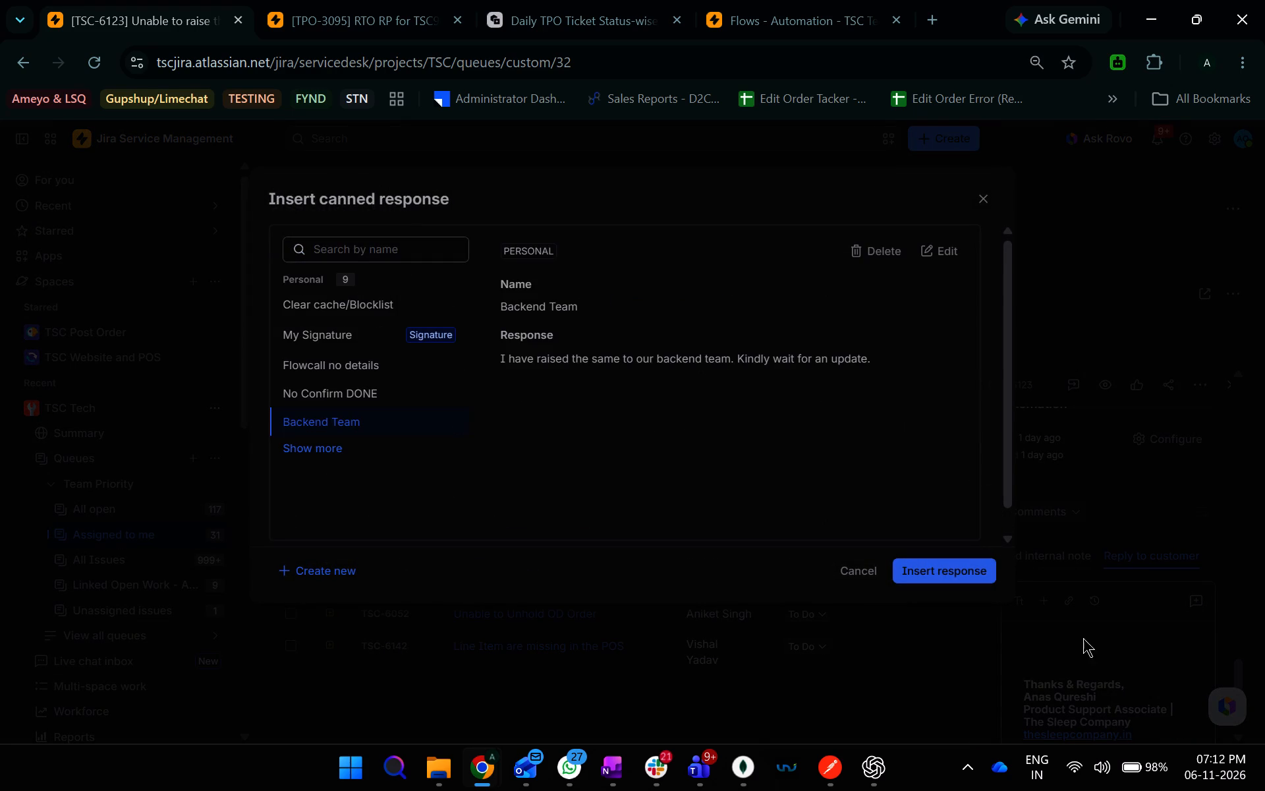
{"action": "left_click", "coordinate": [1191, 780]}
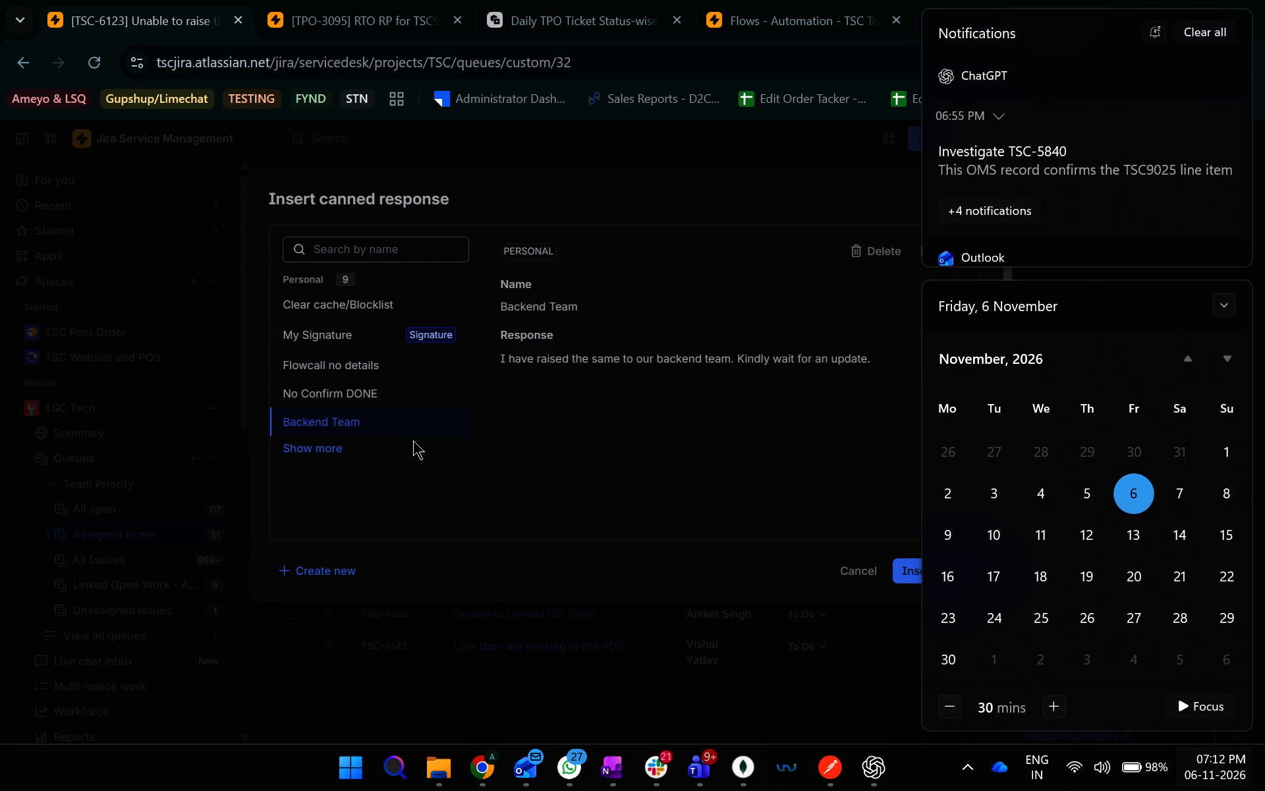
{"action": "left_click", "coordinate": [398, 423]}
{"action": "left_click", "coordinate": [777, 429]}
{"action": "left_click", "coordinate": [1001, 569]}
{"action": "left_click", "coordinate": [978, 570]}
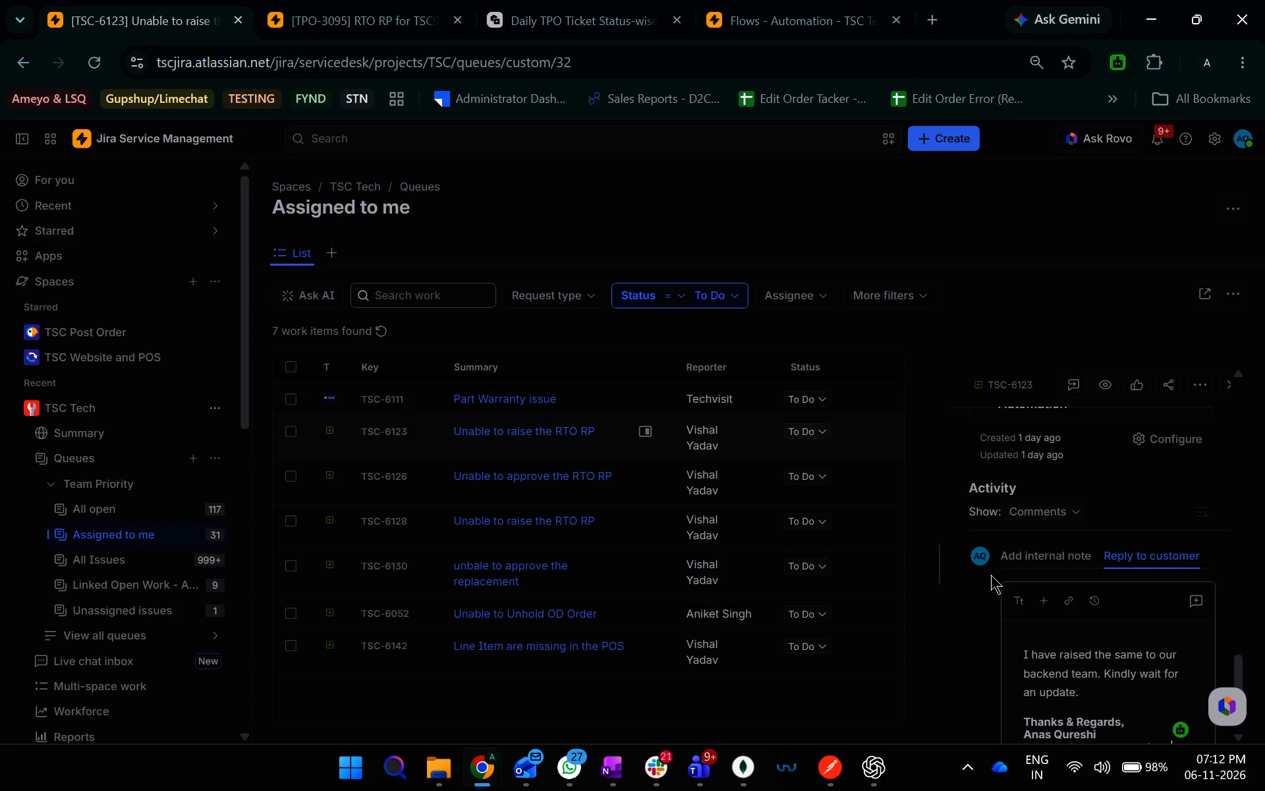
{"action": "scroll", "coordinate": [1200, 631], "scroll_direction": "down", "scroll_amount": 3}
{"action": "left_click", "coordinate": [1041, 695]}
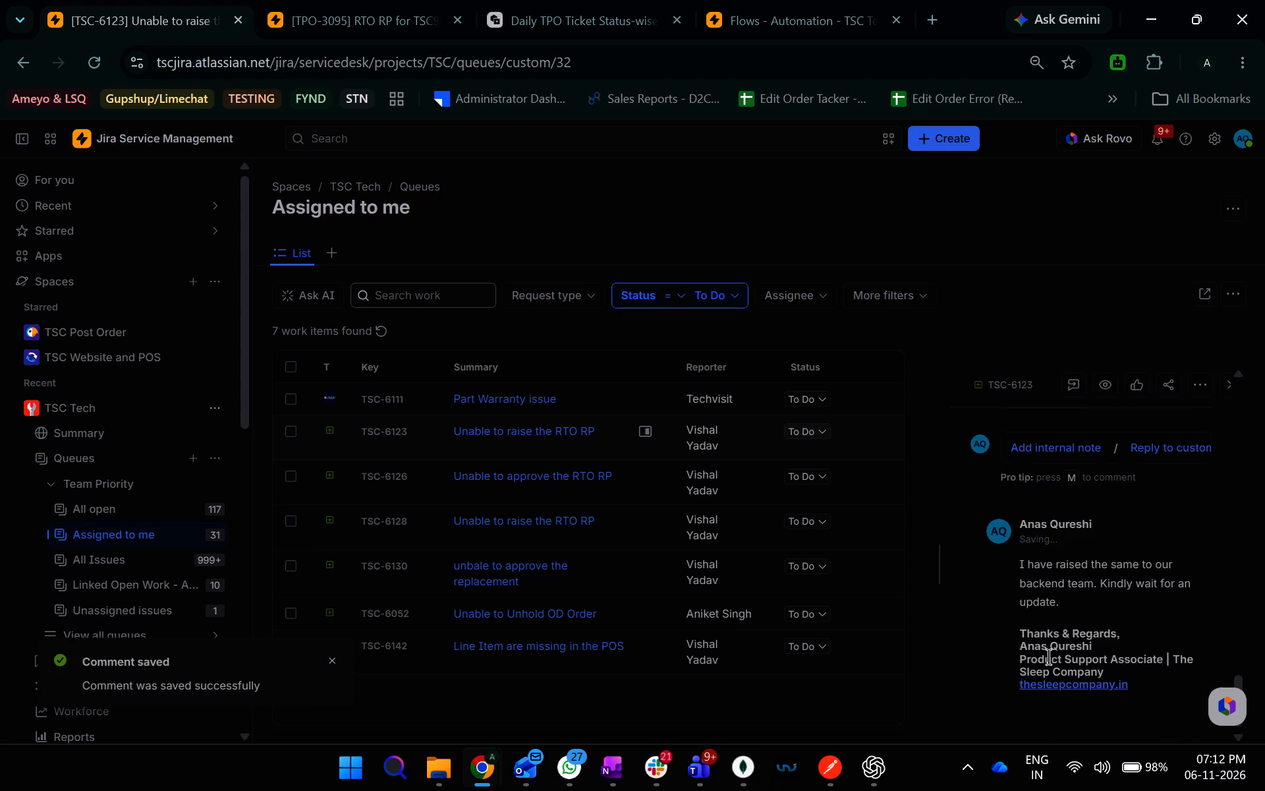
Change TSC-6123's status to Assigned to Dev and check its linked work items.
{"action": "scroll", "coordinate": [1047, 619], "scroll_direction": "up", "scroll_amount": 20}
{"action": "scroll", "coordinate": [1047, 619], "scroll_direction": "up", "scroll_amount": 4}
{"action": "left_click", "coordinate": [1015, 486]}
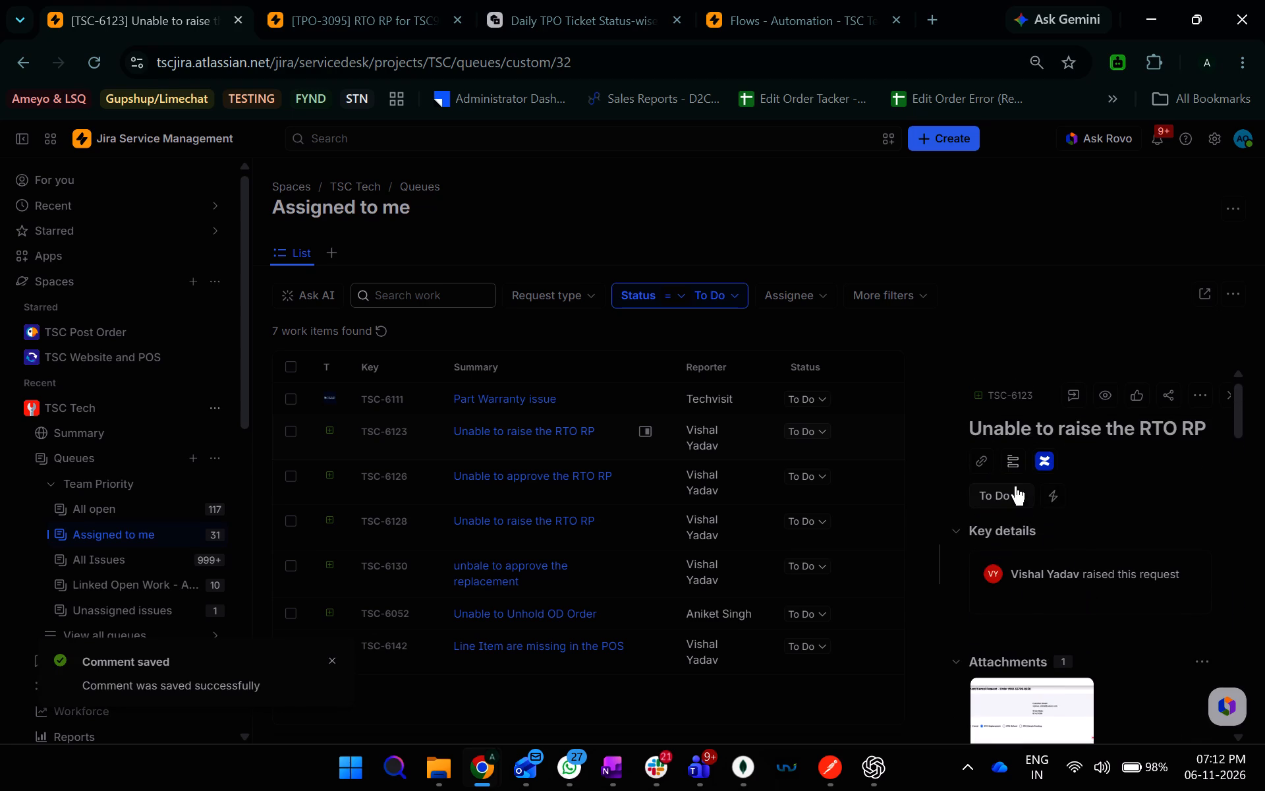
{"action": "left_click", "coordinate": [988, 537]}
{"action": "left_click", "coordinate": [1130, 542]}
{"action": "scroll", "coordinate": [1133, 555], "scroll_direction": "down", "scroll_amount": 1}
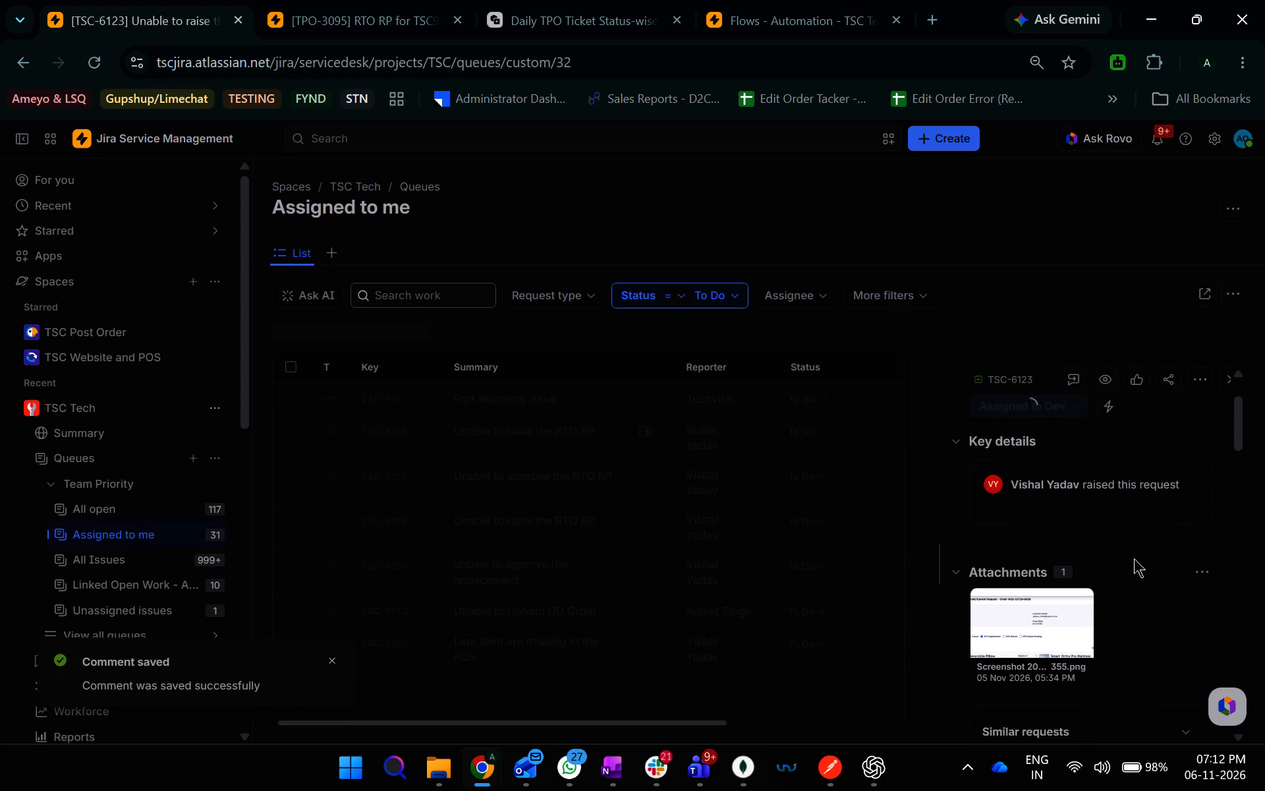
{"action": "scroll", "coordinate": [1150, 639], "scroll_direction": "down", "scroll_amount": 2}
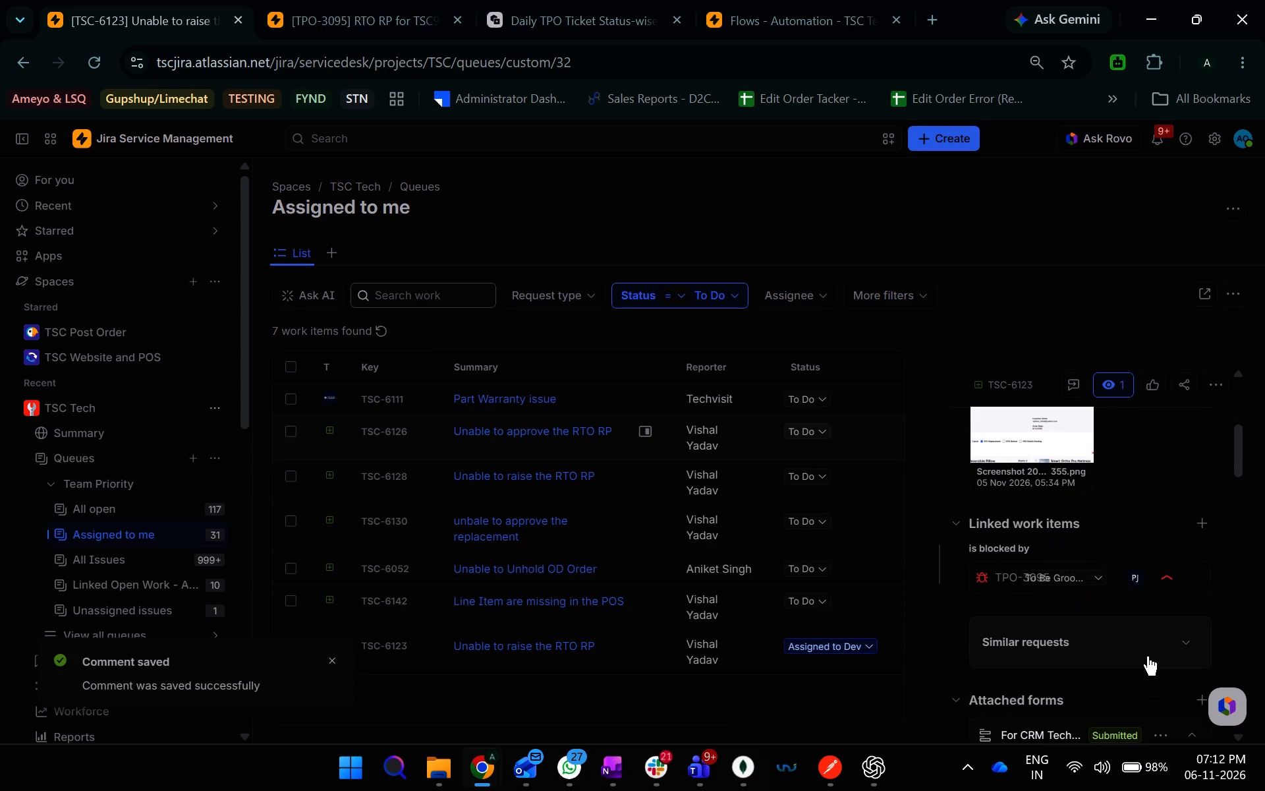
Close the TPO-3095 bug page and place the Flows automation page directly beside the Assigned to me queue.
{"action": "left_click", "coordinate": [361, 0]}
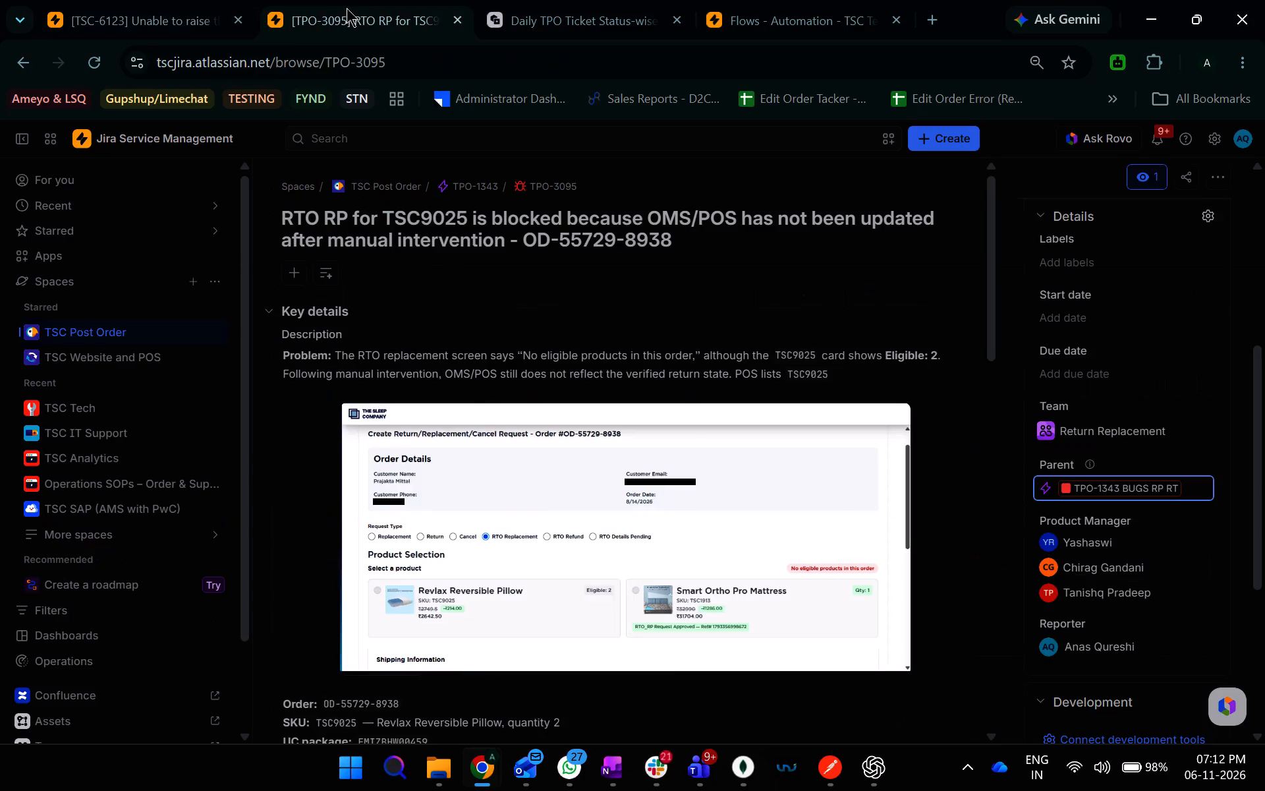
{"action": "left_click", "coordinate": [451, 19]}
{"action": "left_click", "coordinate": [206, 3]}
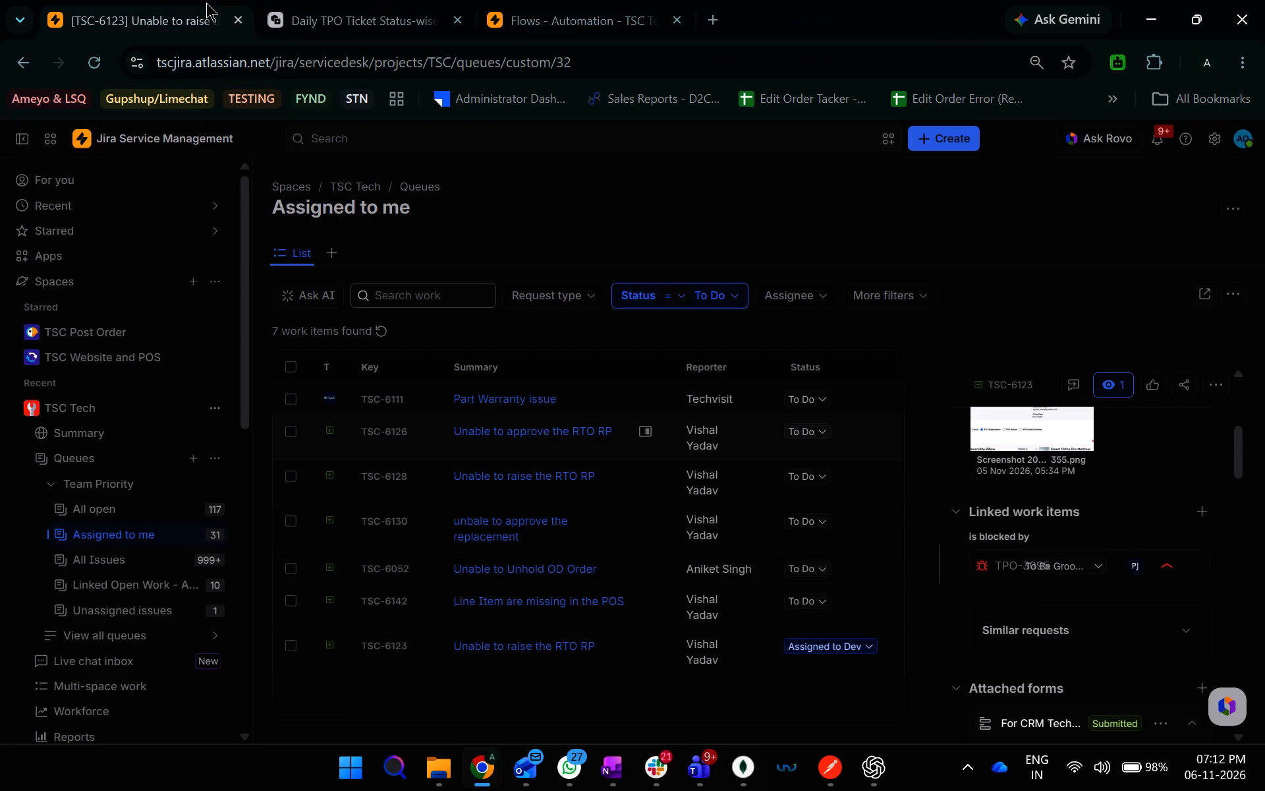
{"action": "left_click_drag", "start_coordinate": [601, 0], "coordinate": [384, 0]}
{"action": "left_click", "coordinate": [165, 0]}
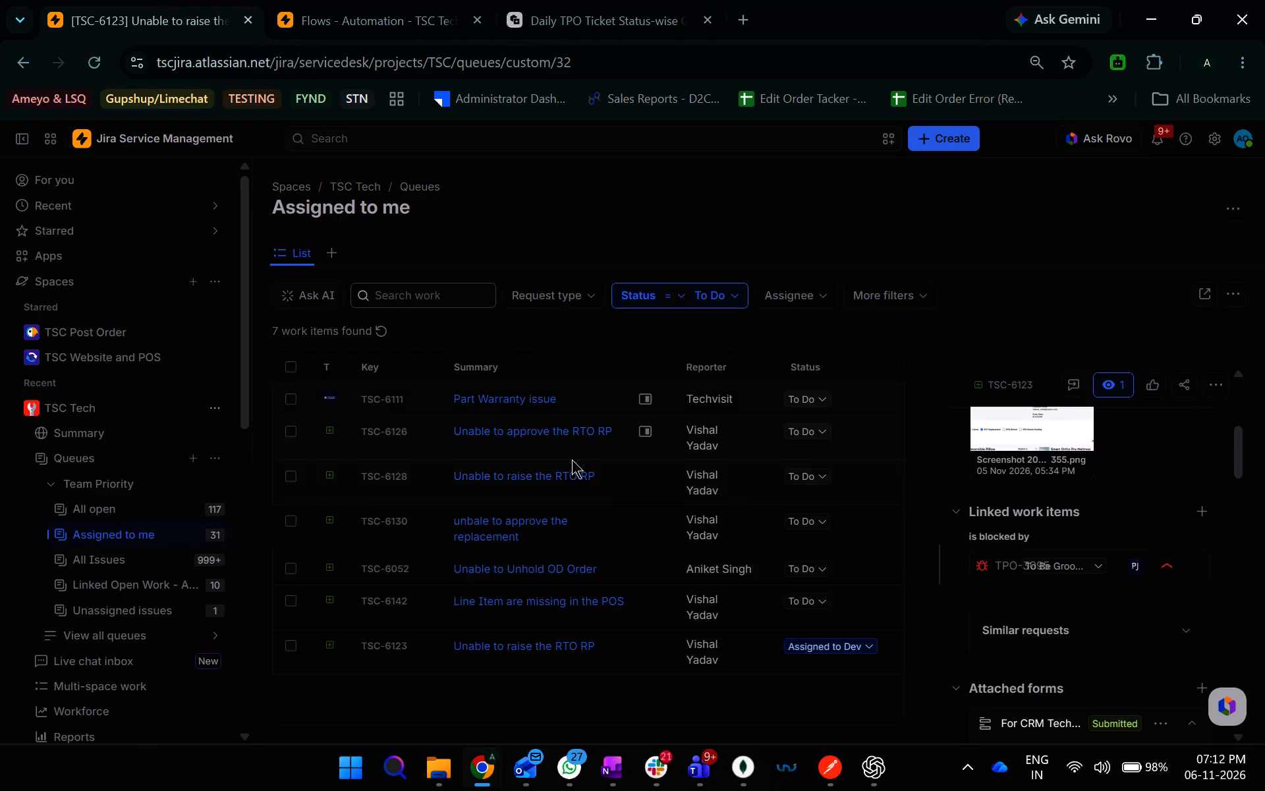
{"action": "left_click", "coordinate": [390, 332]}
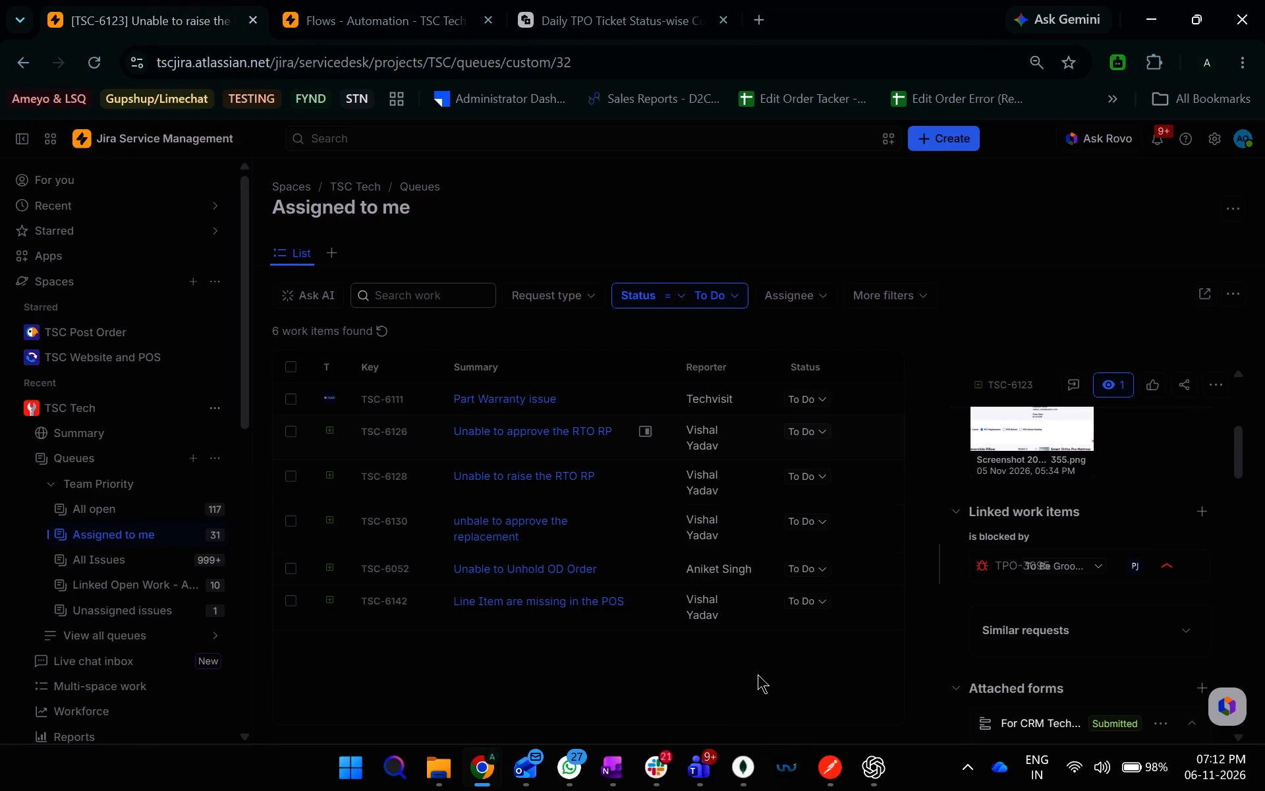
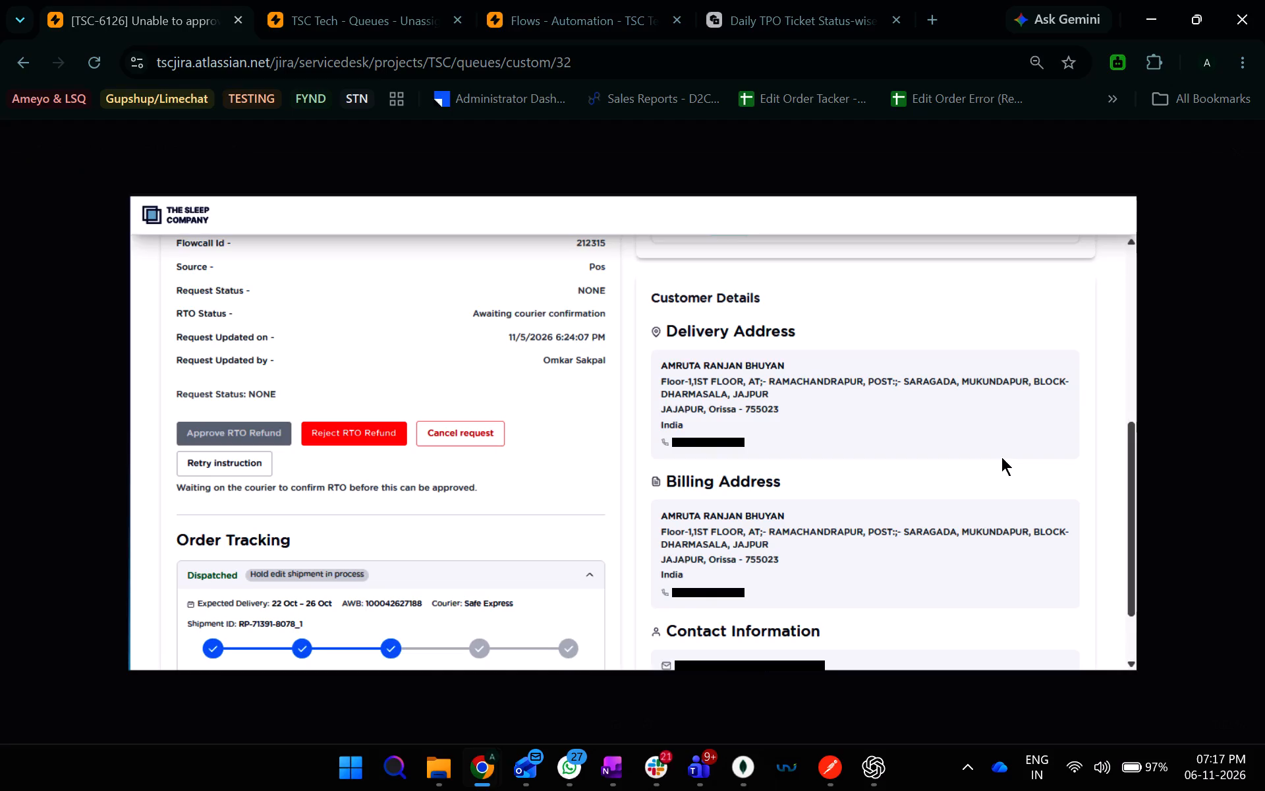
{"action": "left_click", "coordinate": [1188, 494]}
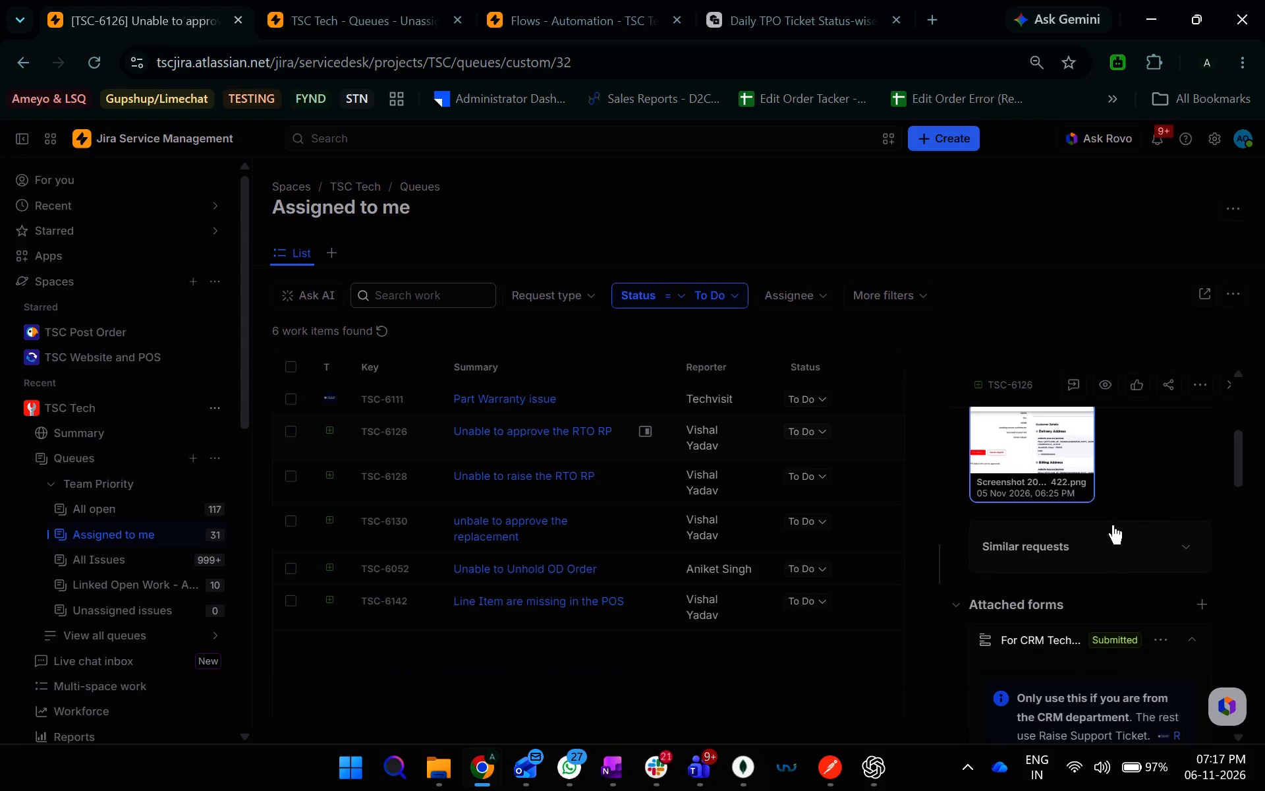
{"action": "scroll", "coordinate": [1121, 567], "scroll_direction": "down", "scroll_amount": 4}
{"action": "left_click", "coordinate": [991, 412]}
{"action": "left_click_drag", "start_coordinate": [991, 412], "coordinate": [1002, 416]}
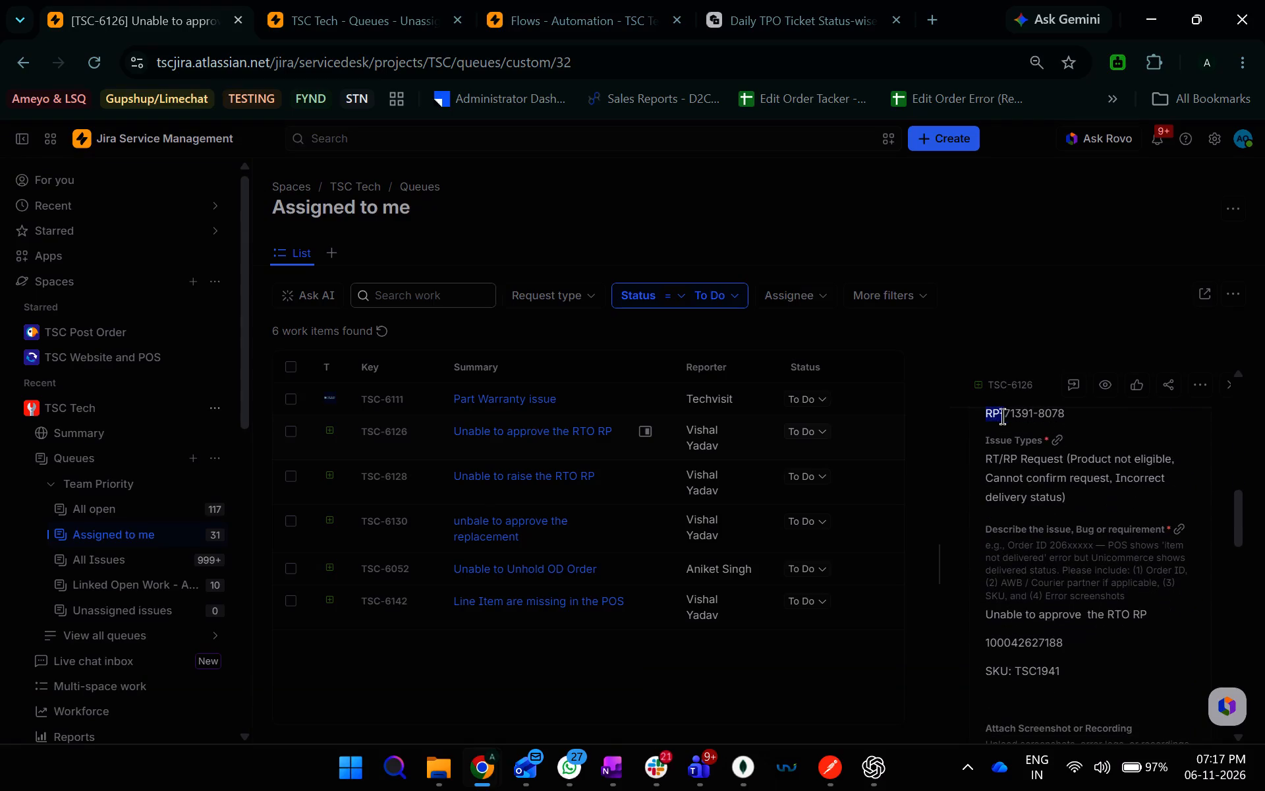
{"action": "left_click_drag", "start_coordinate": [1002, 416], "coordinate": [1063, 417]}
{"action": "key", "text": "ctrl+c"}
{"action": "key", "text": "ctrl+c"}
{"action": "key", "text": "ctrl+c"}
{"action": "key", "text": "ctrl+c"}
{"action": "left_click", "coordinate": [495, 763]}
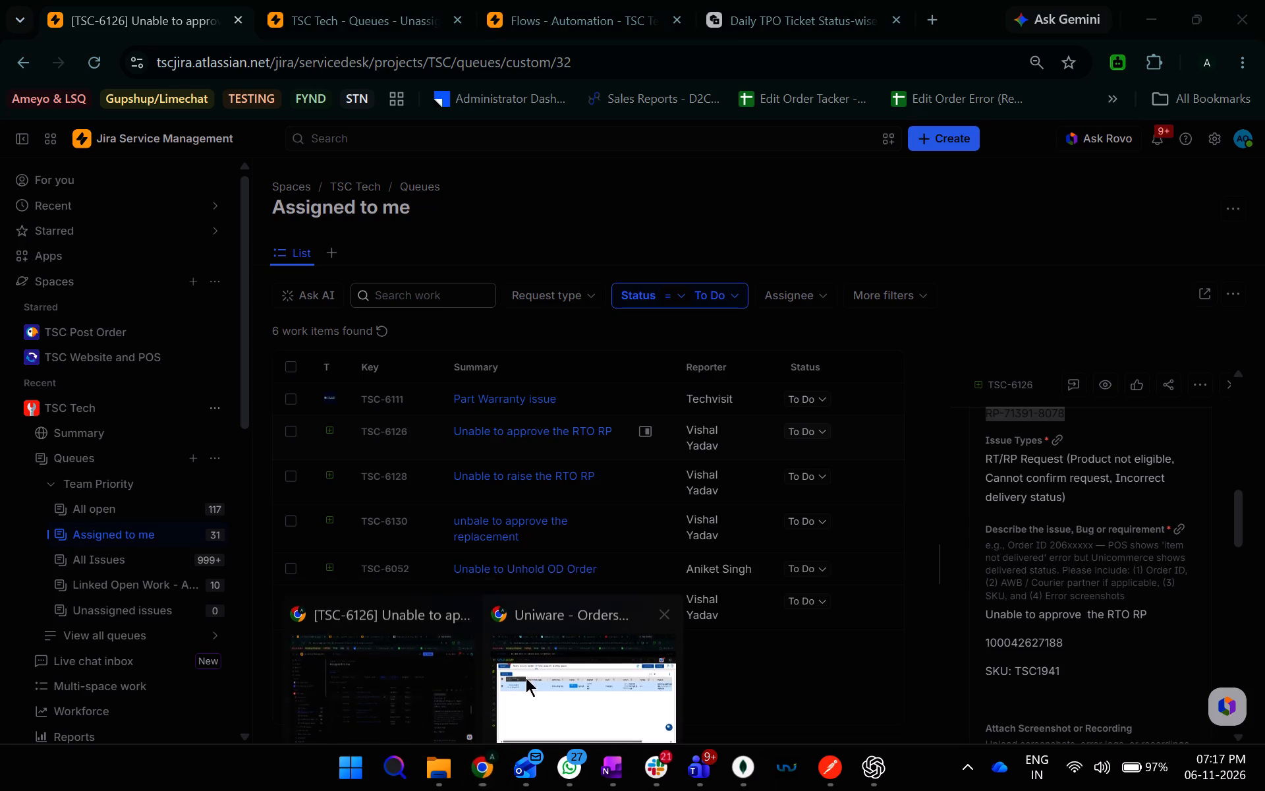
{"action": "left_click", "coordinate": [561, 641]}
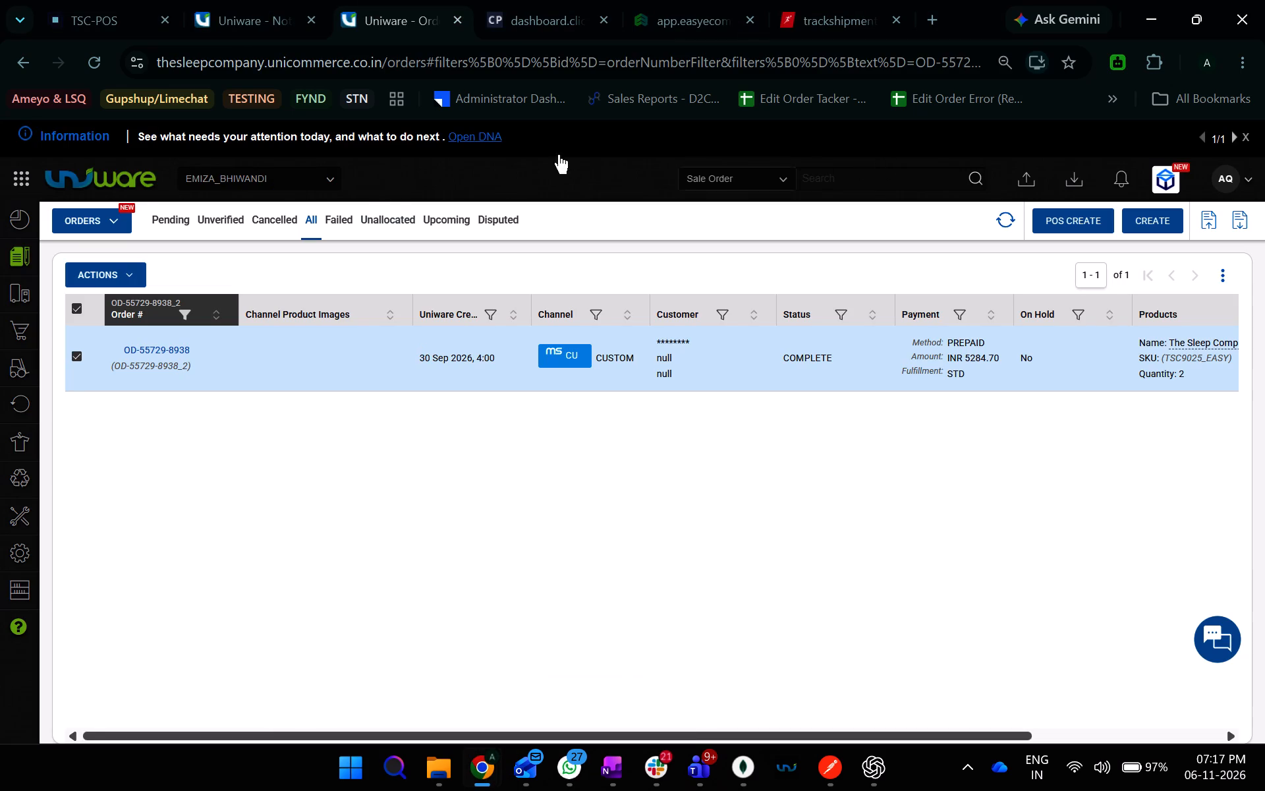
{"action": "left_click", "coordinate": [186, 0]}
{"action": "left_click", "coordinate": [960, 181]}
{"action": "key", "text": "ctrl+v"}
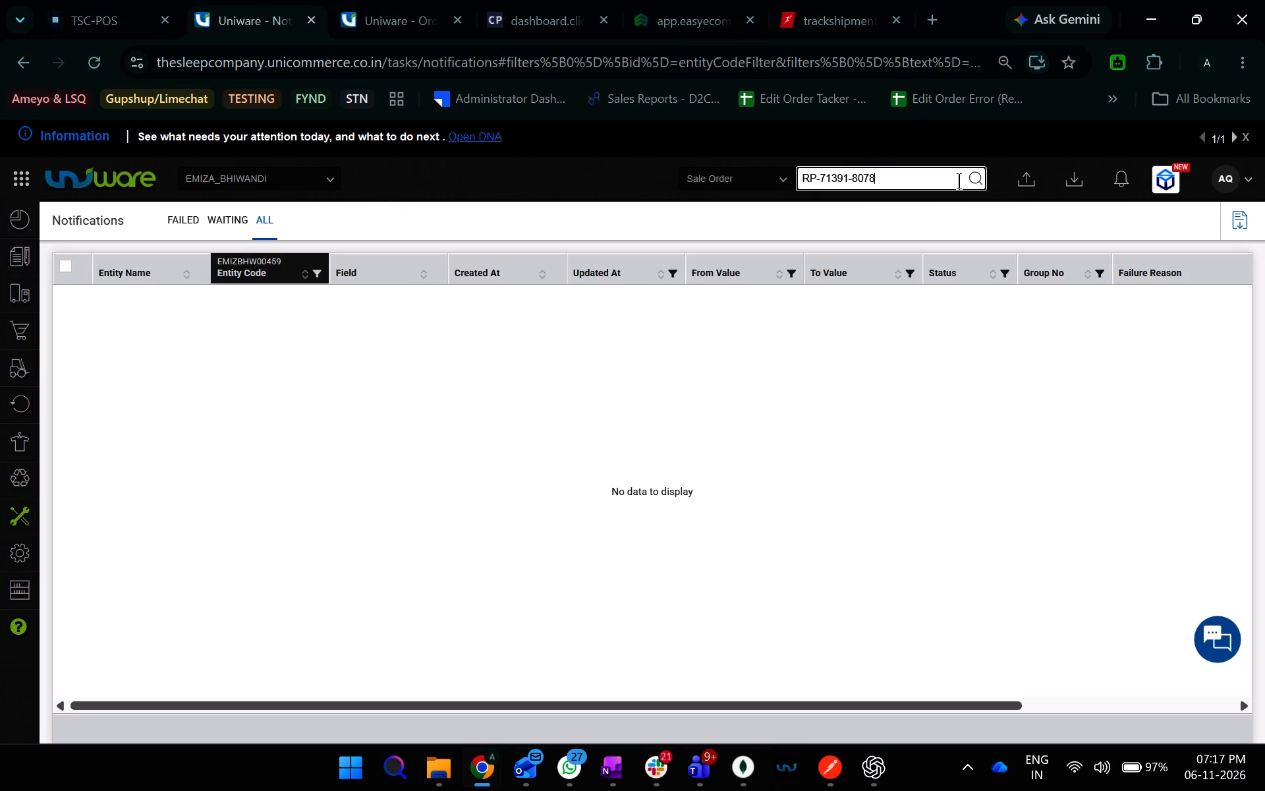
{"action": "key", "text": "Return"}
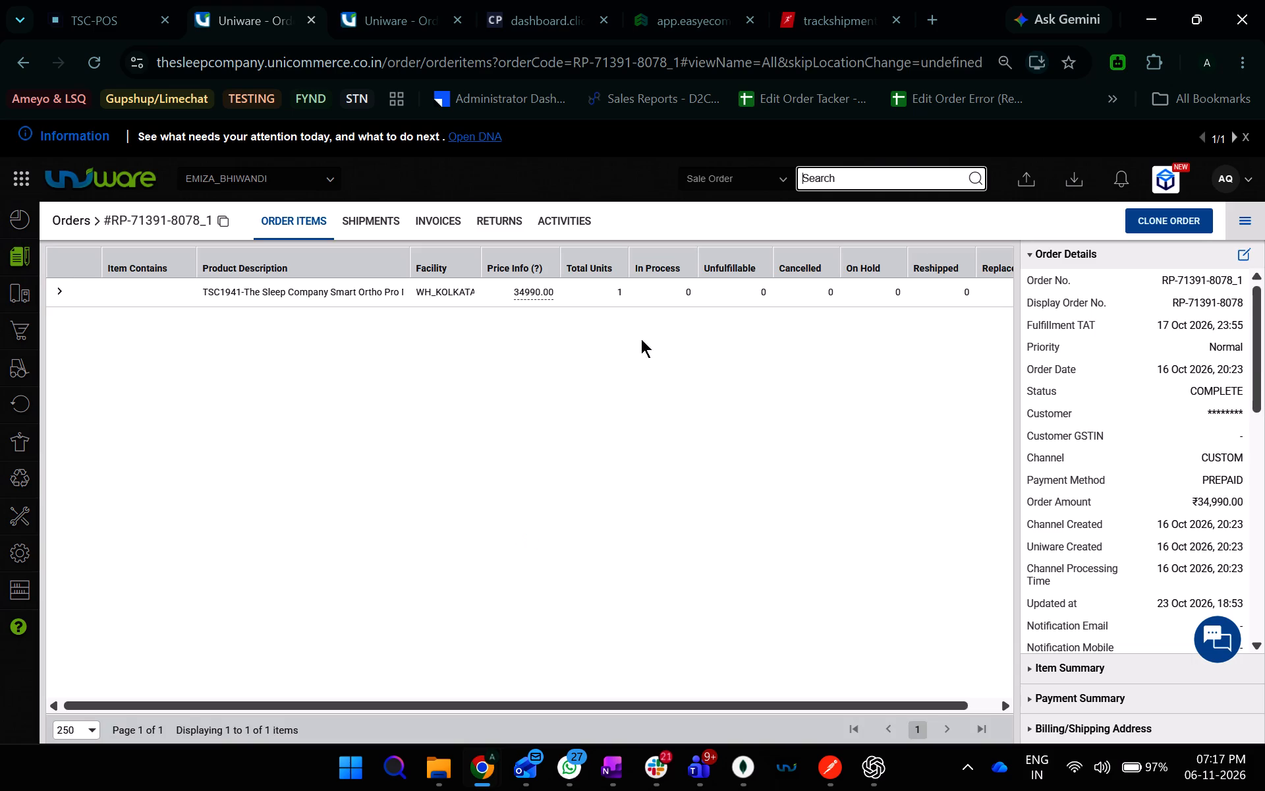
{"action": "left_click", "coordinate": [245, 294]}
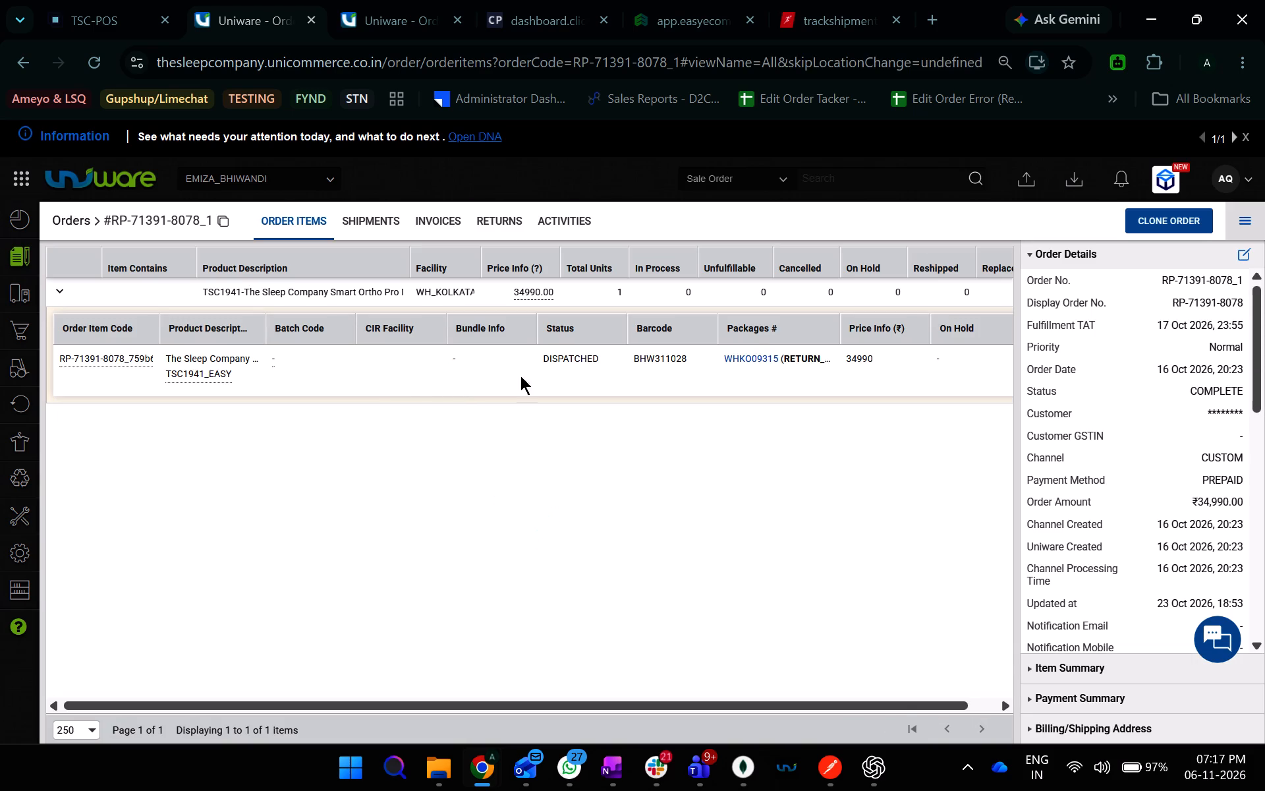
{"action": "left_click", "coordinate": [313, 167]}
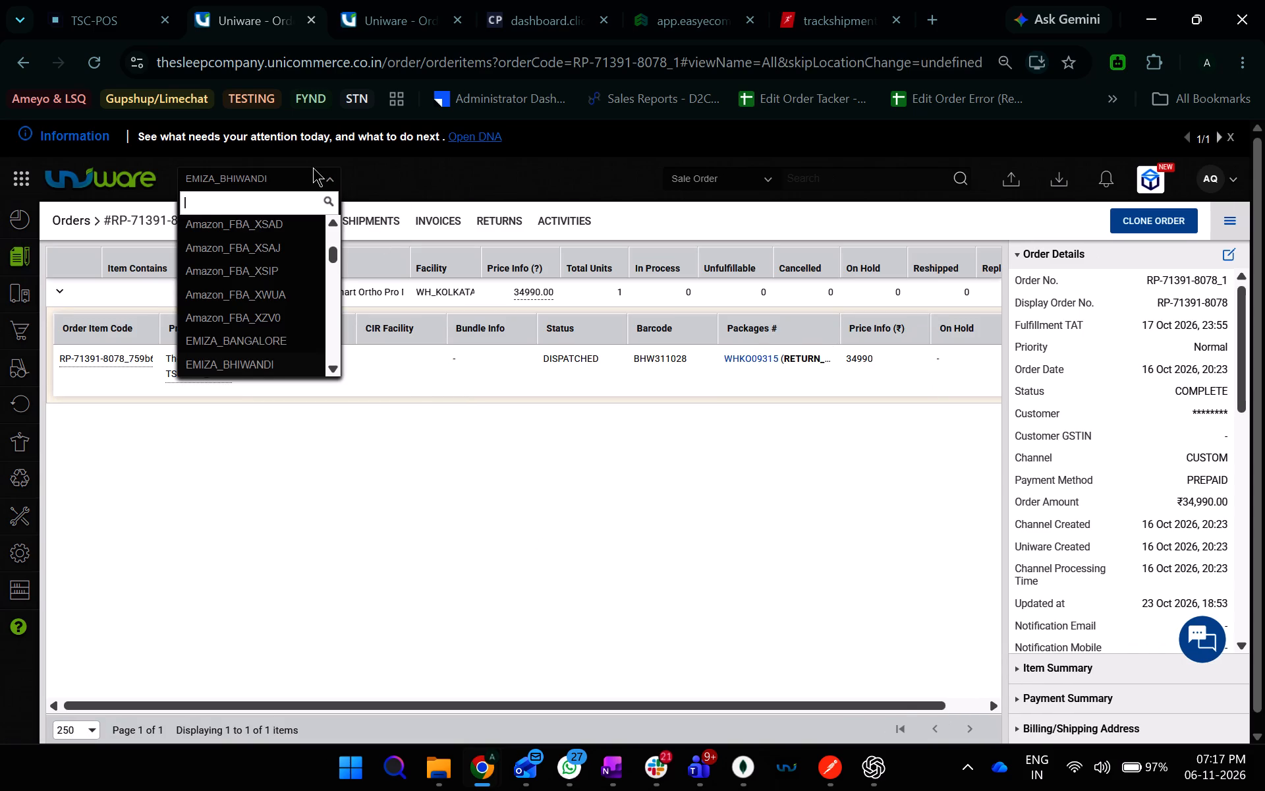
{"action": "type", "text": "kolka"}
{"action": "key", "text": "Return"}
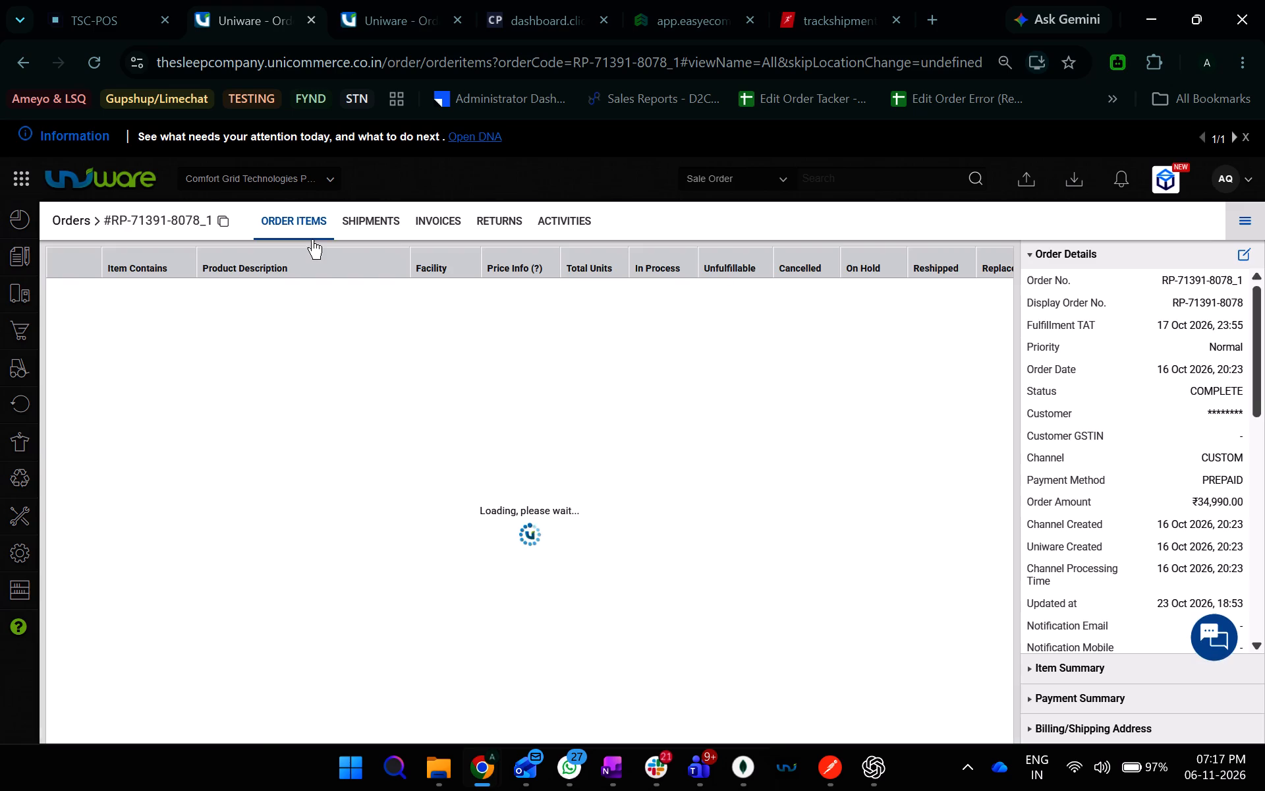
{"action": "left_click", "coordinate": [367, 233]}
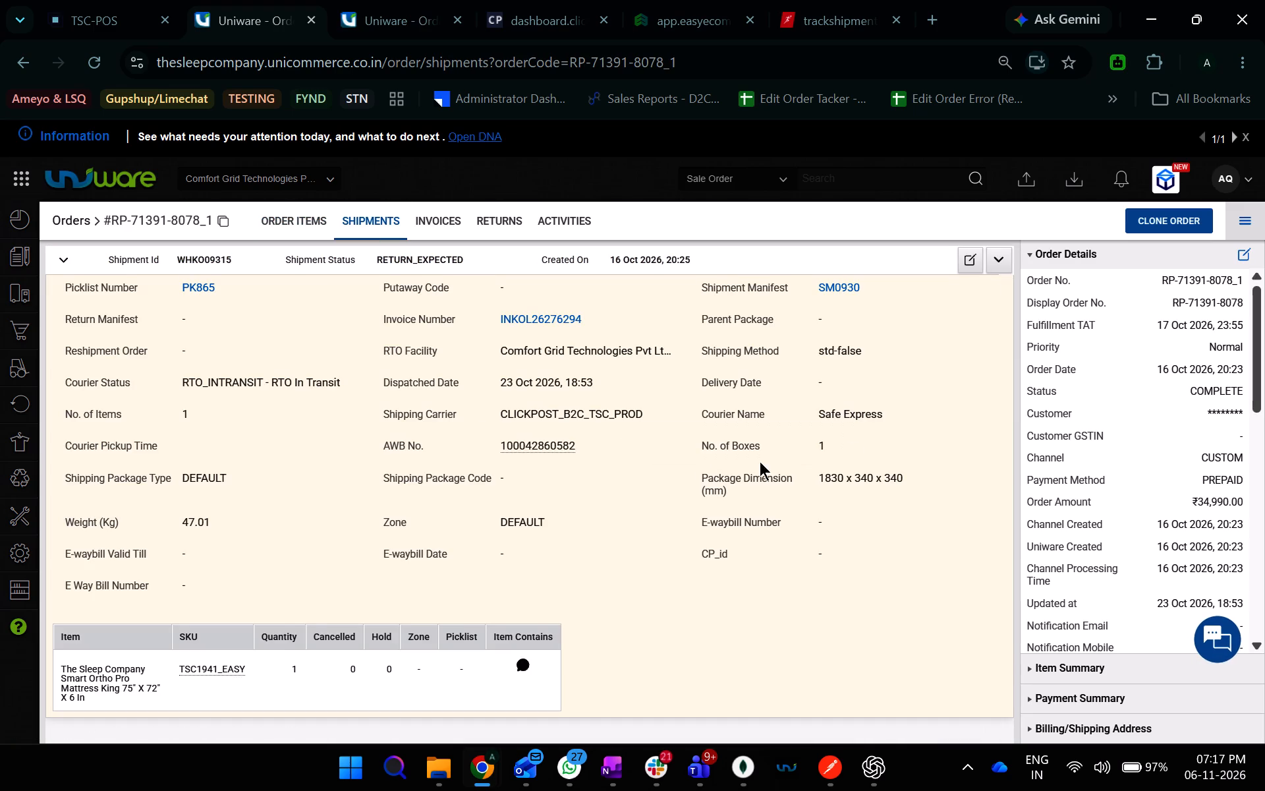
{"action": "left_click", "coordinate": [1005, 261]}
{"action": "left_click", "coordinate": [934, 320]}
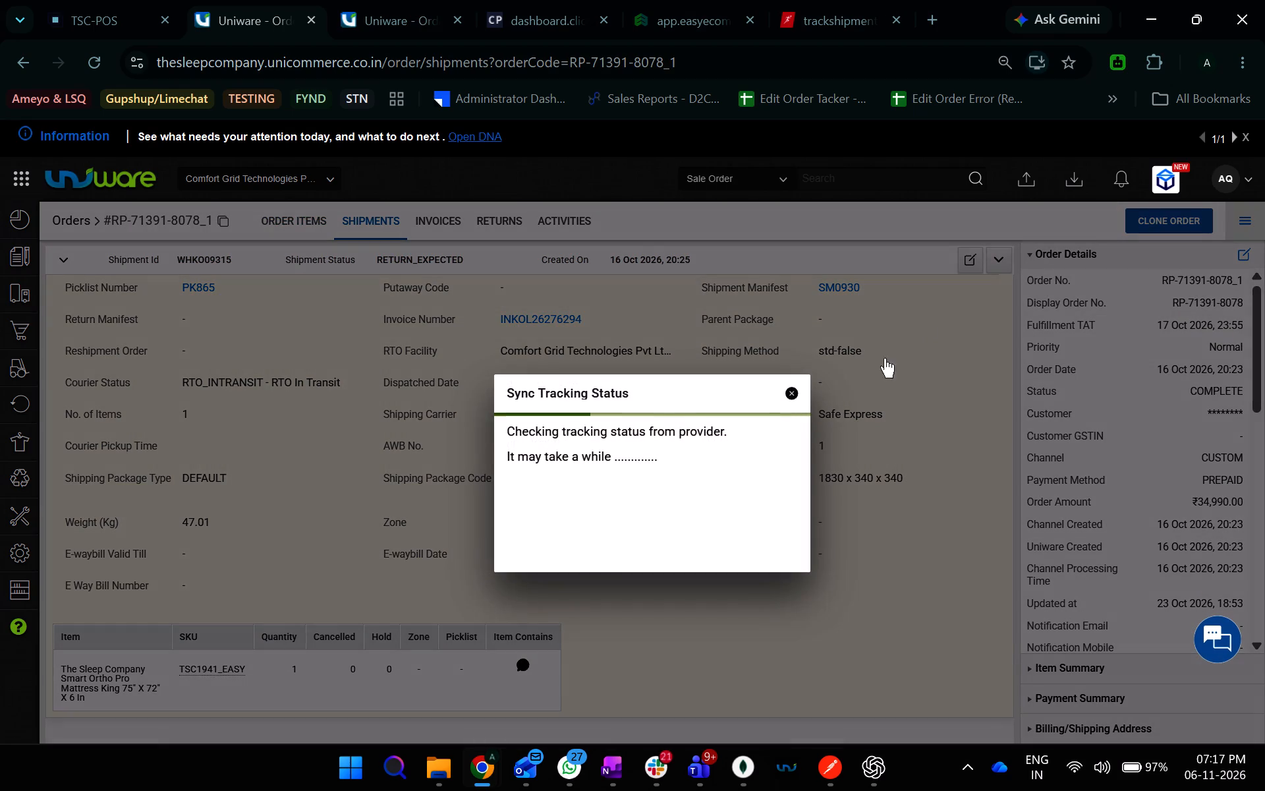
{"action": "left_click", "coordinate": [790, 390]}
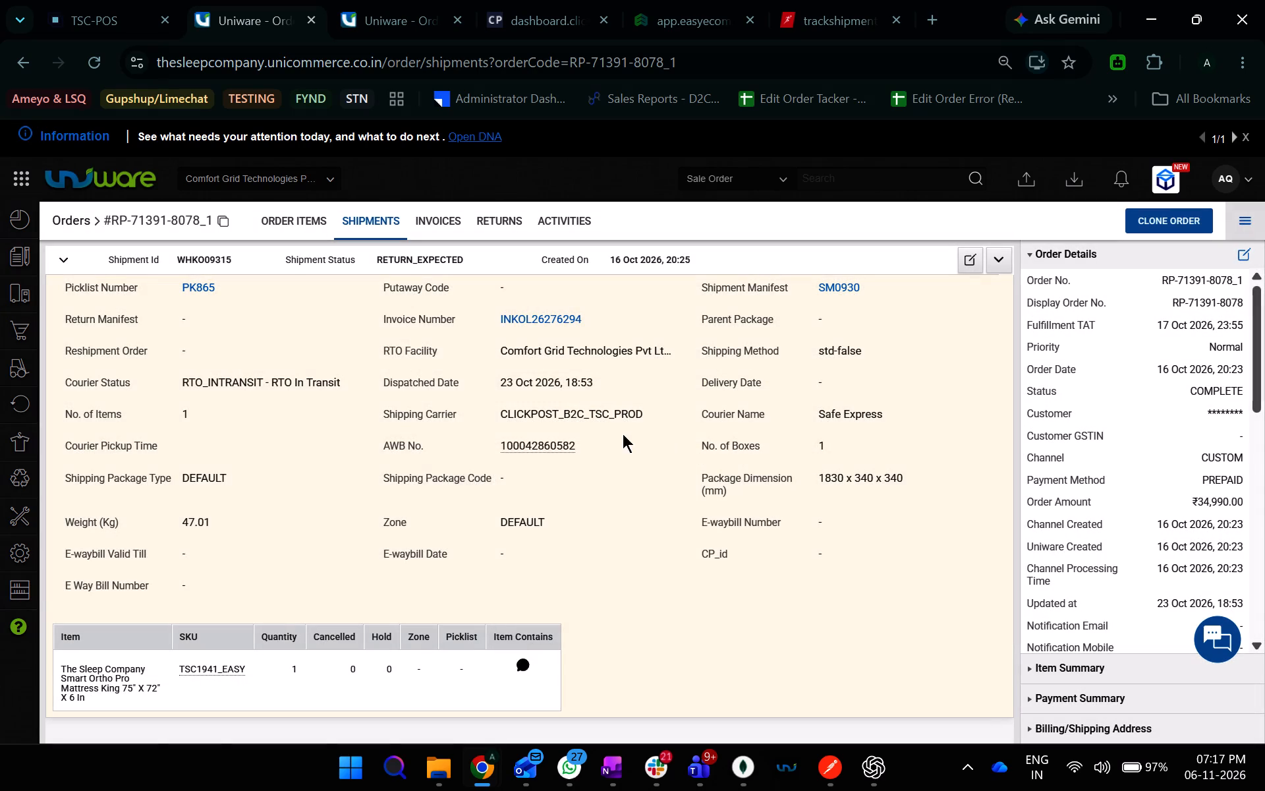
{"action": "left_click_drag", "start_coordinate": [586, 446], "coordinate": [492, 450]}
{"action": "key", "text": "ctrl+c"}
{"action": "key", "text": "ctrl+c"}
{"action": "key", "text": "ctrl+c"}
{"action": "key", "text": "ctrl+c"}
{"action": "key", "text": "ctrl+c"}
{"action": "key", "text": "ctrl+c"}
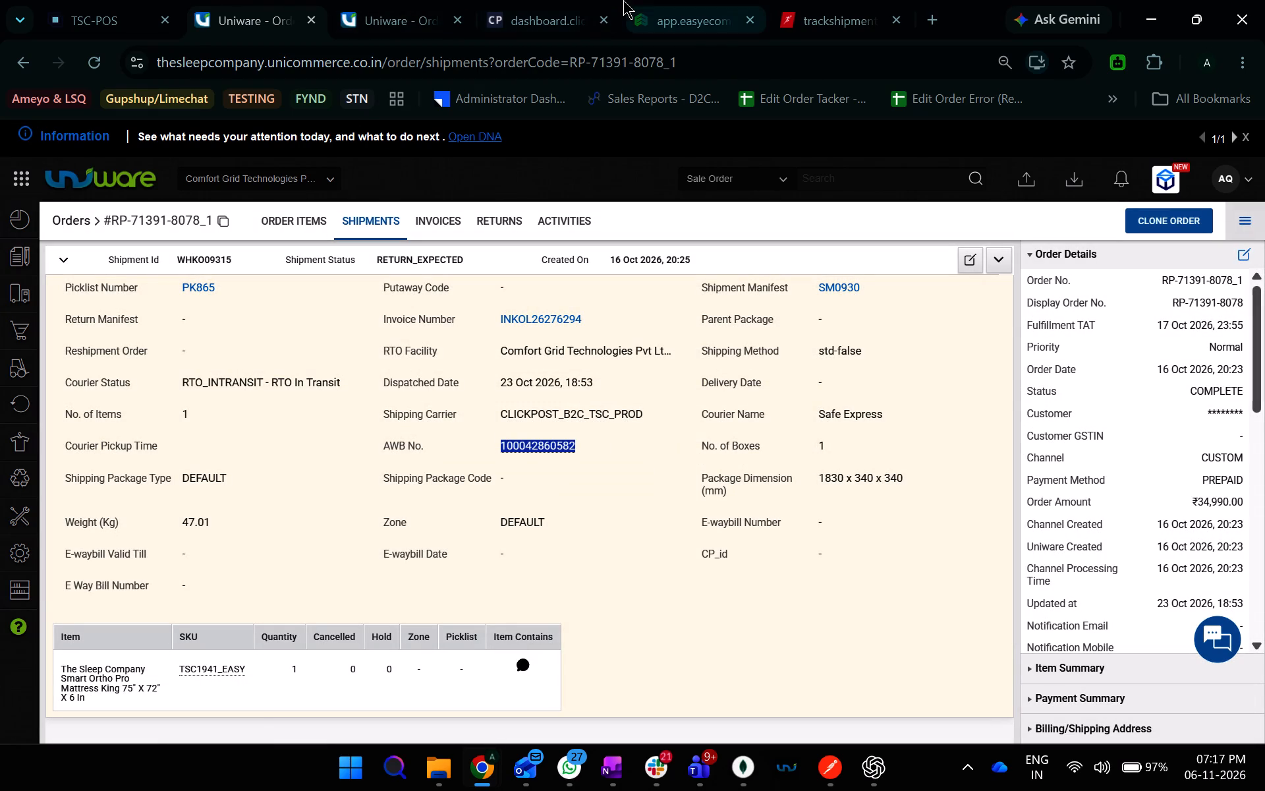
{"action": "left_click", "coordinate": [515, 0]}
{"action": "left_click", "coordinate": [283, 179]}
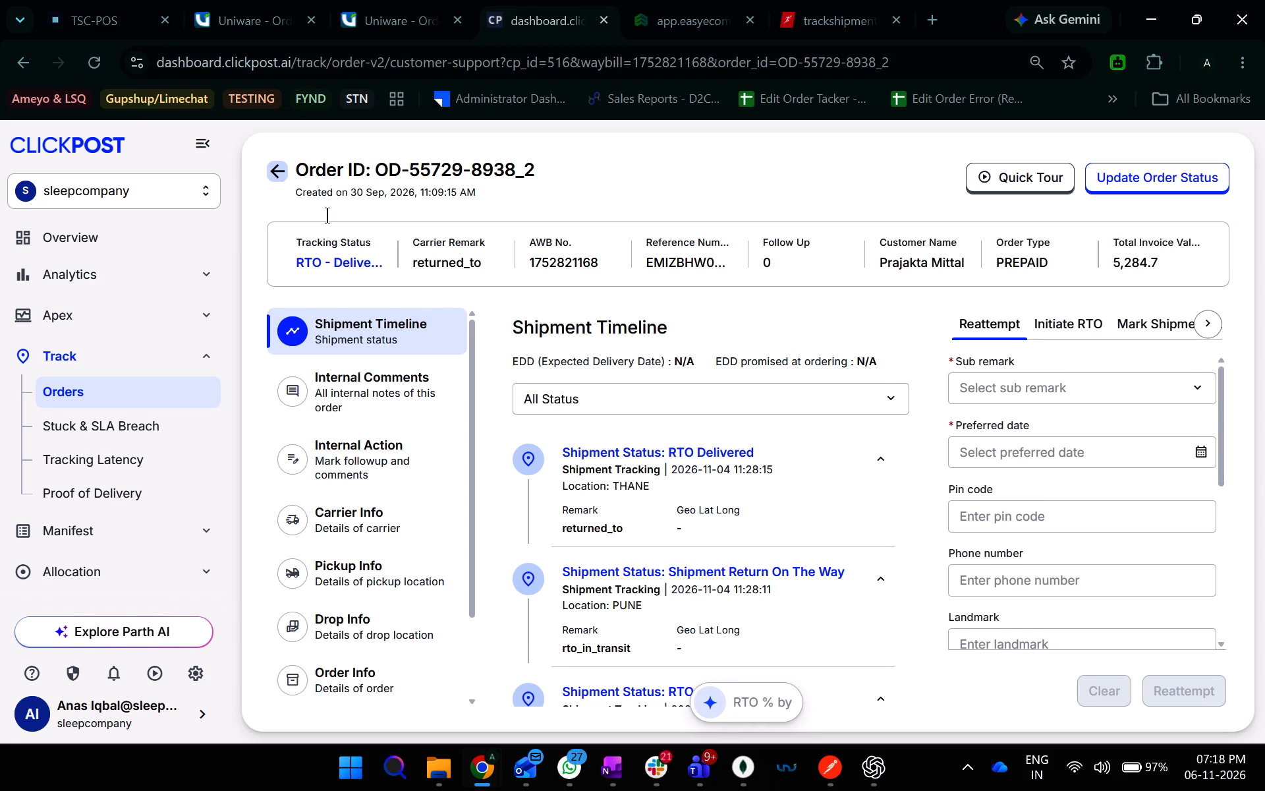
{"action": "left_click", "coordinate": [514, 377]}
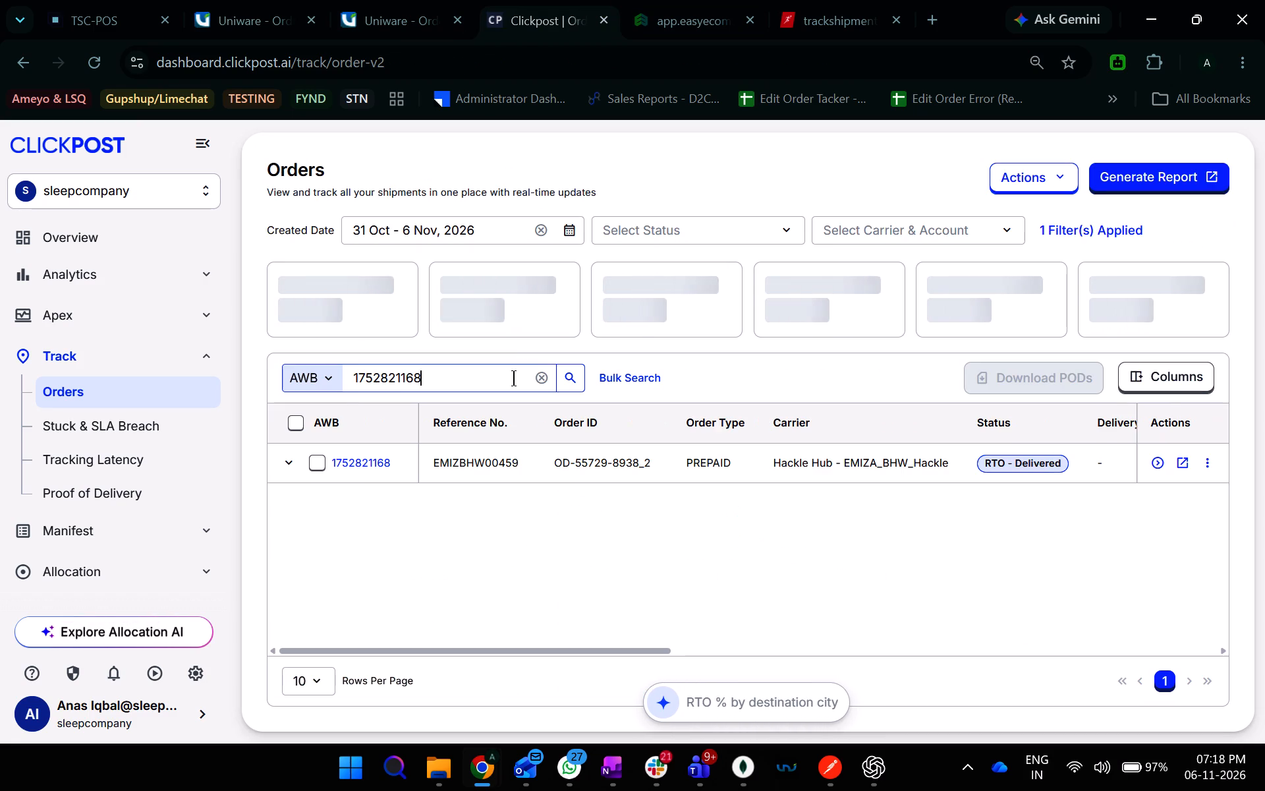
{"action": "key", "text": "ctrl+a"}
{"action": "key", "text": "ctrl+v"}
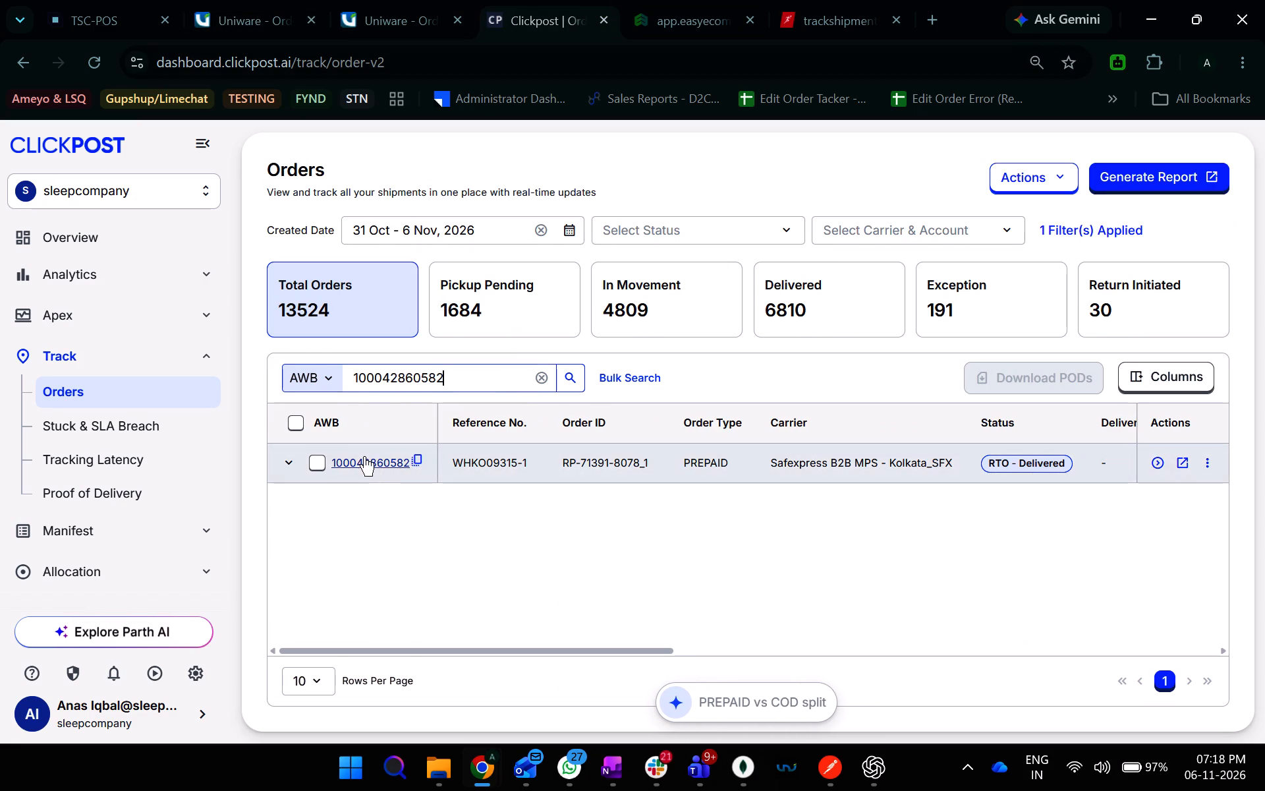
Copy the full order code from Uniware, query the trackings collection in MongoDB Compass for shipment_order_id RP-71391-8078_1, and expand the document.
{"action": "left_click", "coordinate": [278, 0]}
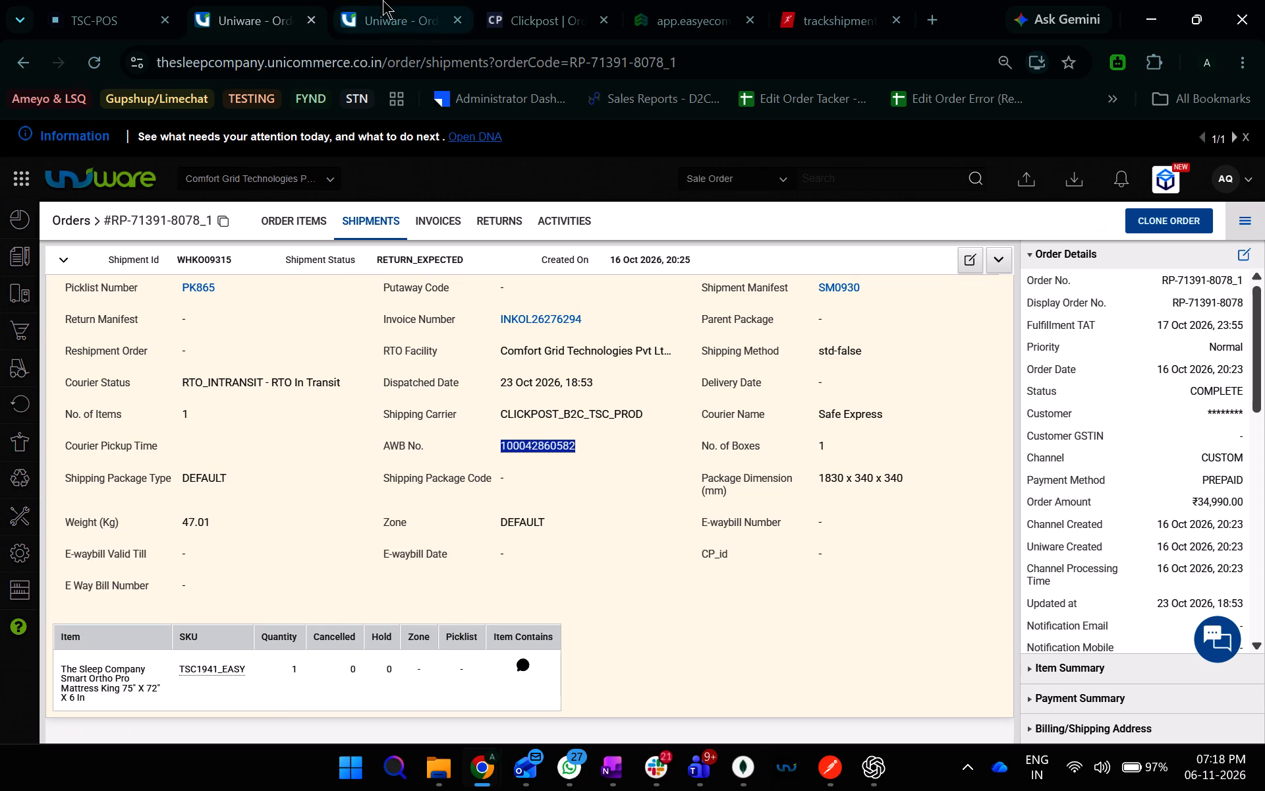
{"action": "left_click", "coordinate": [999, 261]}
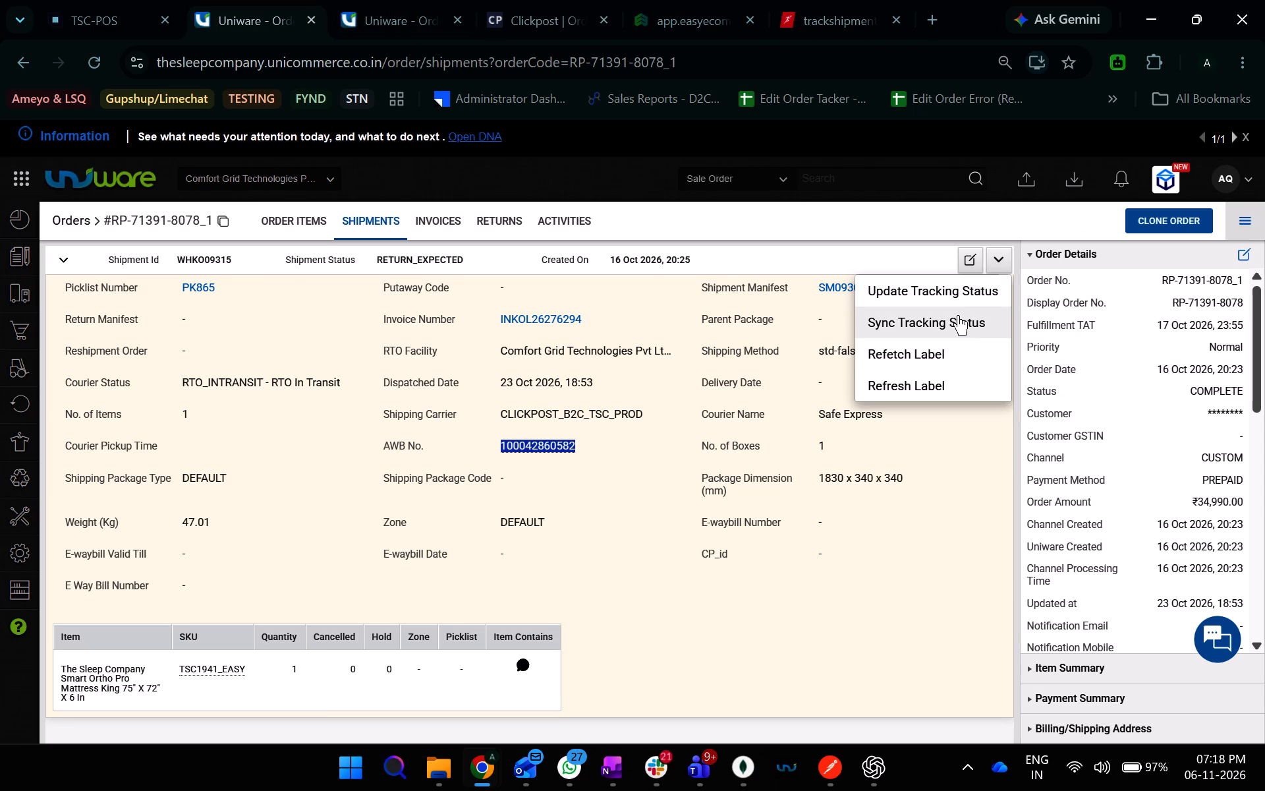
{"action": "left_click_drag", "start_coordinate": [623, 681], "coordinate": [614, 657]}
{"action": "left_click", "coordinate": [225, 220]}
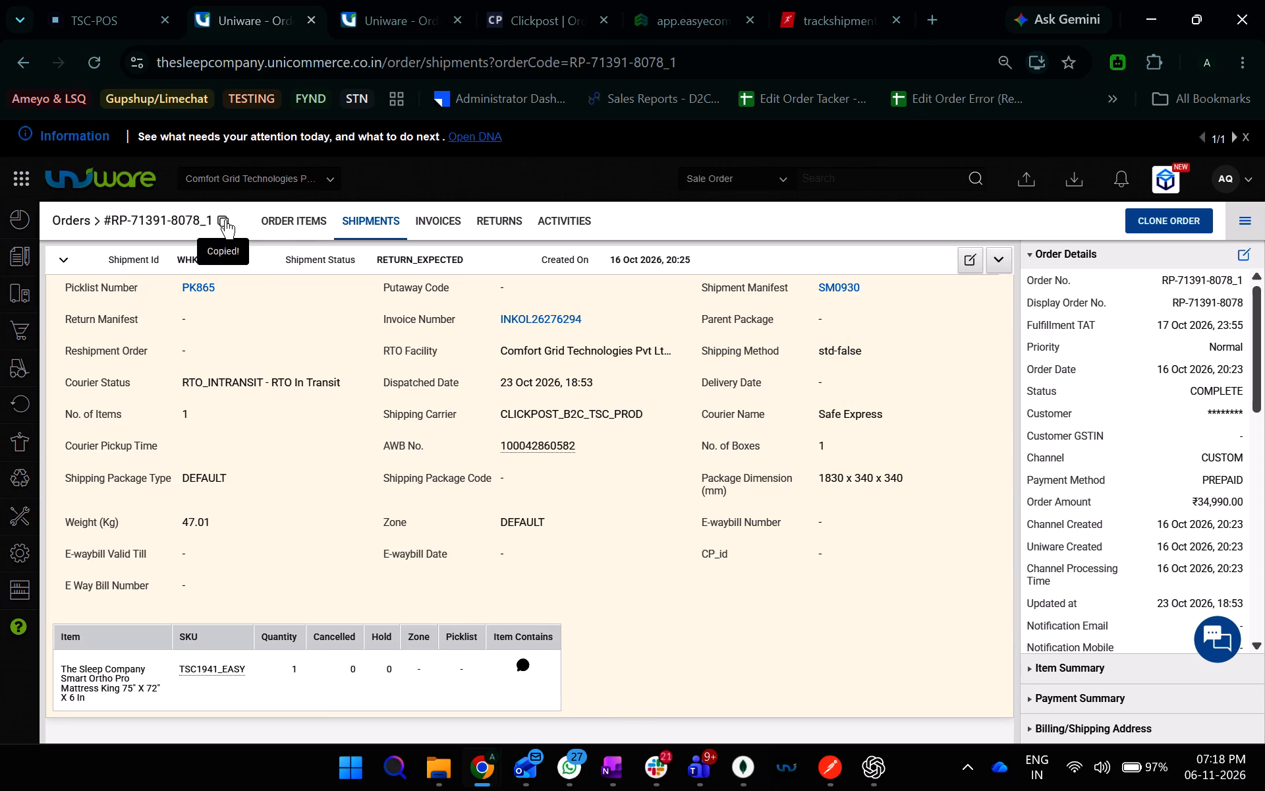
{"action": "left_click", "coordinate": [742, 772]}
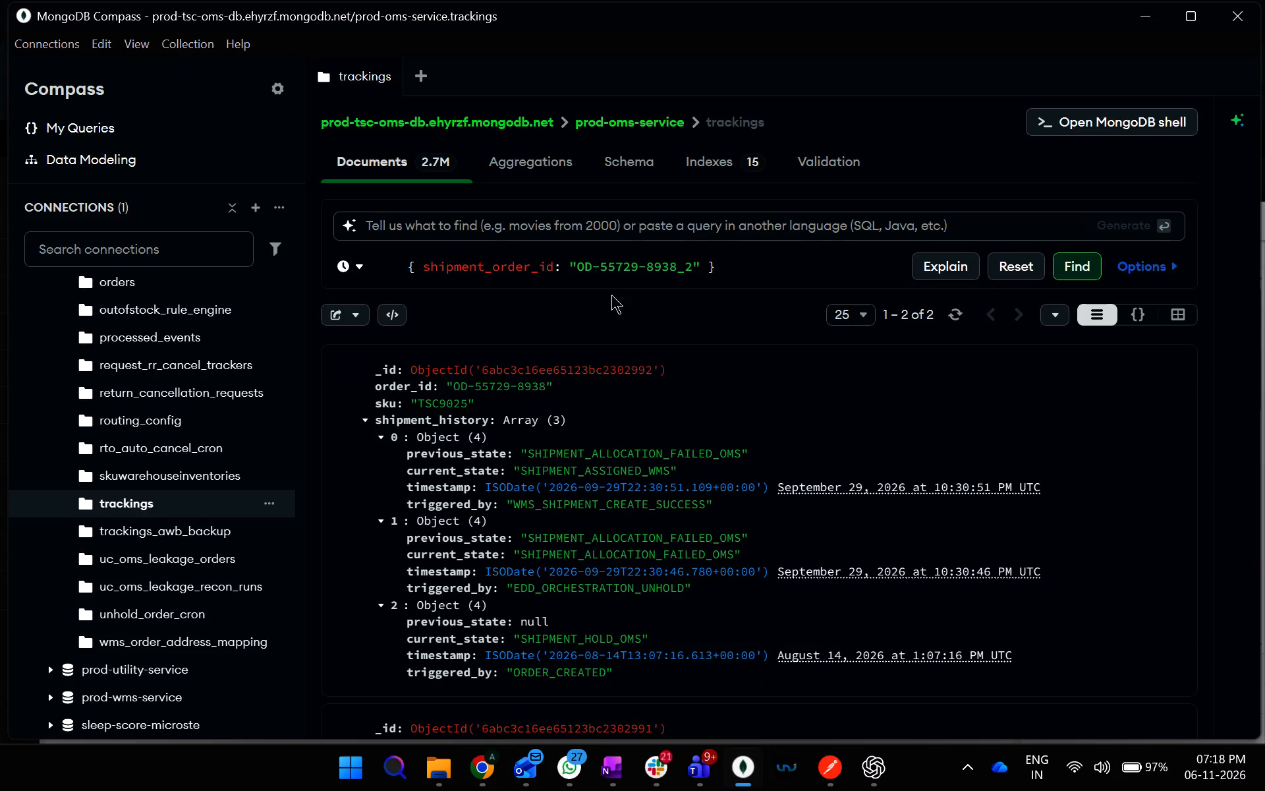
{"action": "left_click", "coordinate": [580, 267]}
{"action": "left_click_drag", "start_coordinate": [580, 267], "coordinate": [675, 266]}
{"action": "key", "text": "ctrl+shift+v"}
{"action": "left_click", "coordinate": [1069, 268]}
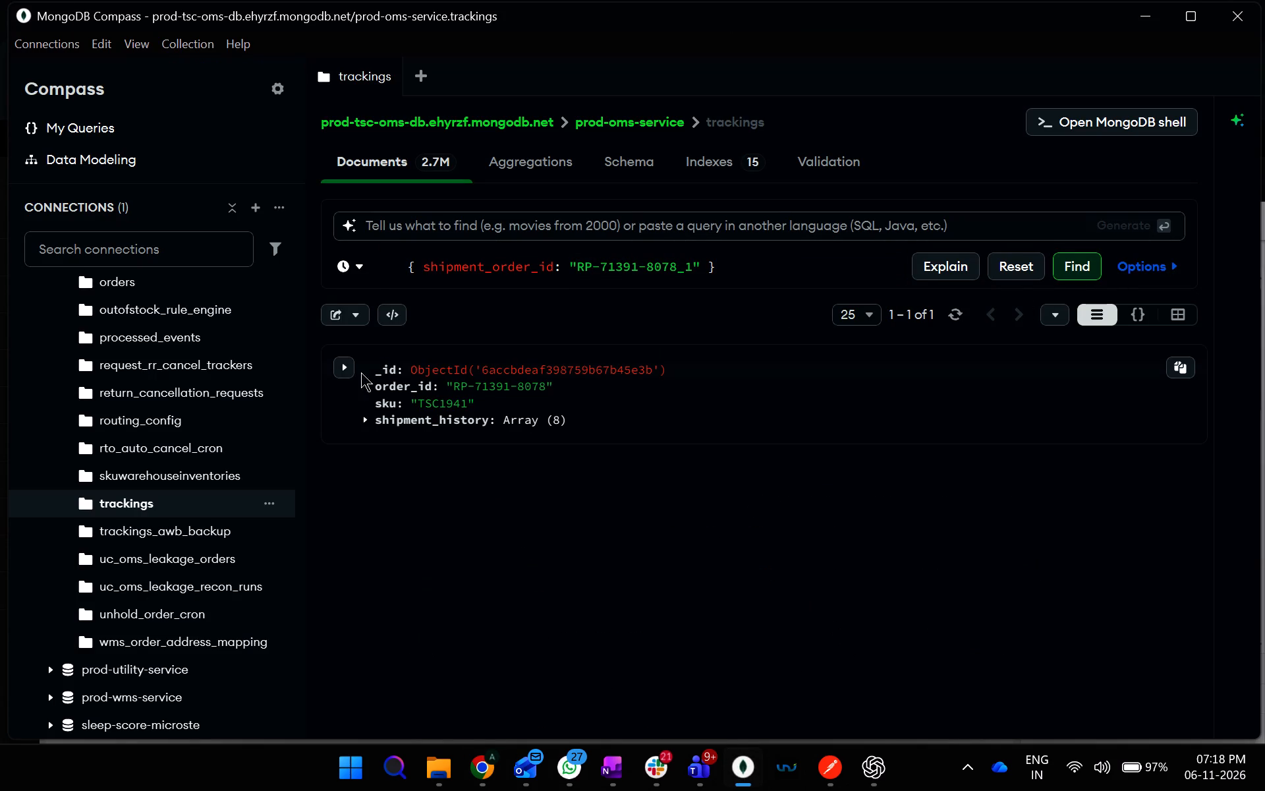
{"action": "left_click", "coordinate": [352, 372]}
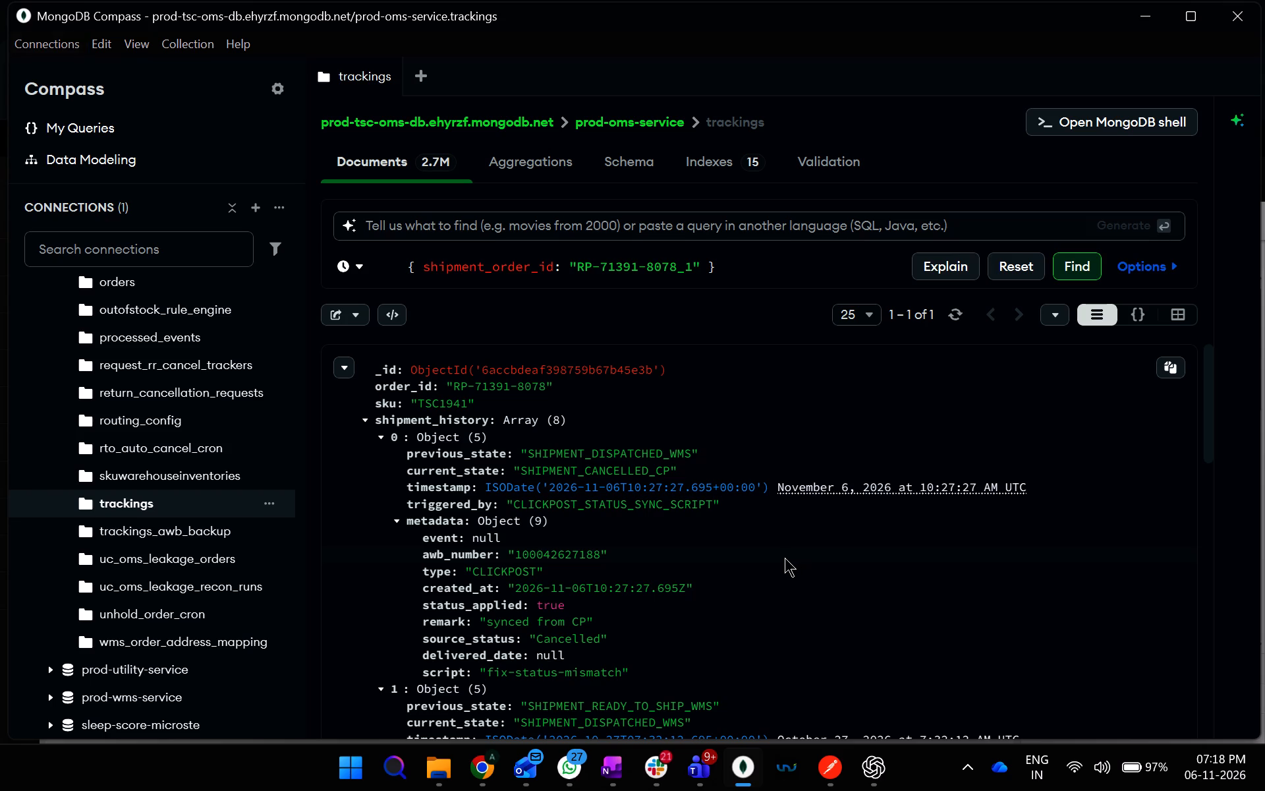
{"action": "key", "text": "alt+Tab"}
{"action": "left_click", "coordinate": [567, 0]}
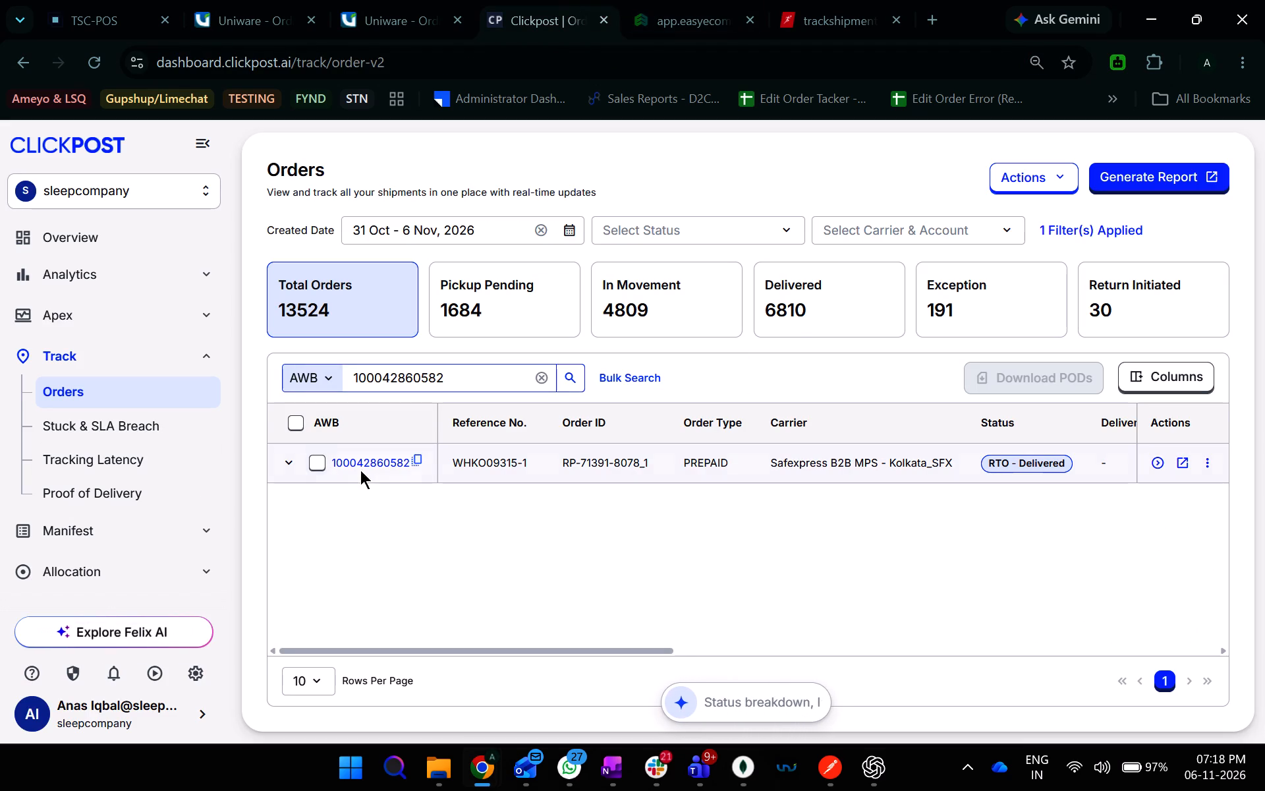
{"action": "left_click", "coordinate": [363, 469]}
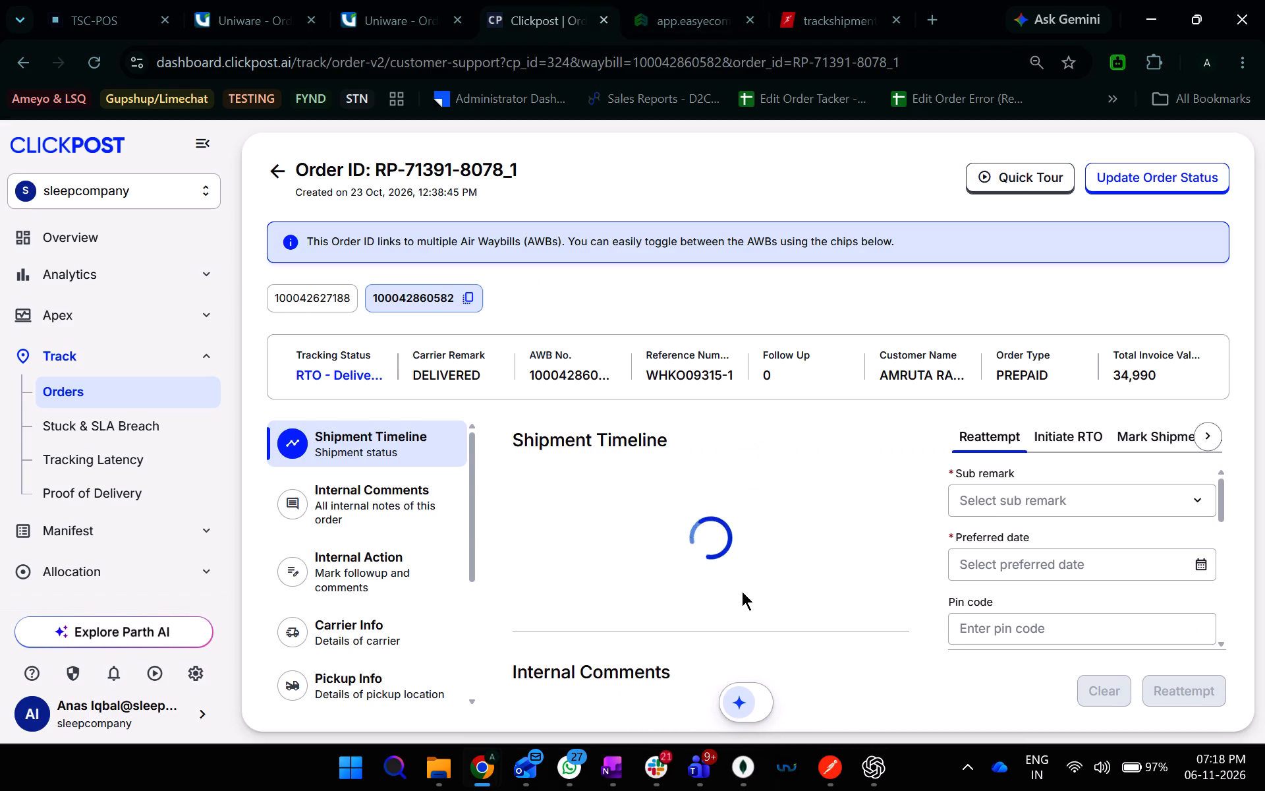
{"action": "scroll", "coordinate": [810, 474], "scroll_direction": "down", "scroll_amount": 2}
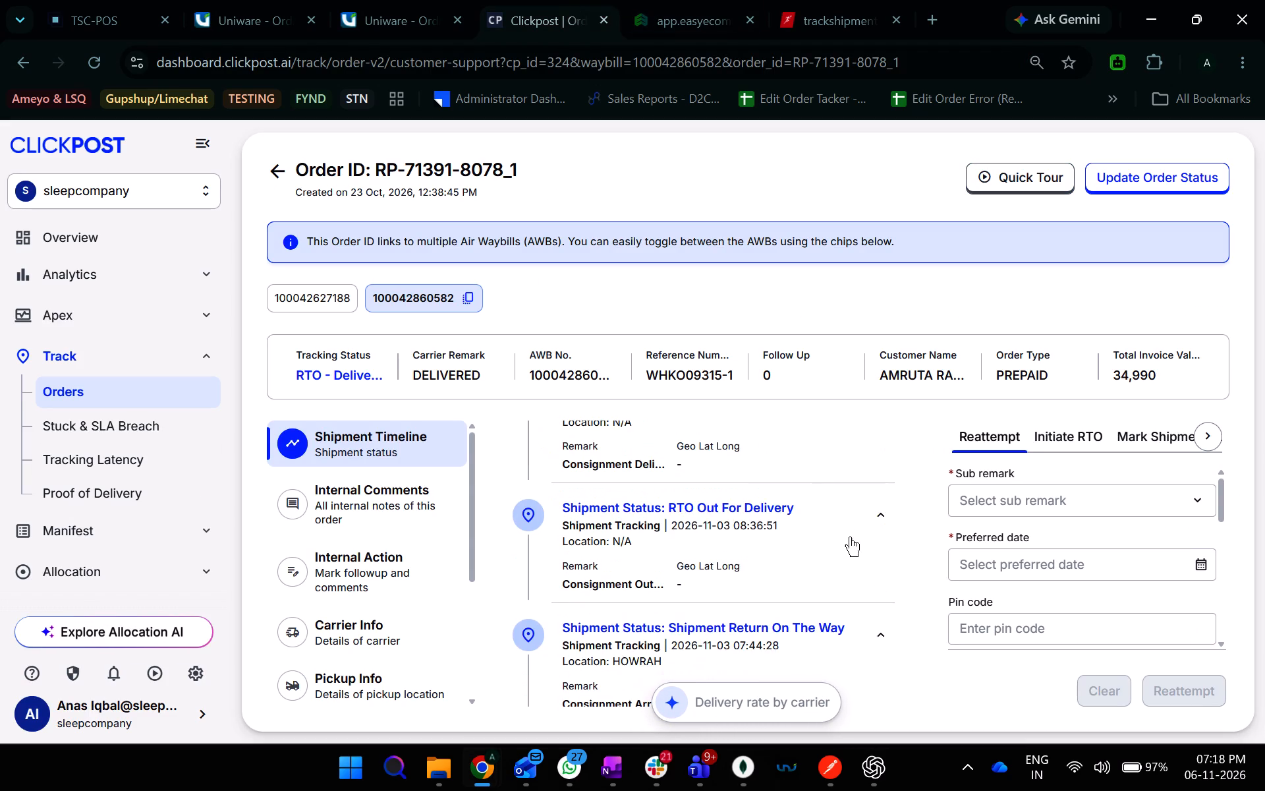
{"action": "scroll", "coordinate": [848, 544], "scroll_direction": "up", "scroll_amount": 1}
{"action": "scroll", "coordinate": [804, 565], "scroll_direction": "down", "scroll_amount": 6}
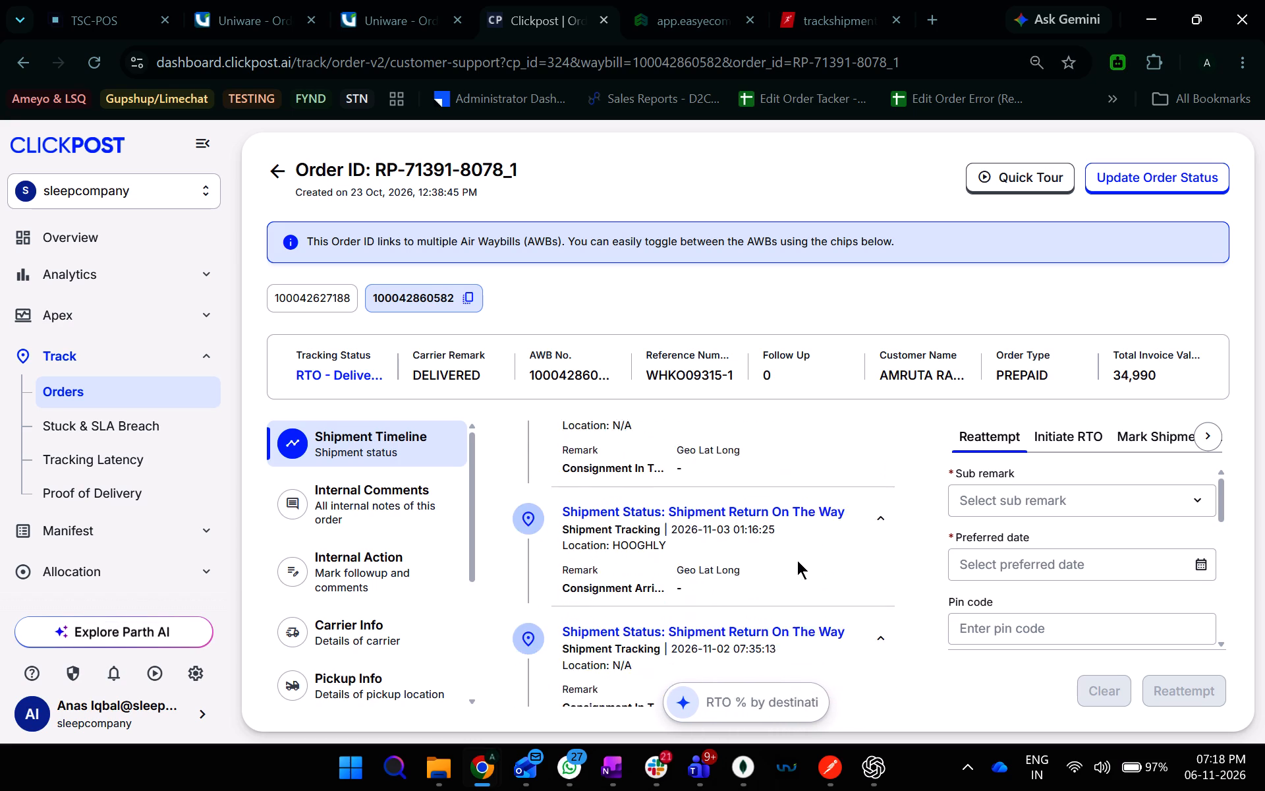
{"action": "scroll", "coordinate": [797, 560], "scroll_direction": "down", "scroll_amount": 5}
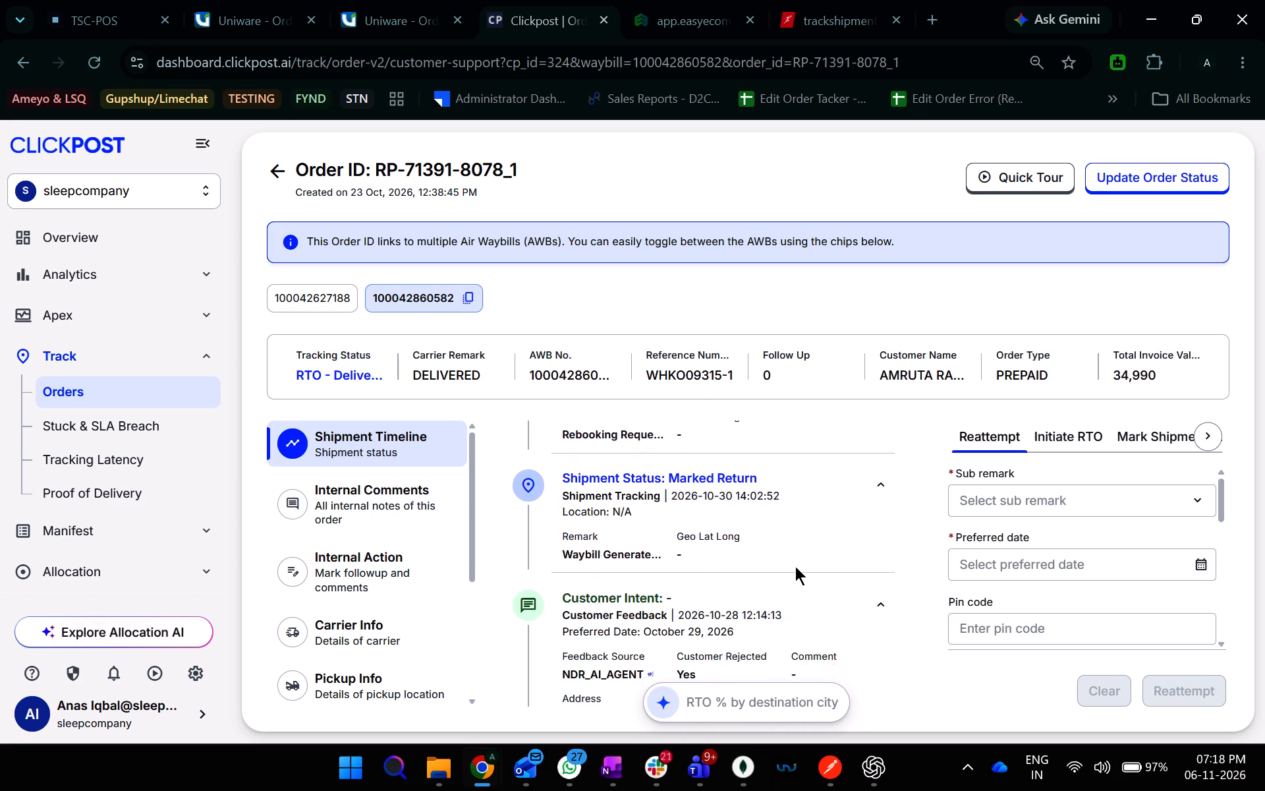
{"action": "scroll", "coordinate": [795, 566], "scroll_direction": "down", "scroll_amount": 7}
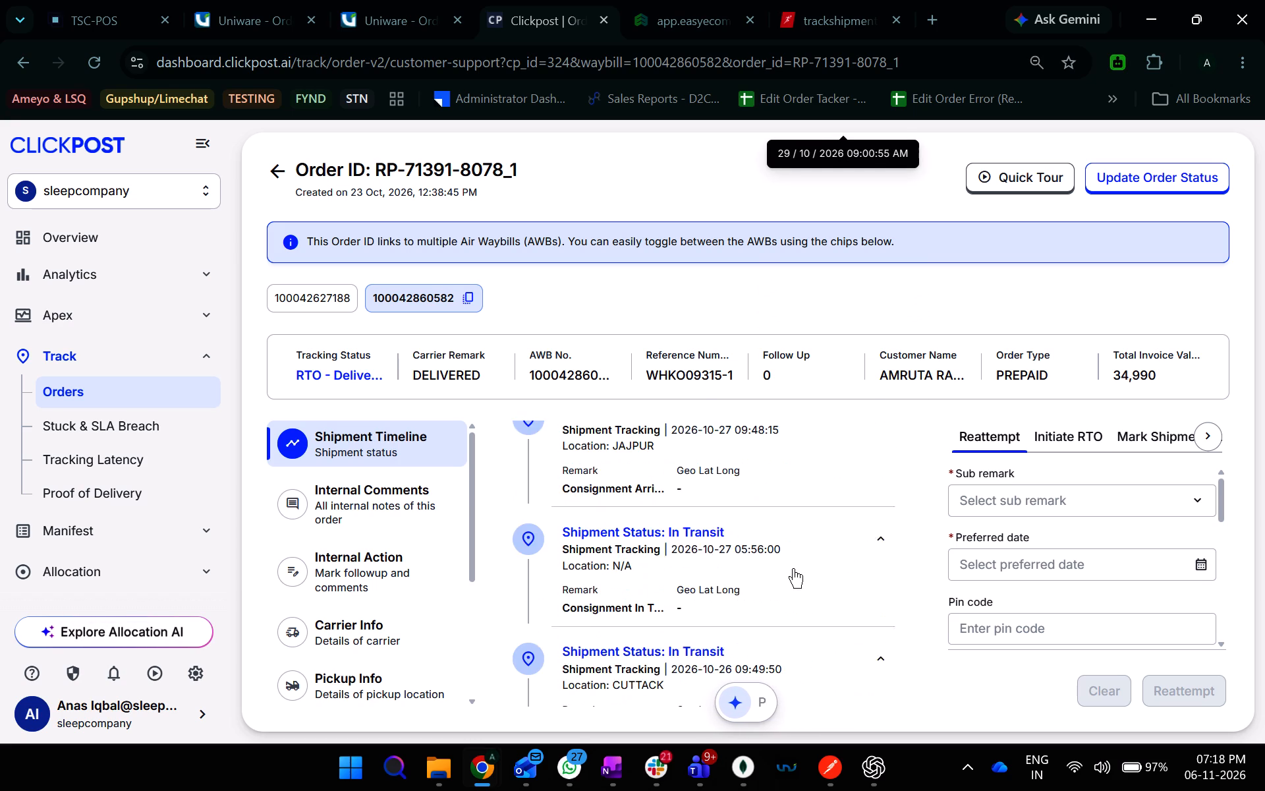
{"action": "scroll", "coordinate": [793, 568], "scroll_direction": "up", "scroll_amount": 1}
{"action": "scroll", "coordinate": [793, 568], "scroll_direction": "down", "scroll_amount": 5}
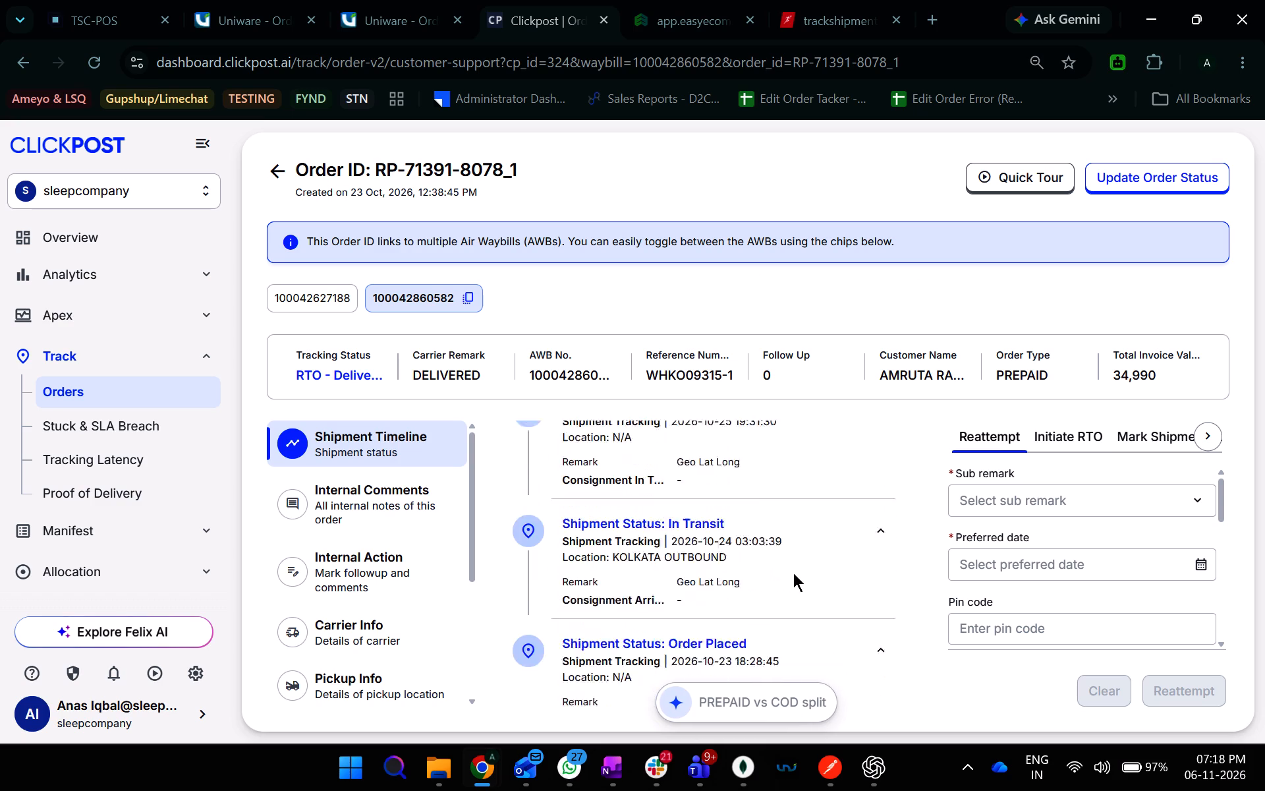
{"action": "scroll", "coordinate": [793, 573], "scroll_direction": "down", "scroll_amount": 4}
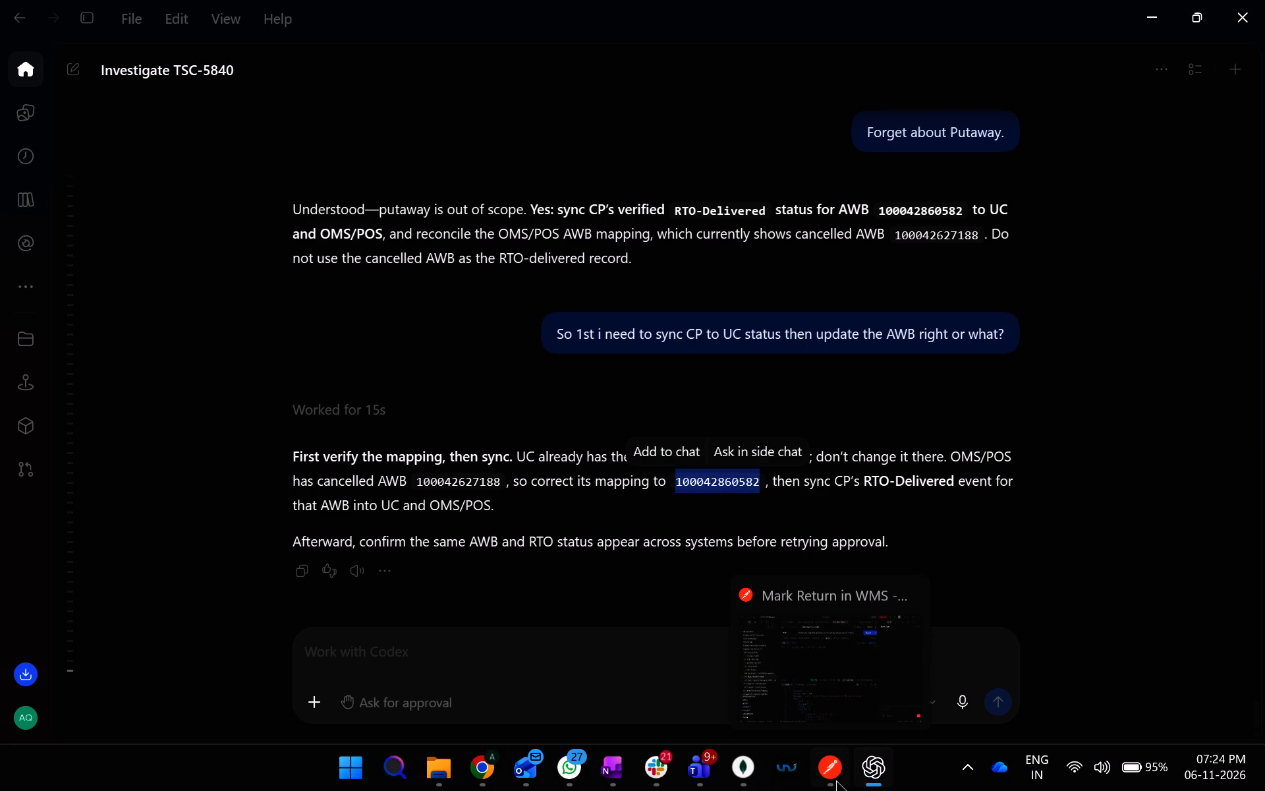
{"action": "left_click", "coordinate": [751, 771]}
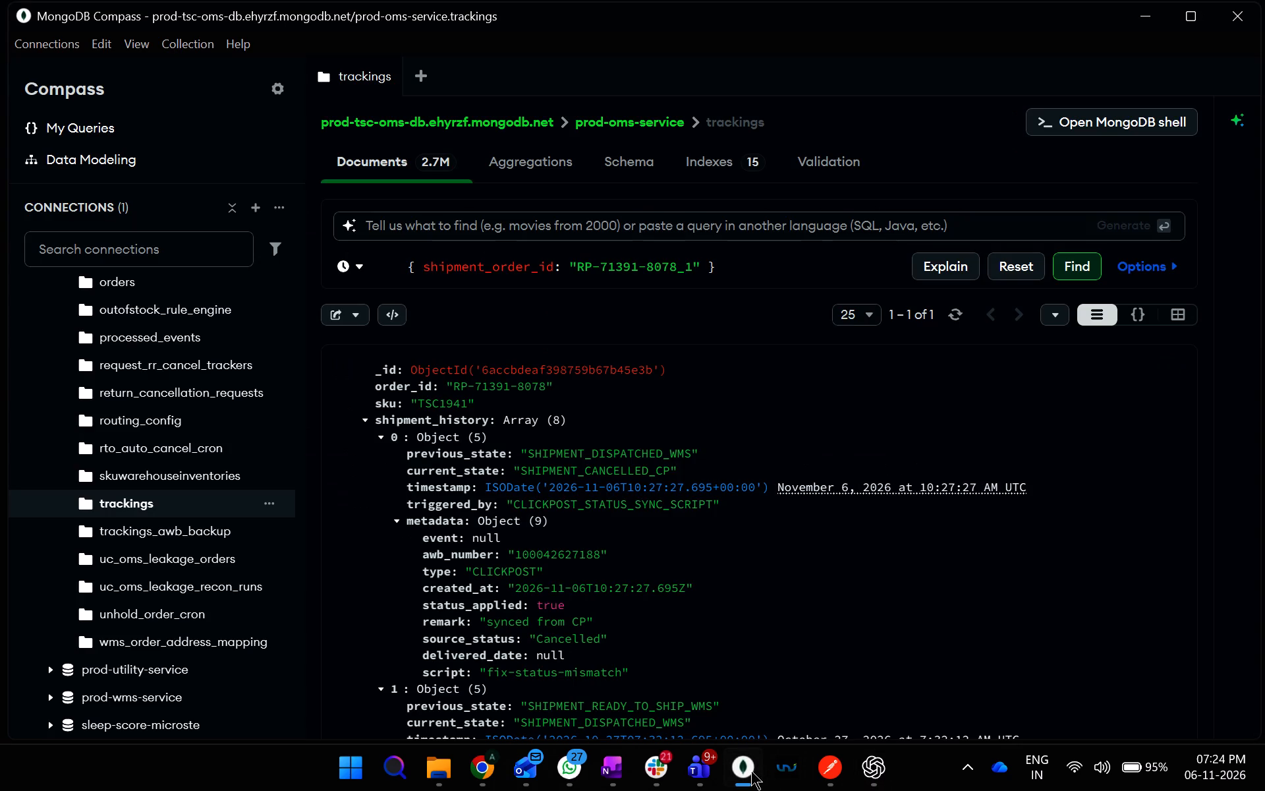
{"action": "key", "text": "alt+Tab"}
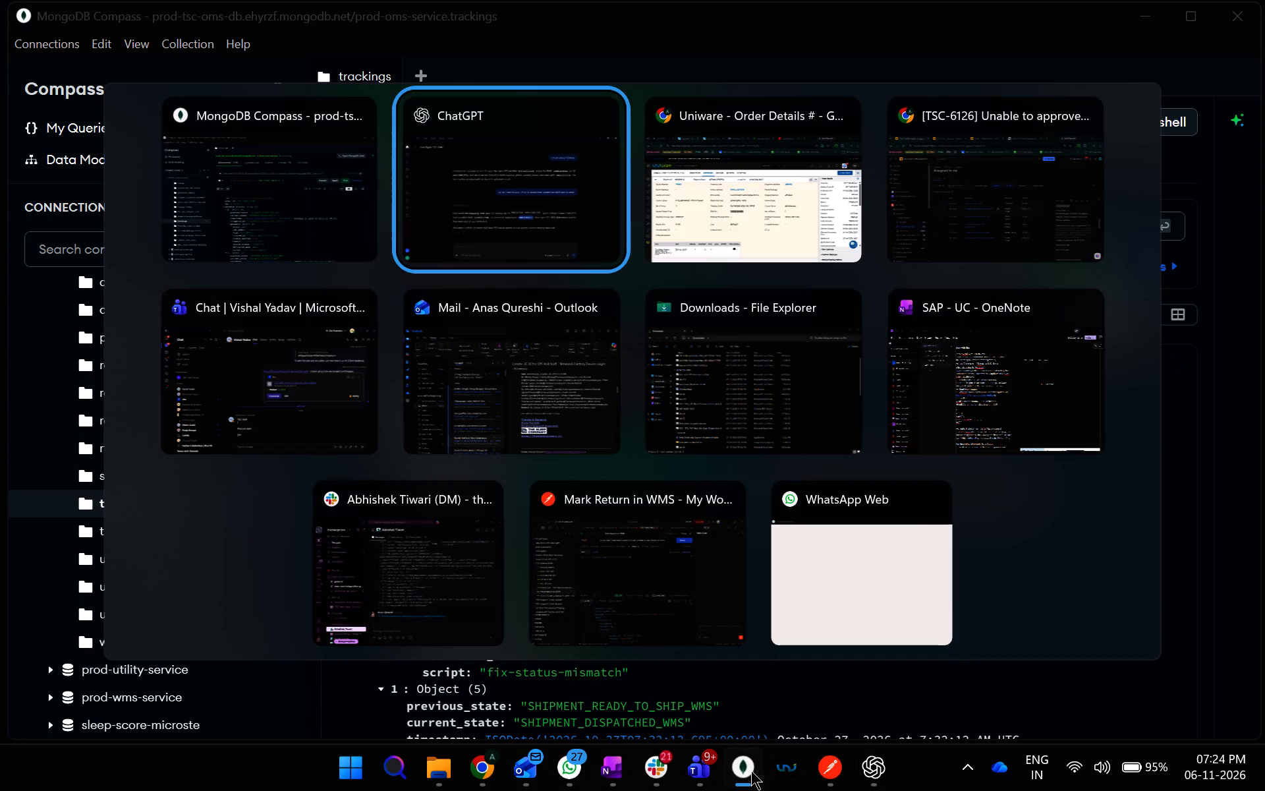
{"action": "key", "text": "alt+Tab"}
{"action": "key", "text": "alt+Tab"}
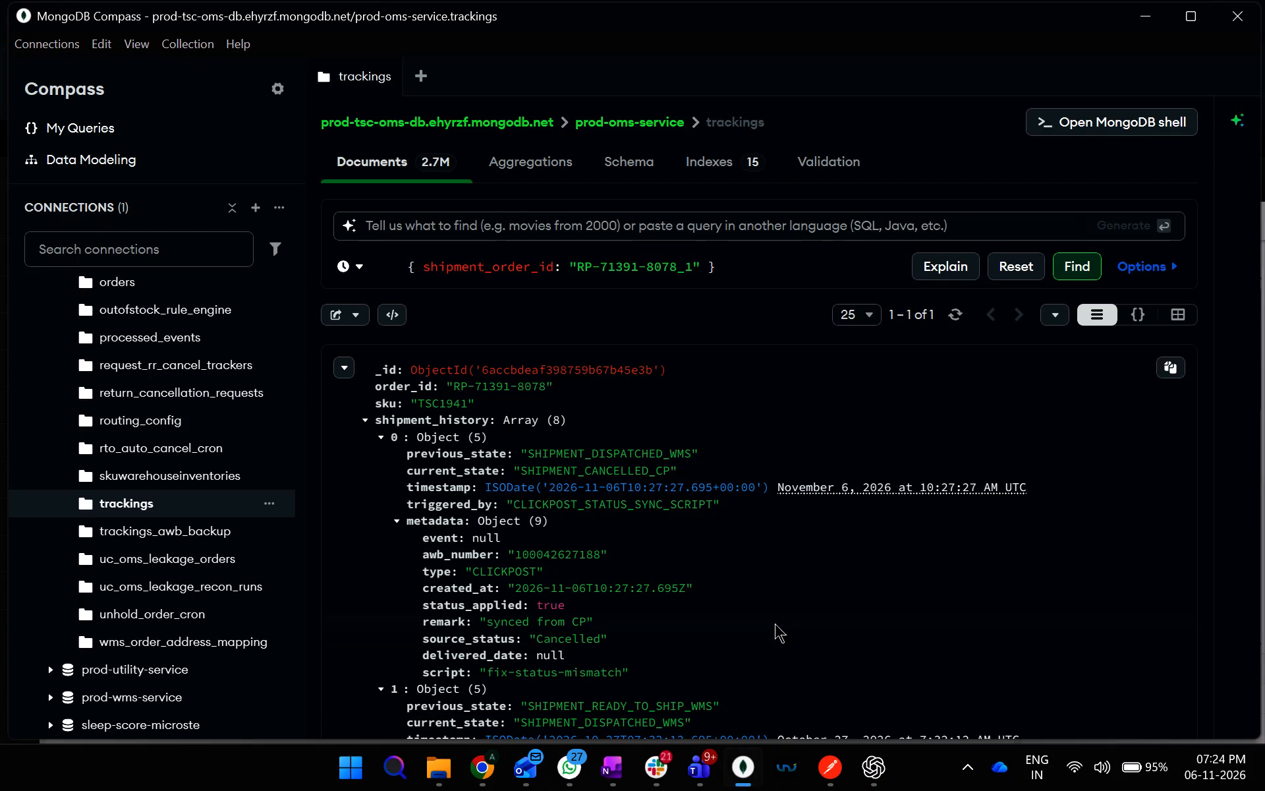
{"action": "key", "text": "alt+Tab"}
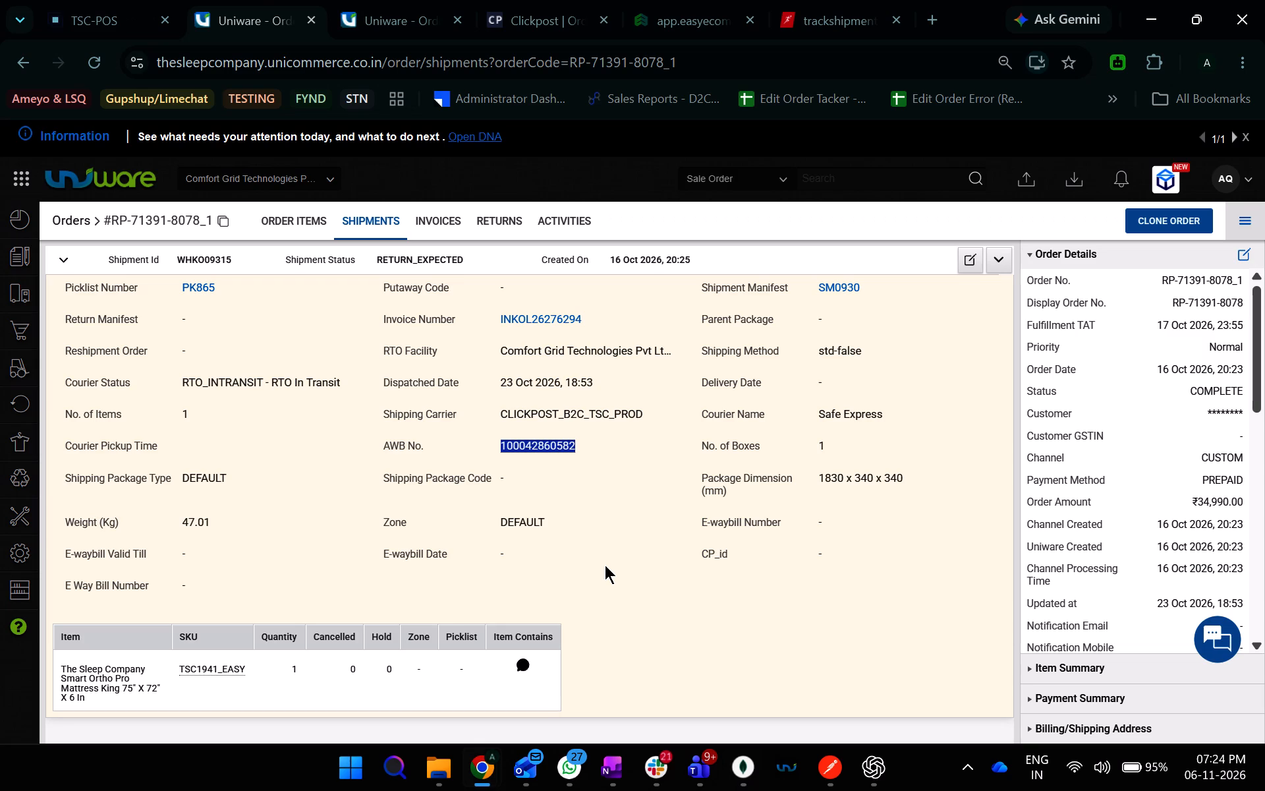
{"action": "key", "text": "alt+Tab"}
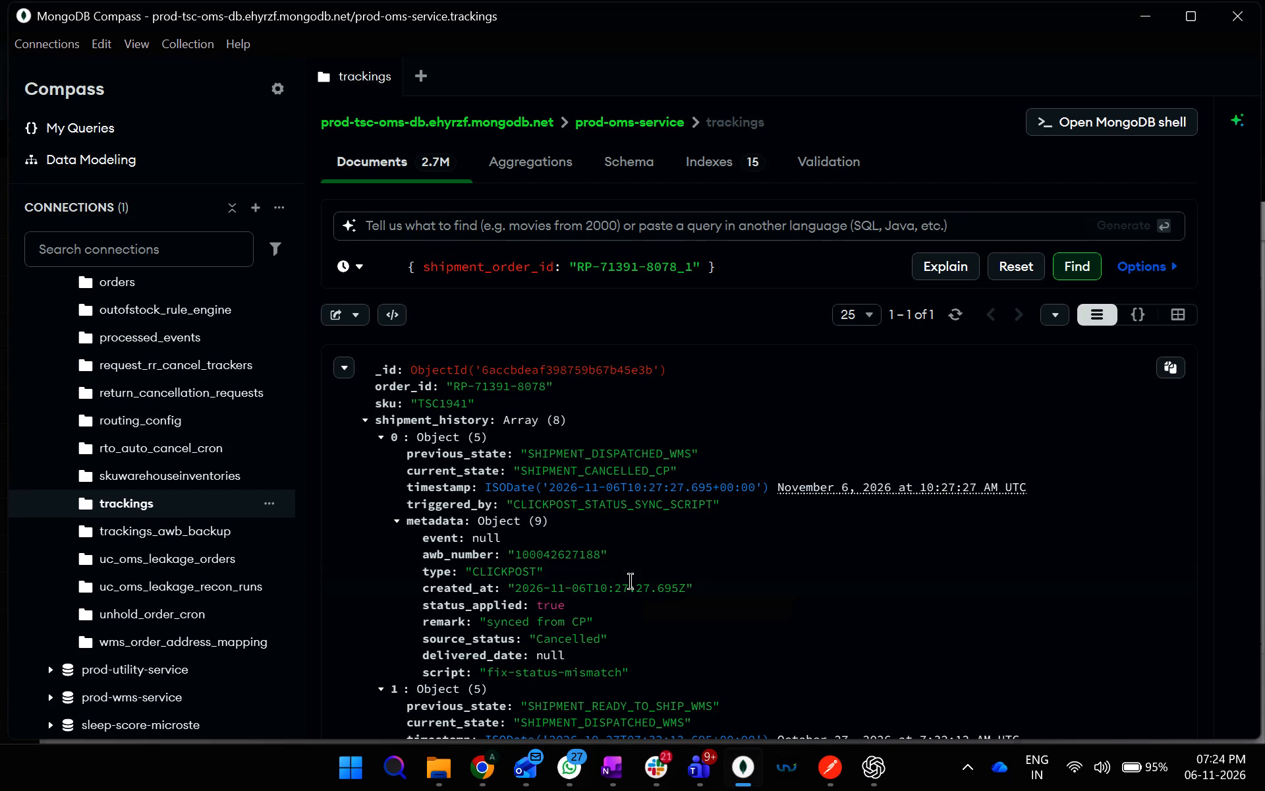
{"action": "key", "text": "alt+Tab"}
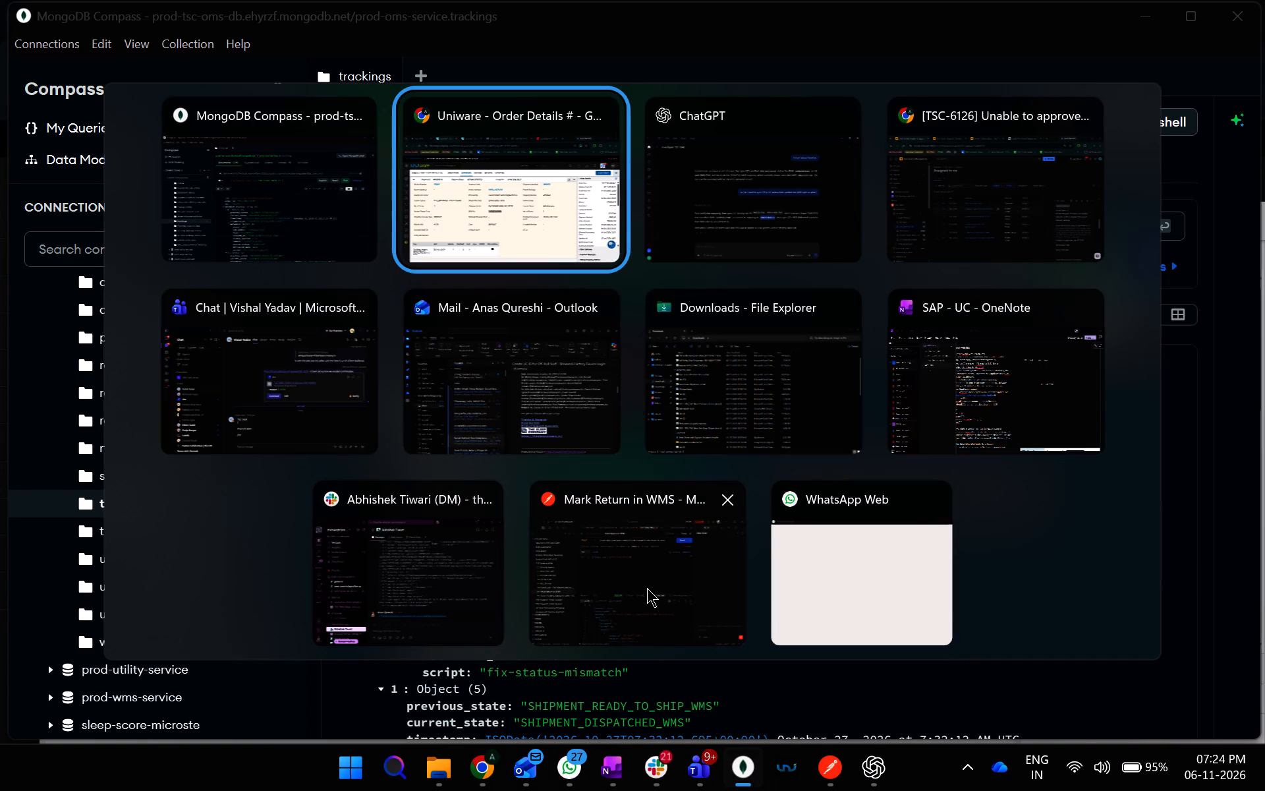
{"action": "left_click", "coordinate": [1004, 263]}
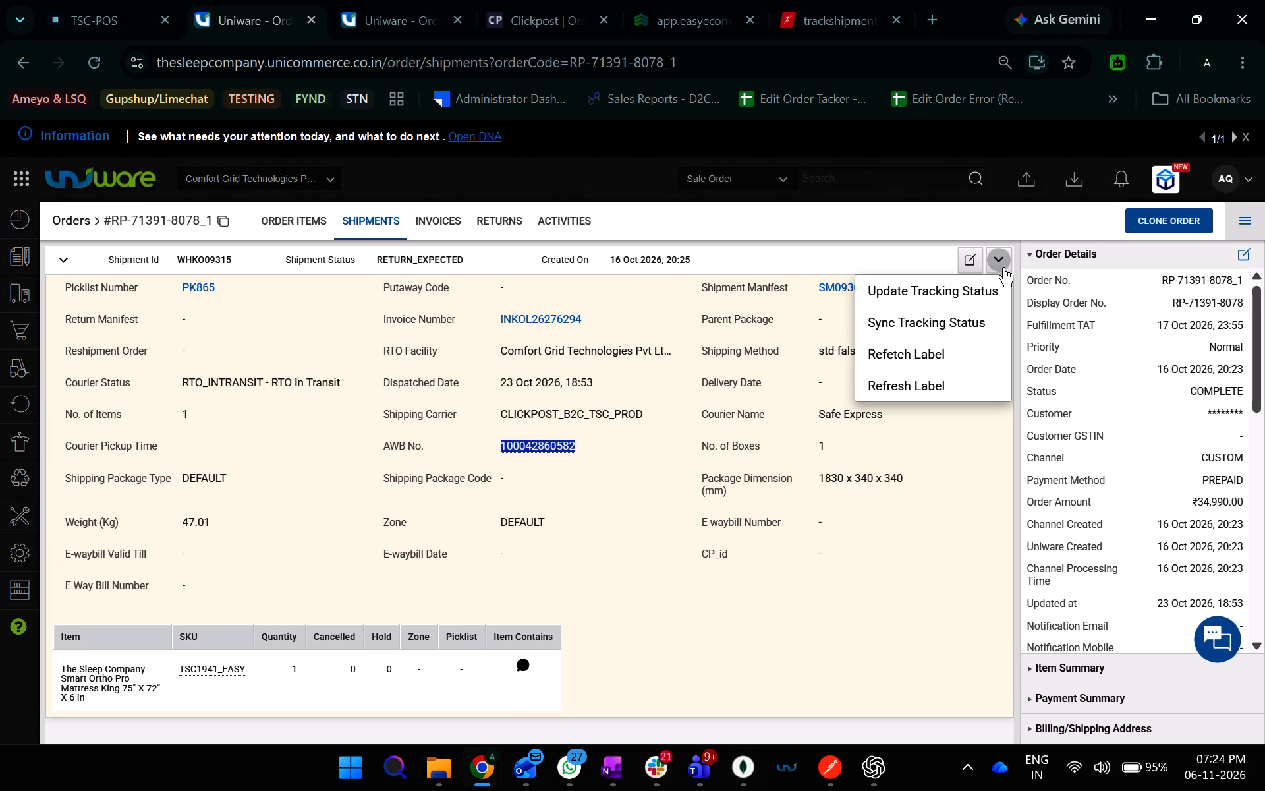
{"action": "left_click", "coordinate": [540, 0]}
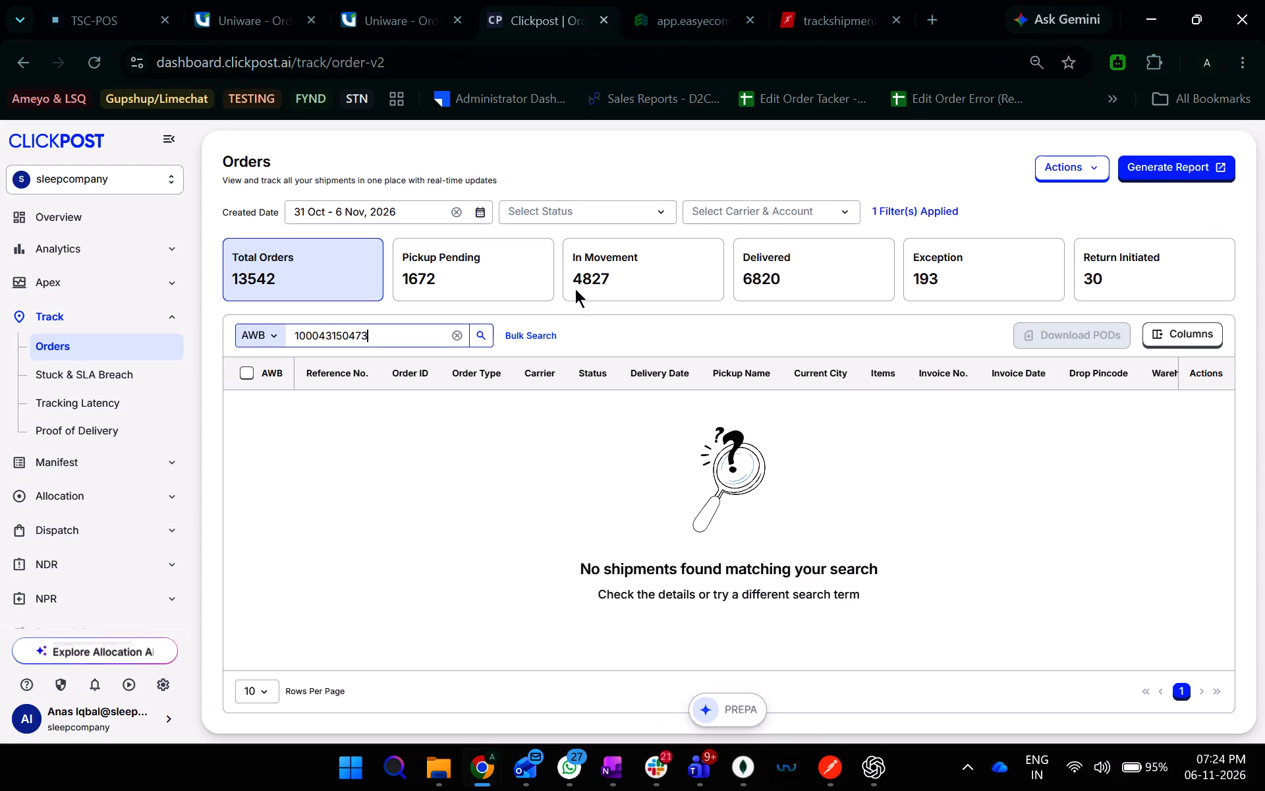
{"action": "left_click", "coordinate": [283, 0]}
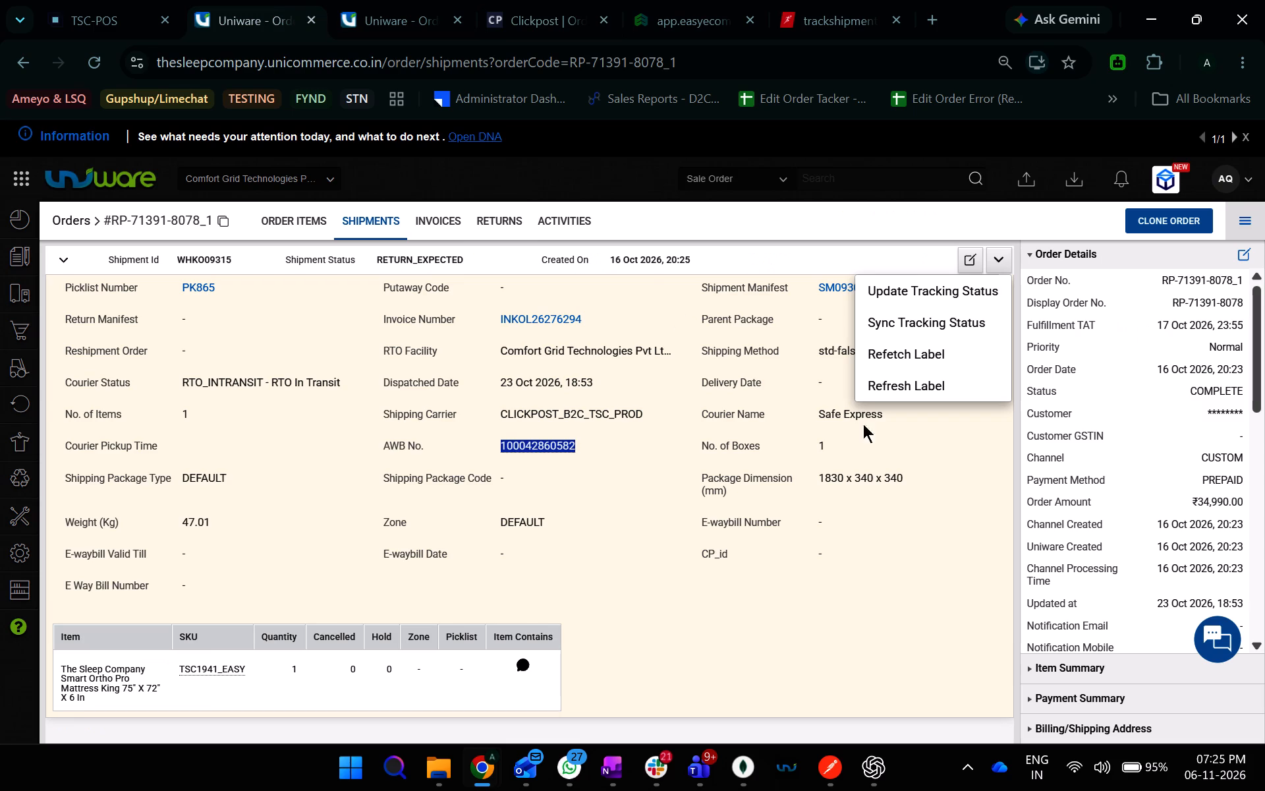
{"action": "key", "text": "ctrl+c"}
{"action": "key", "text": "ctrl+c"}
{"action": "left_click", "coordinate": [575, 0]}
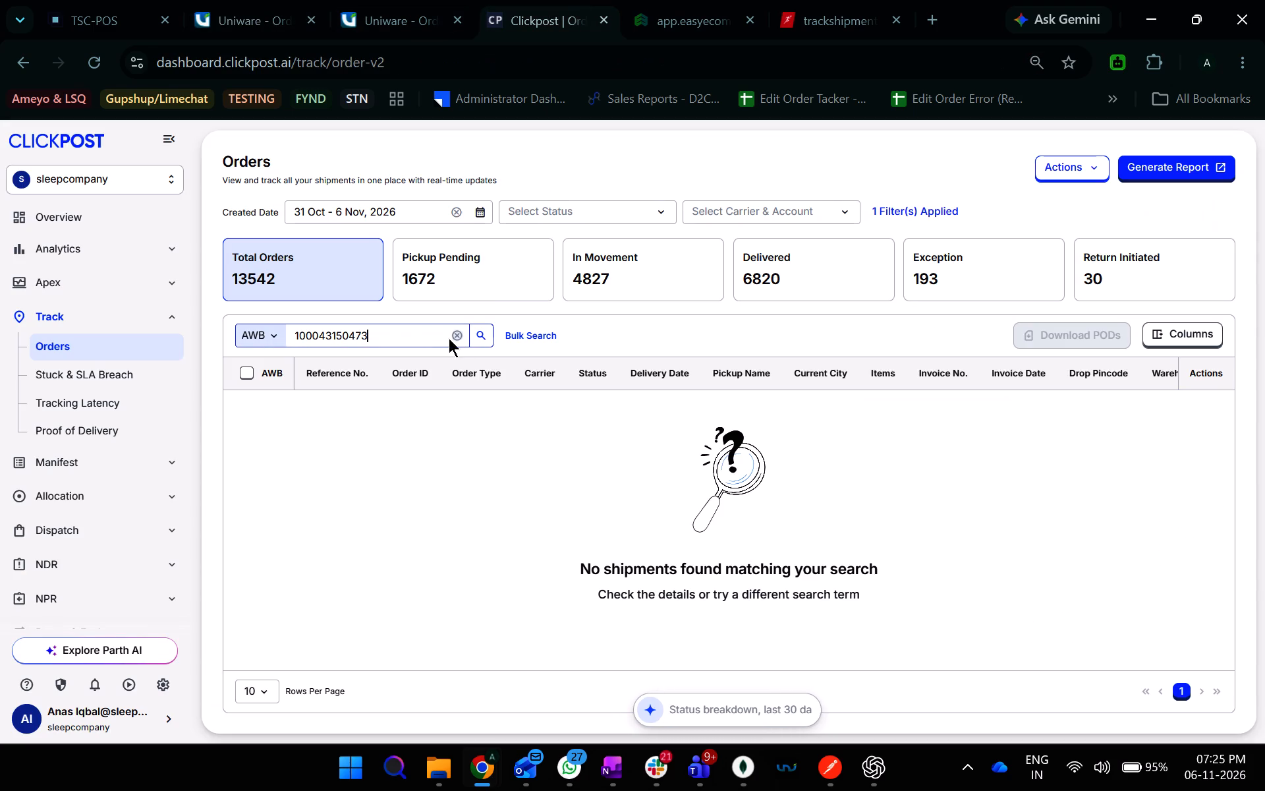
{"action": "key", "text": "ctrl+a"}
{"action": "key", "text": "ctrl+v"}
{"action": "left_click", "coordinate": [310, 413]}
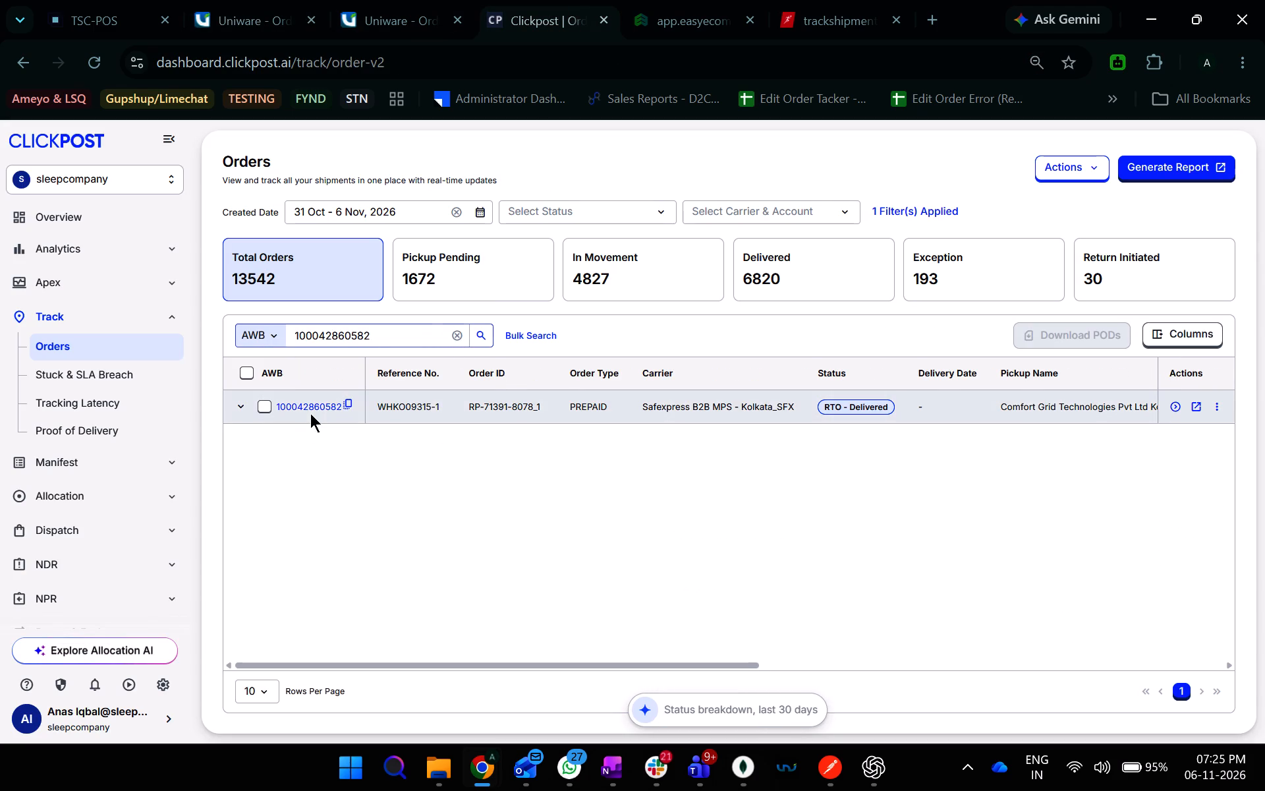
{"action": "left_click", "coordinate": [312, 409]}
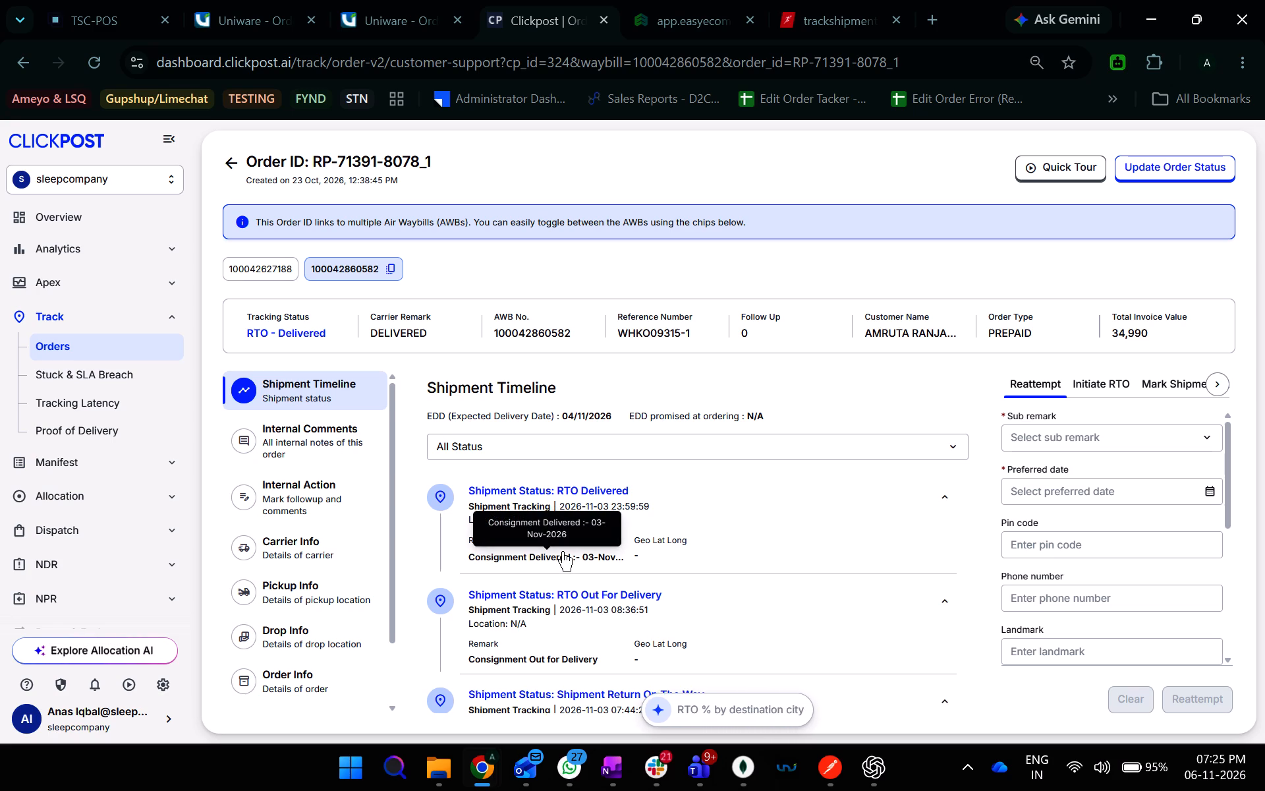
{"action": "left_click", "coordinate": [277, 0]}
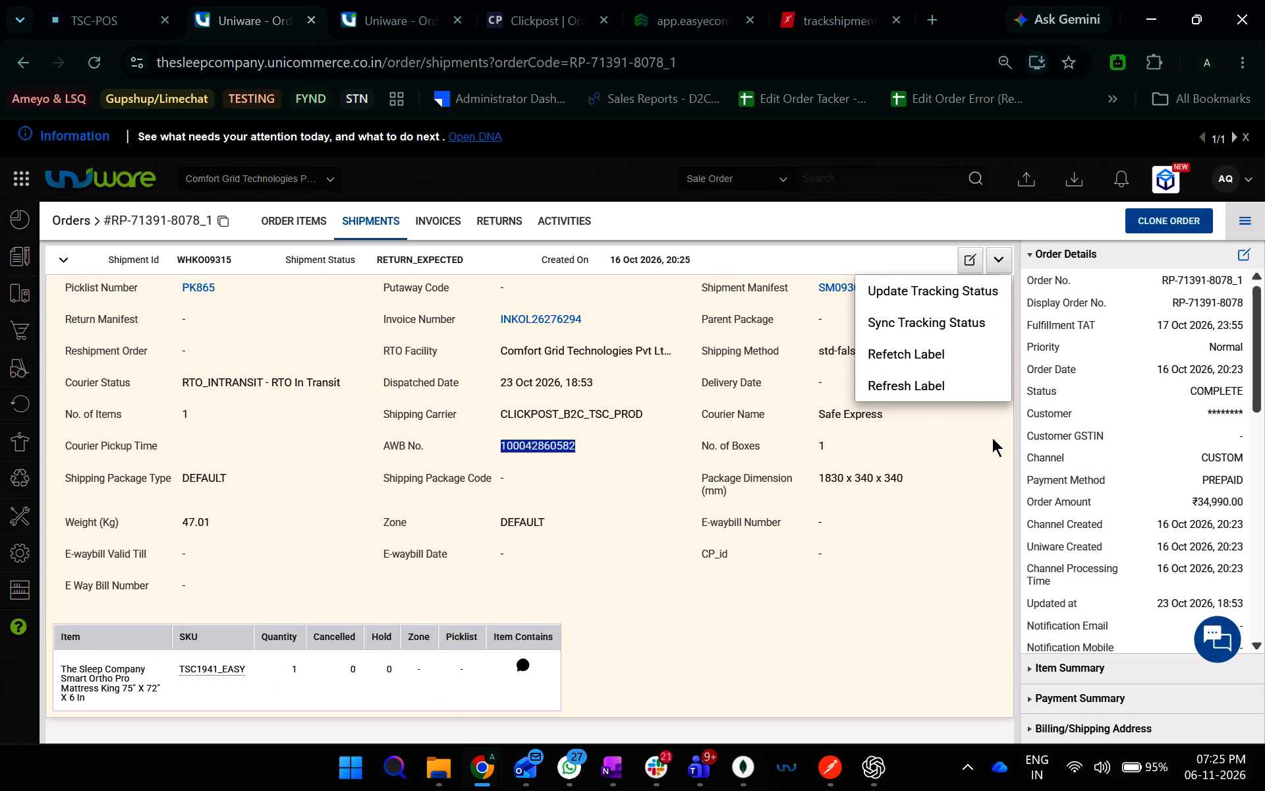
{"action": "left_click", "coordinate": [897, 281]}
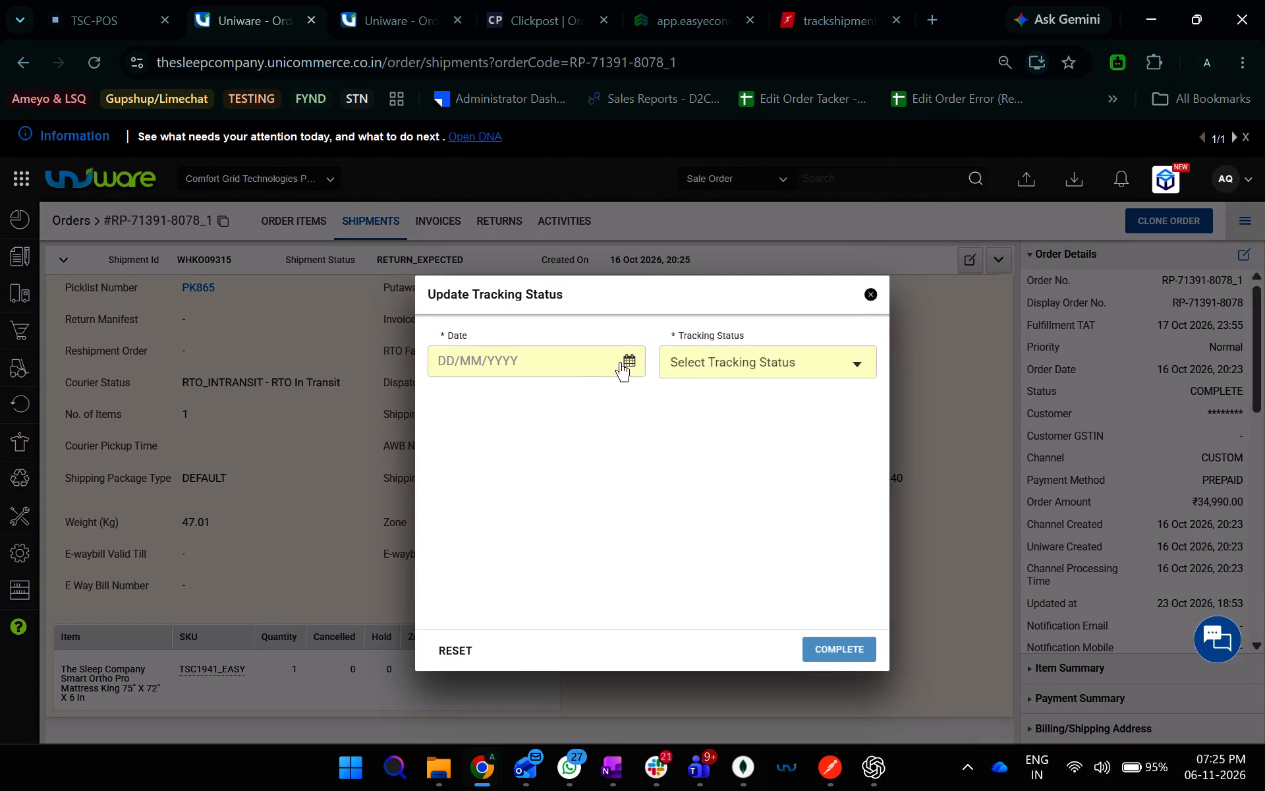
{"action": "left_click", "coordinate": [631, 365]}
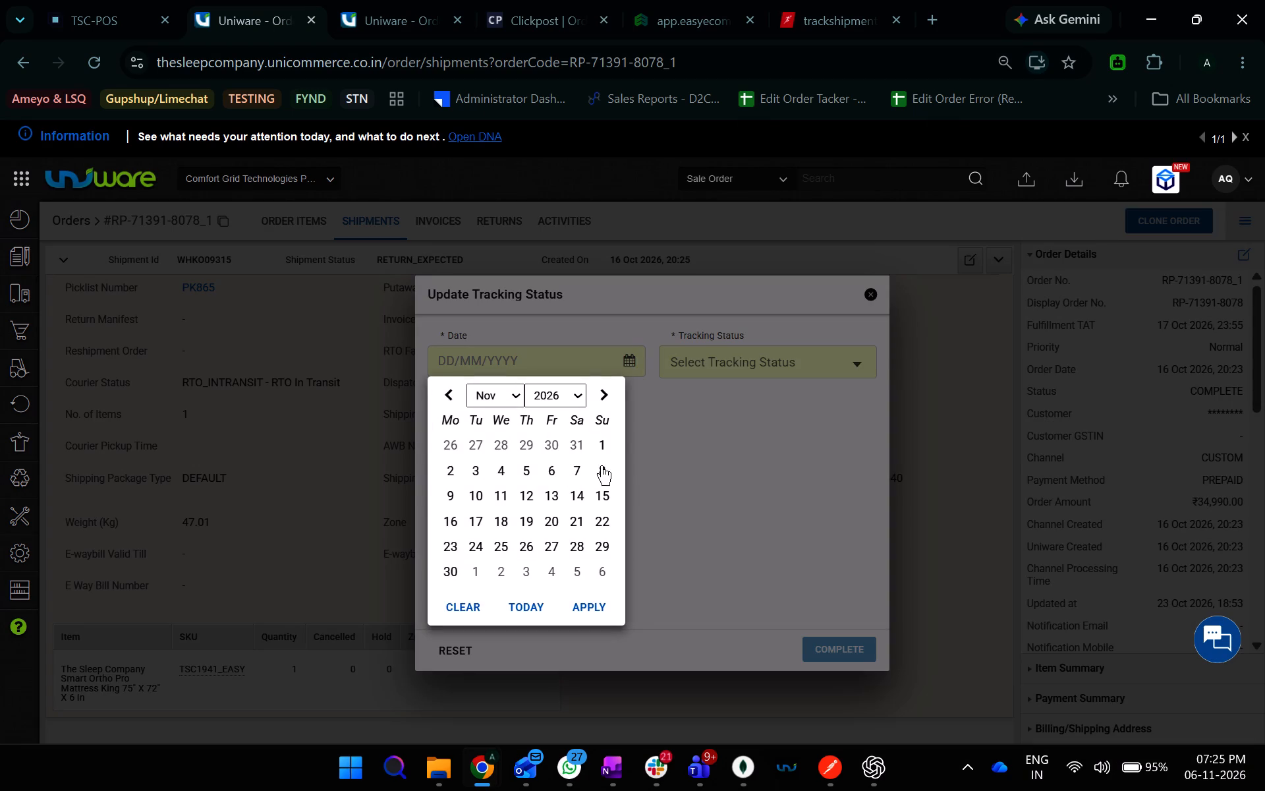
{"action": "left_click", "coordinate": [476, 468]}
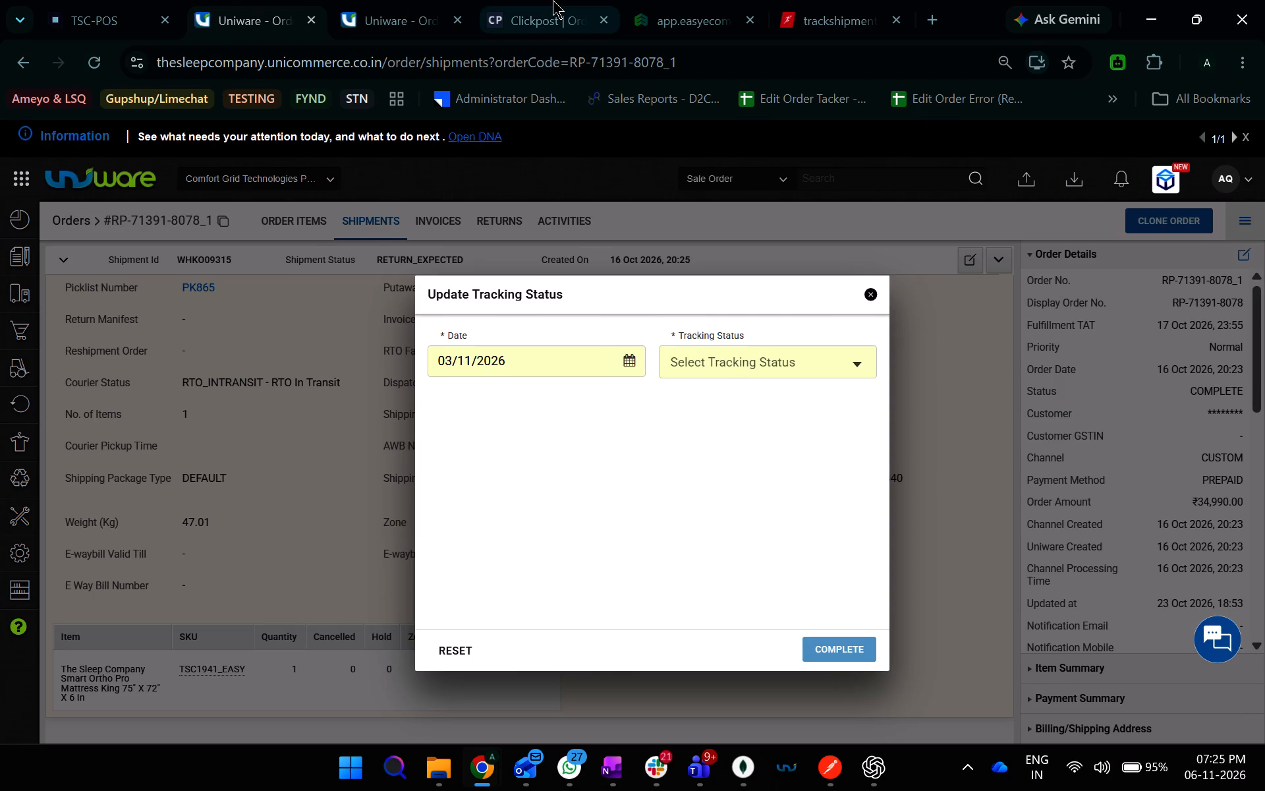
{"action": "left_click", "coordinate": [553, 0]}
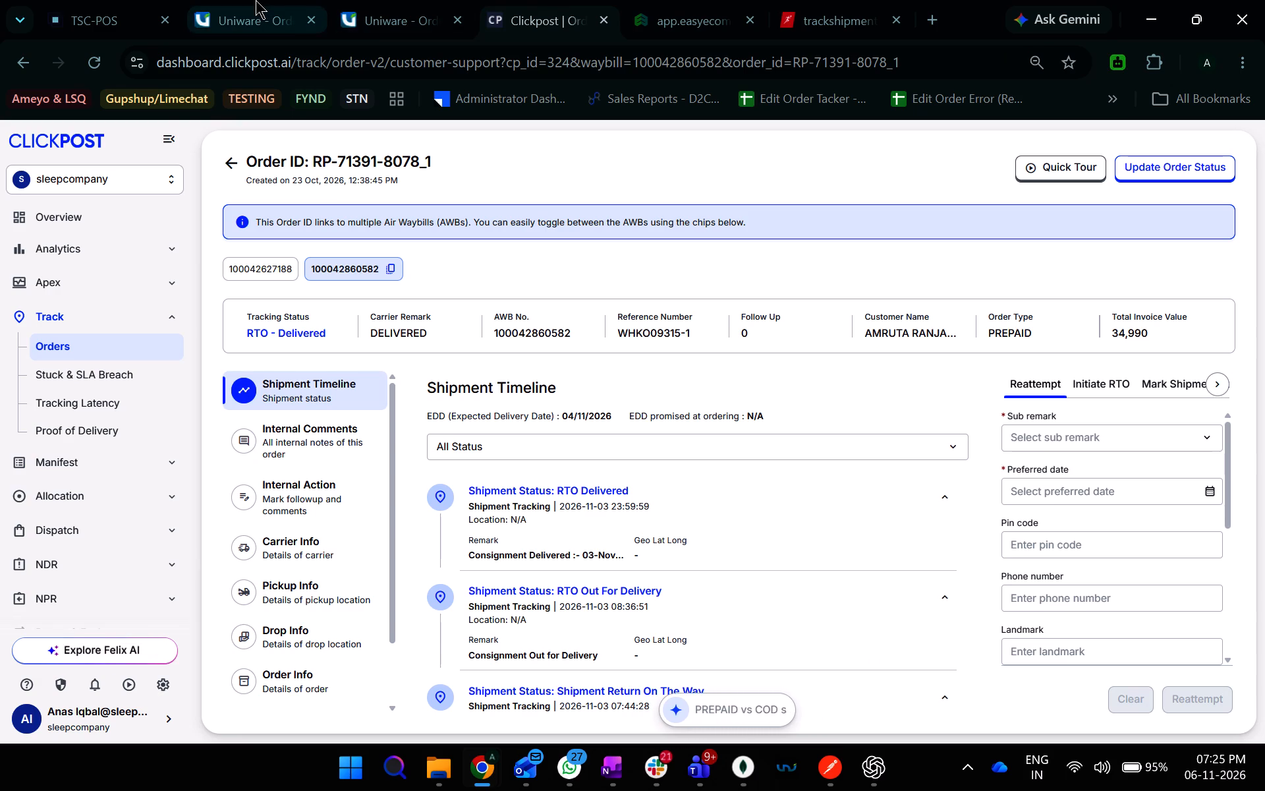
{"action": "left_click", "coordinate": [256, 0]}
{"action": "left_click", "coordinate": [820, 372]}
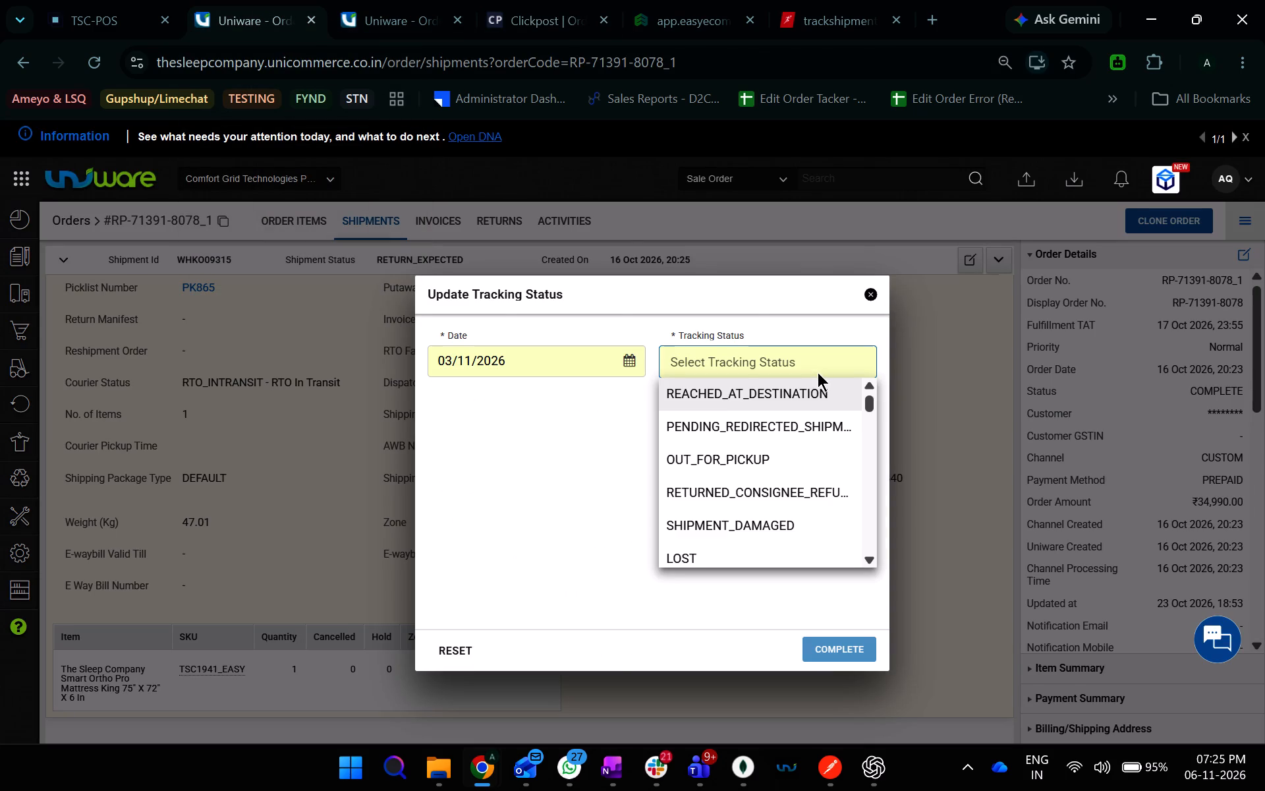
{"action": "left_click", "coordinate": [546, 0]}
{"action": "left_click", "coordinate": [226, 0]}
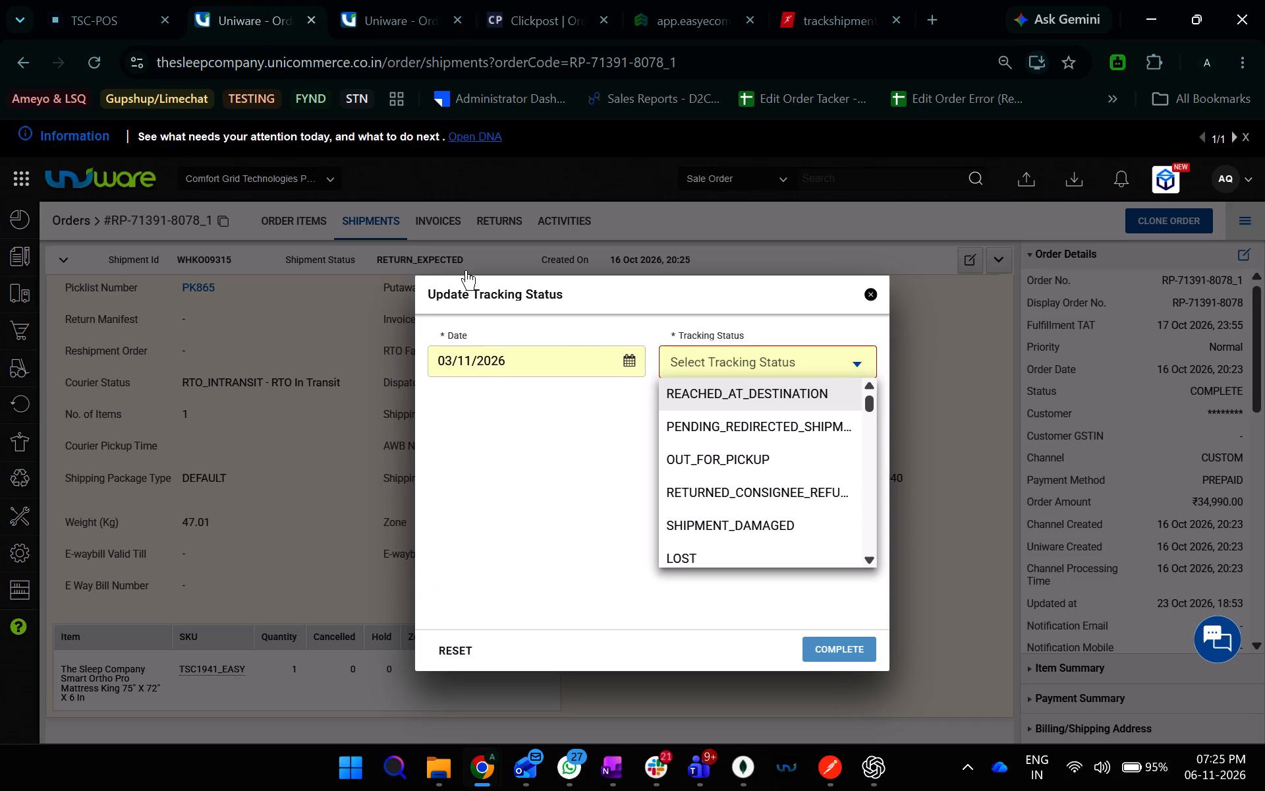
Look through Uniware's tracking status options for one that corresponds to ClickPost's RTO Delivered.
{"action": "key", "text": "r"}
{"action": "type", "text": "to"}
{"action": "scroll", "coordinate": [768, 483], "scroll_direction": "down", "scroll_amount": 2}
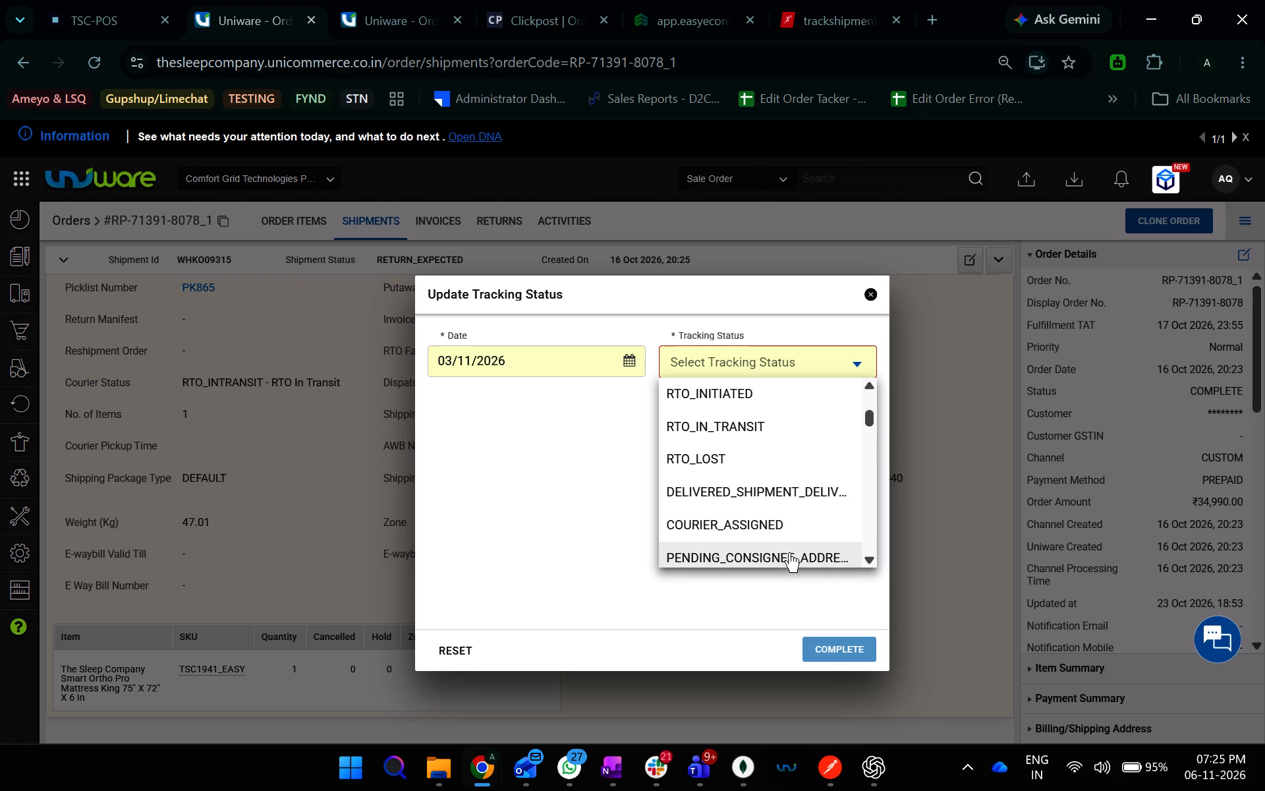
{"action": "scroll", "coordinate": [778, 526], "scroll_direction": "down", "scroll_amount": 2}
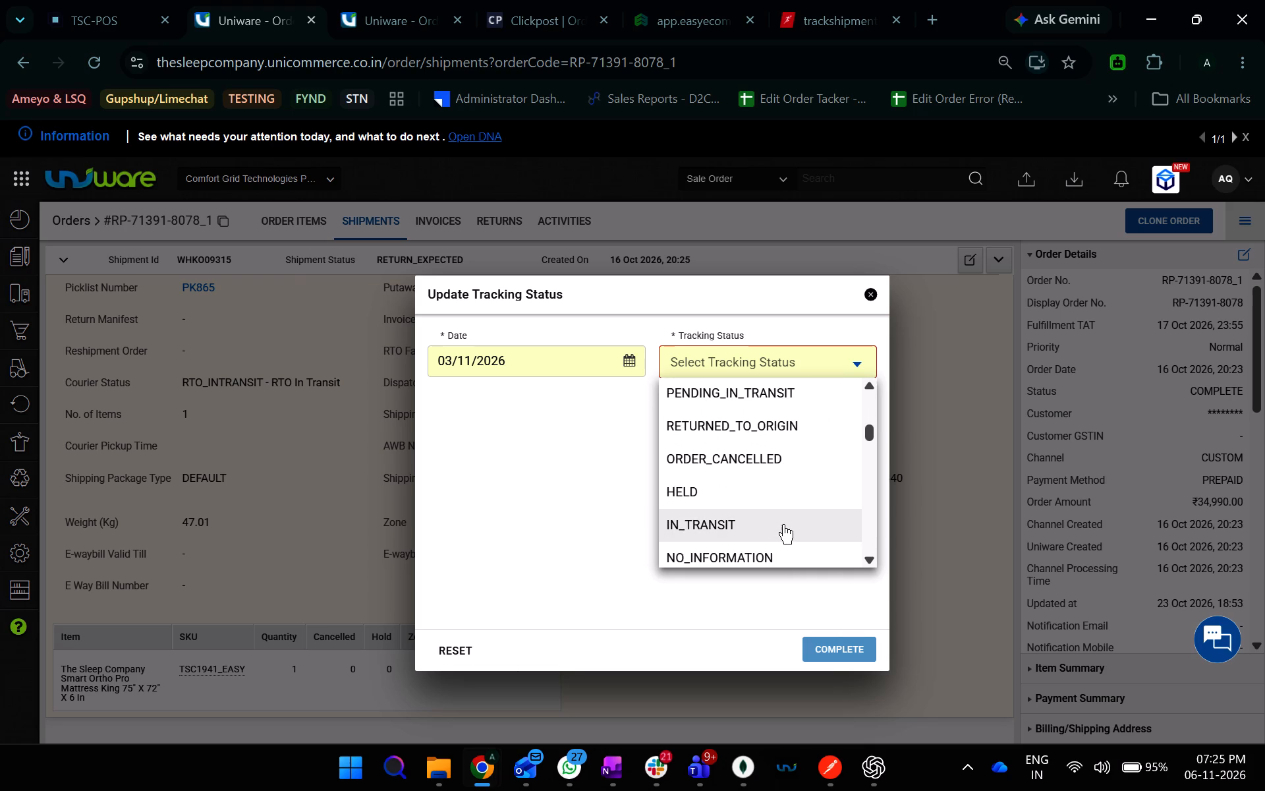
{"action": "scroll", "coordinate": [785, 524], "scroll_direction": "down", "scroll_amount": 2}
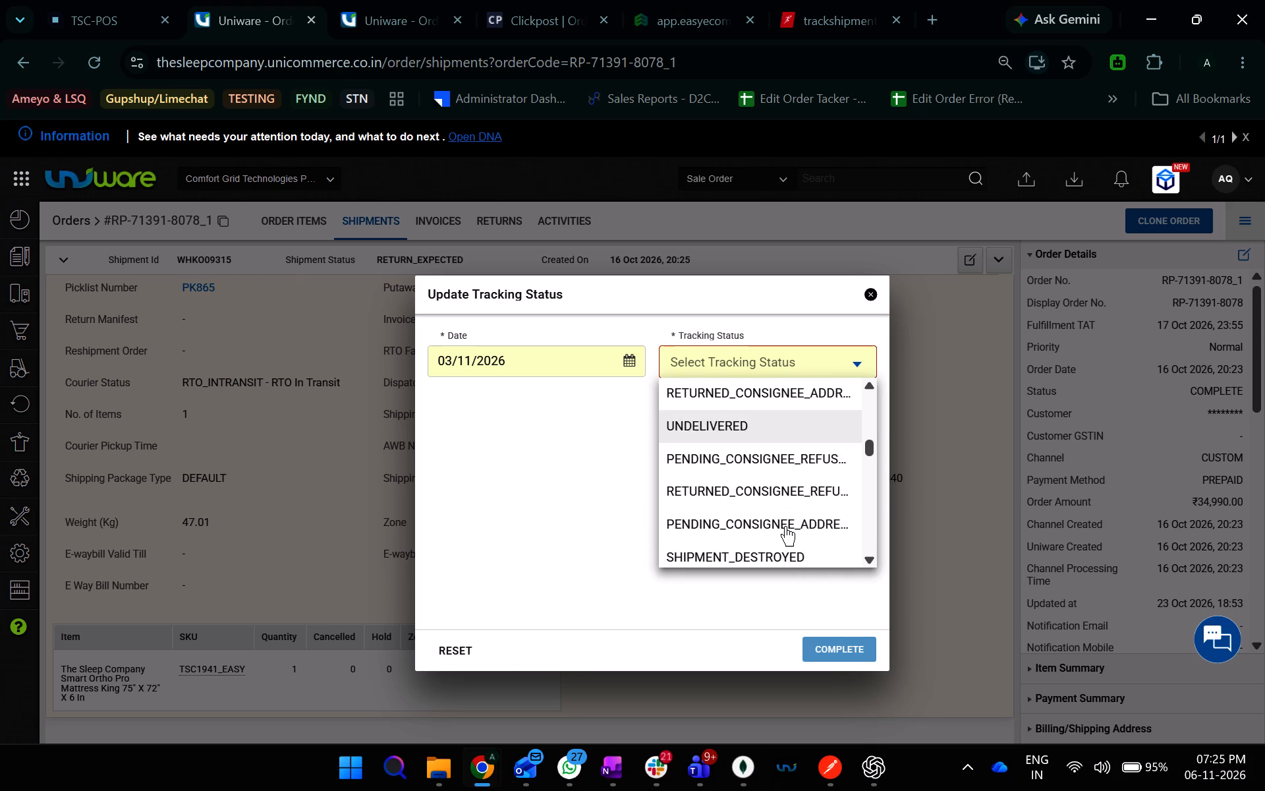
{"action": "scroll", "coordinate": [785, 526], "scroll_direction": "down", "scroll_amount": 3}
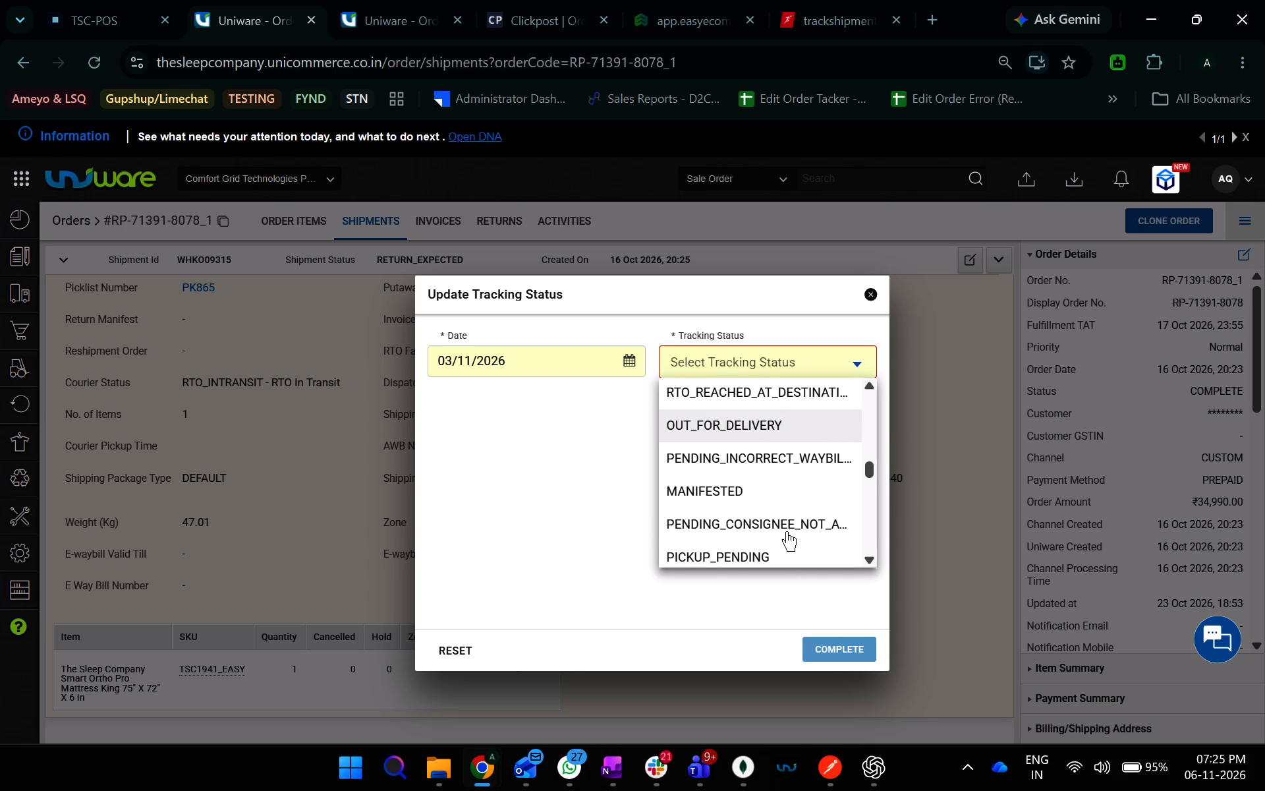
{"action": "scroll", "coordinate": [787, 531], "scroll_direction": "up", "scroll_amount": 1}
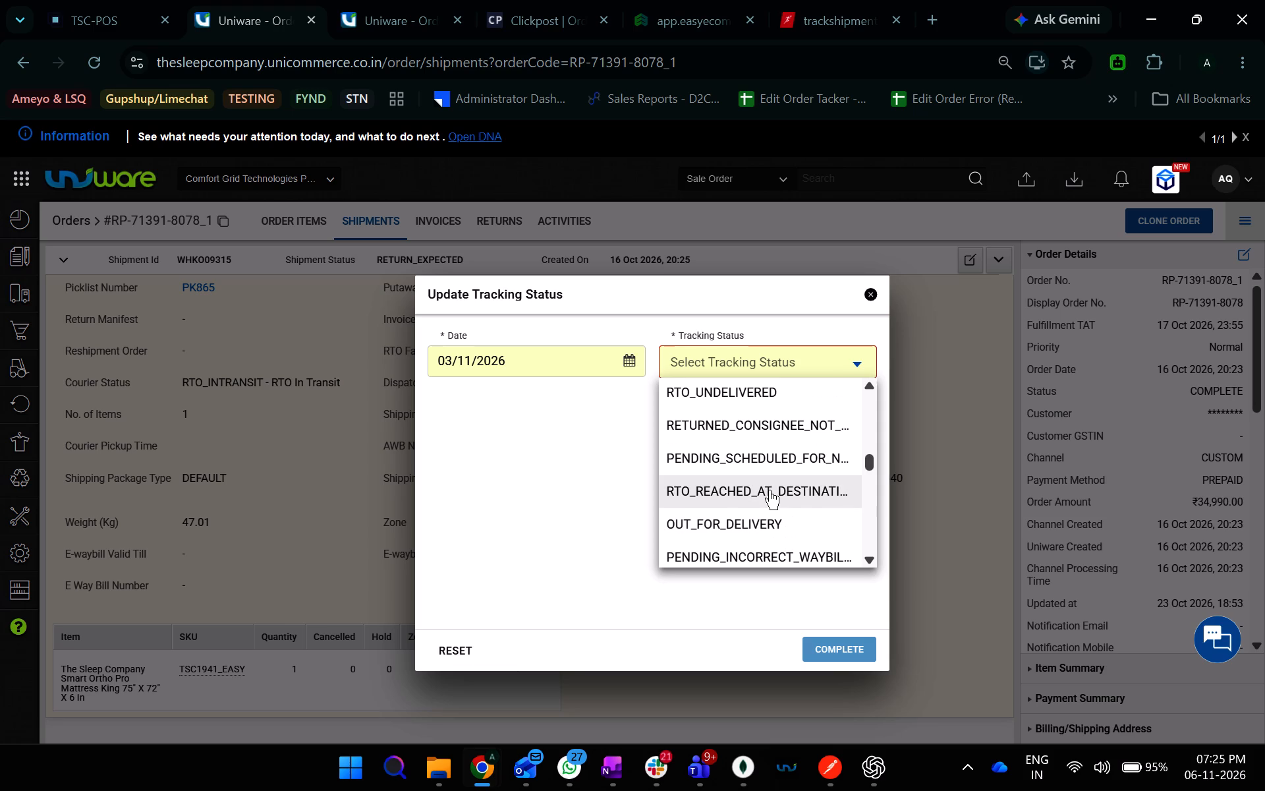
{"action": "scroll", "coordinate": [770, 490], "scroll_direction": "down", "scroll_amount": 1}
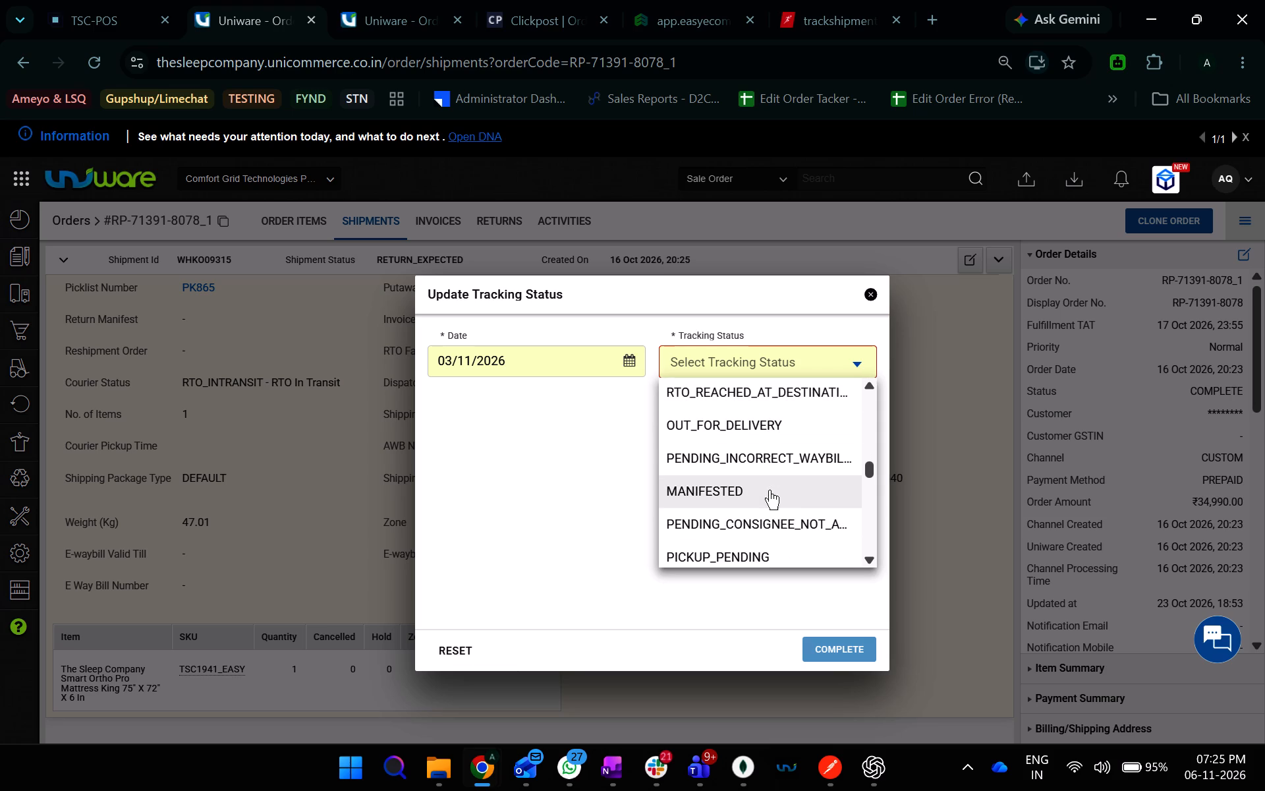
{"action": "scroll", "coordinate": [770, 490], "scroll_direction": "down", "scroll_amount": 2}
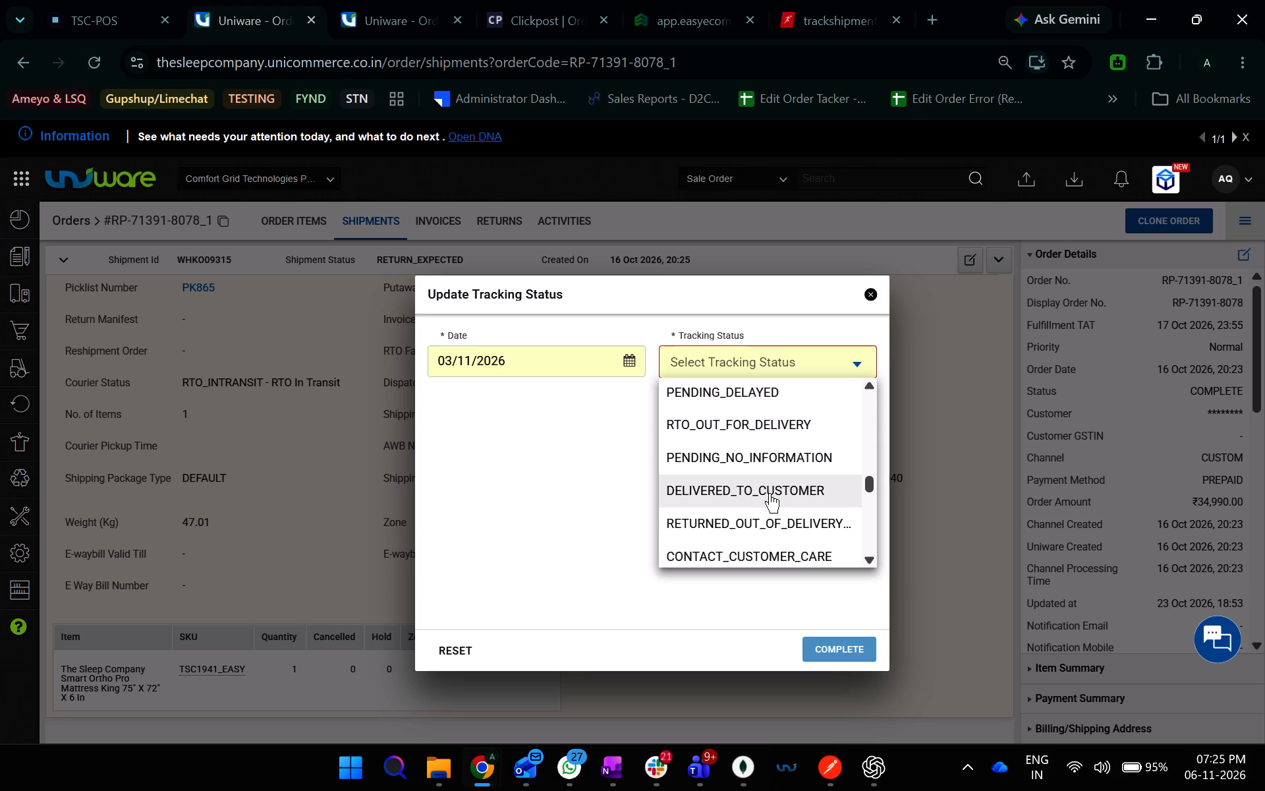
{"action": "scroll", "coordinate": [770, 495], "scroll_direction": "down", "scroll_amount": 3}
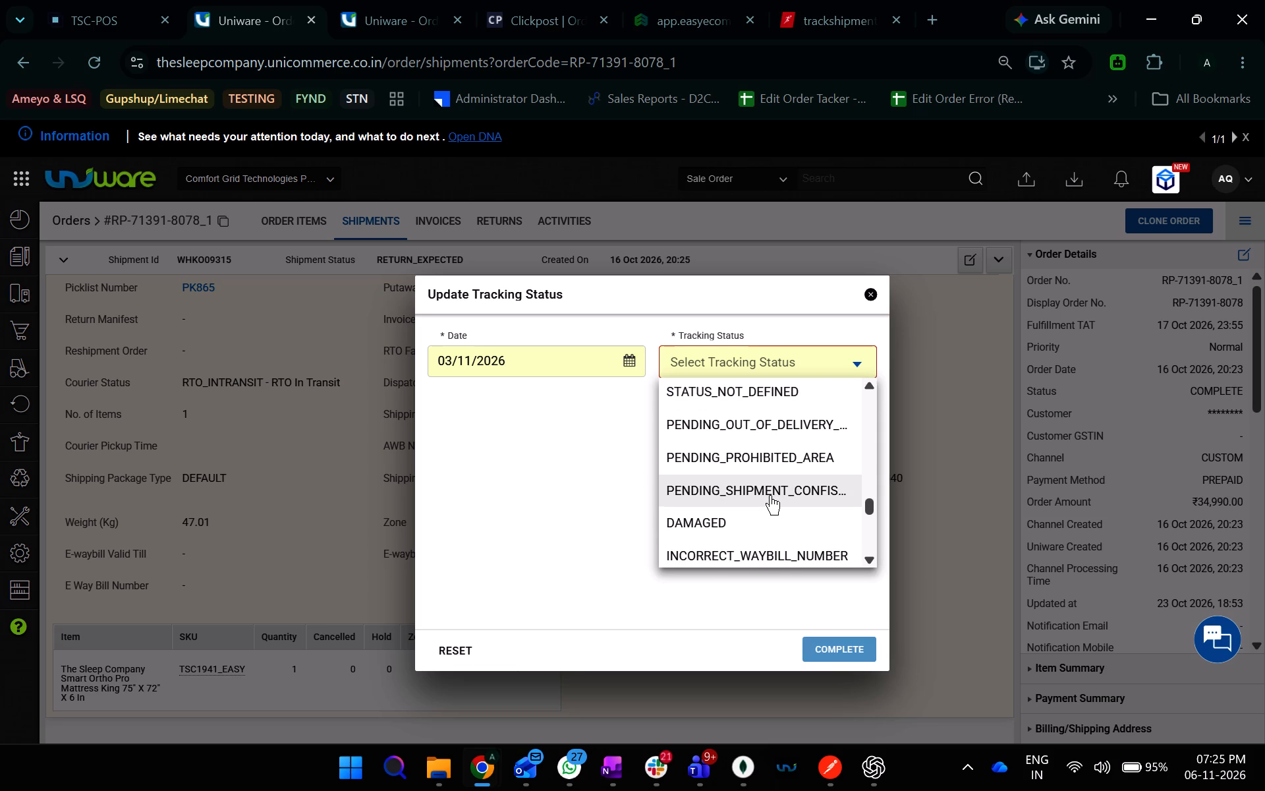
{"action": "scroll", "coordinate": [770, 497], "scroll_direction": "down", "scroll_amount": 3}
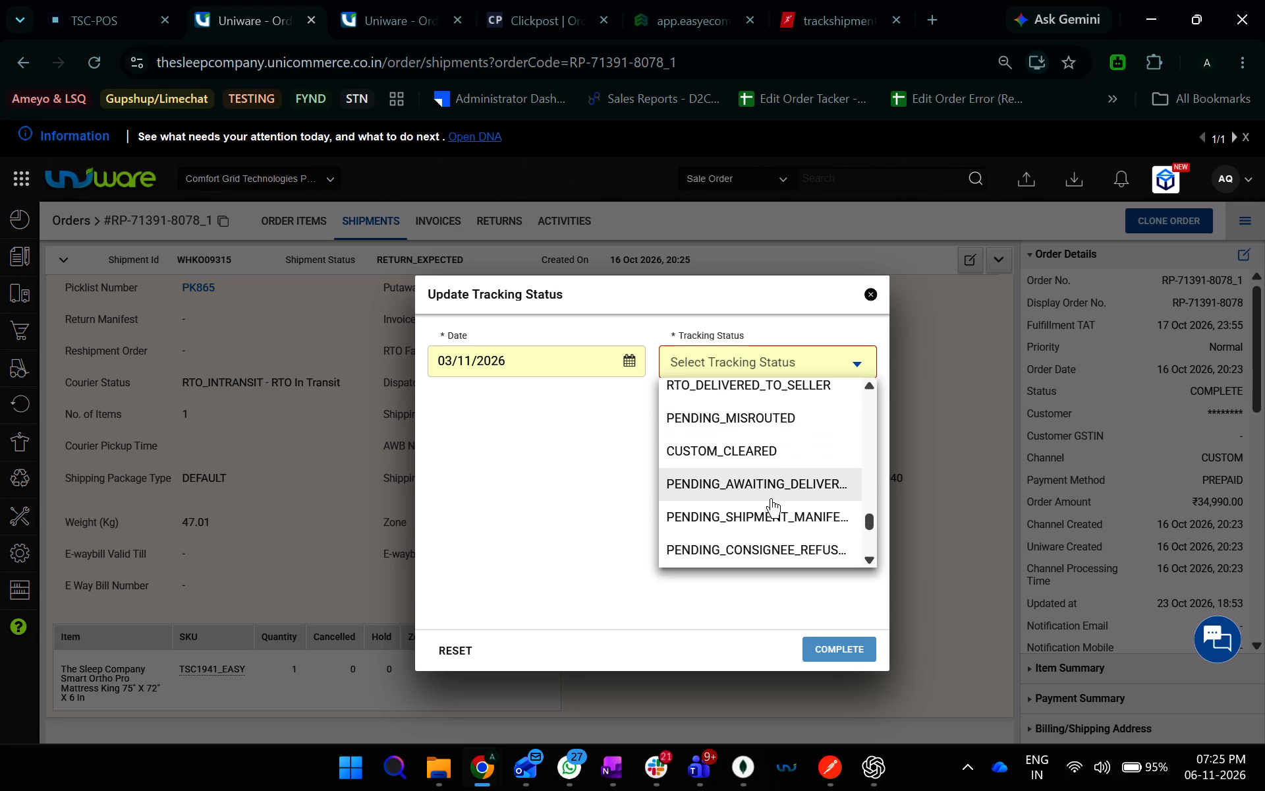
{"action": "scroll", "coordinate": [771, 498], "scroll_direction": "down", "scroll_amount": 3}
{"action": "scroll", "coordinate": [771, 502], "scroll_direction": "up", "scroll_amount": 4}
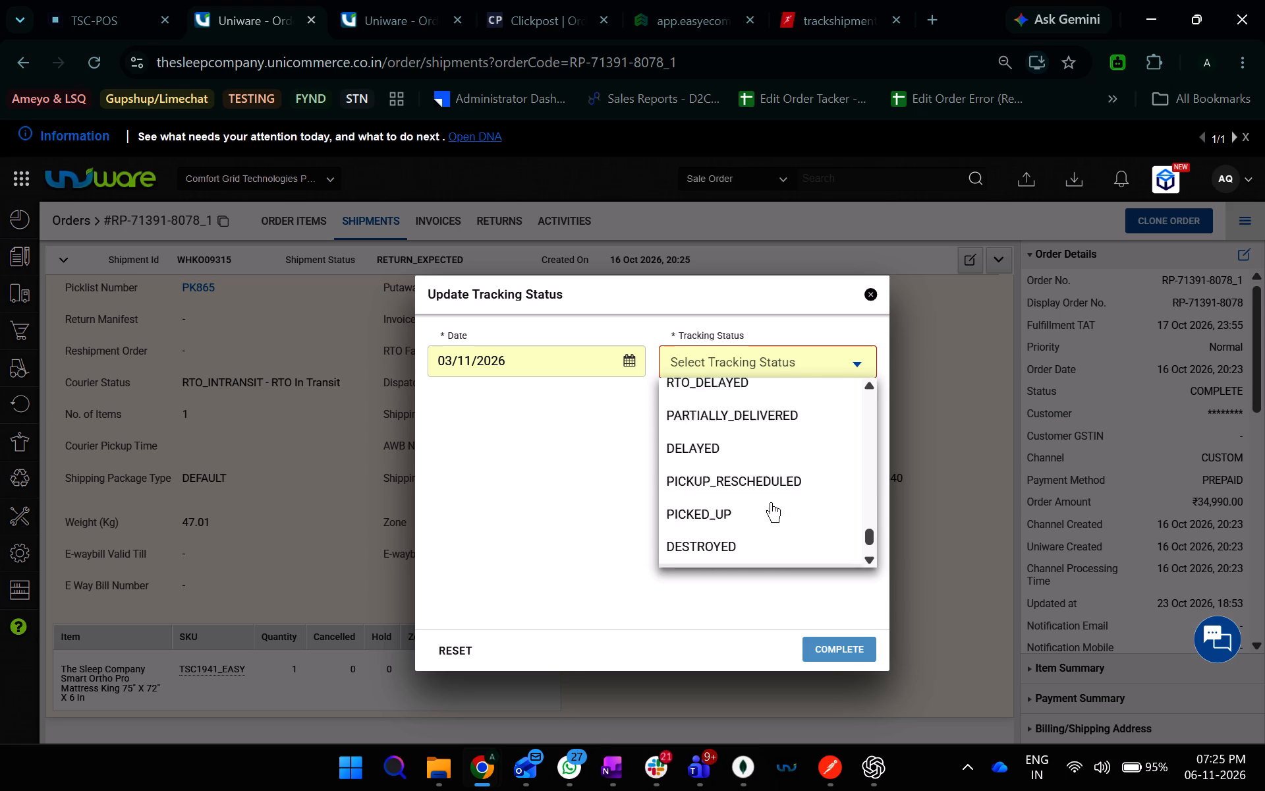
{"action": "scroll", "coordinate": [771, 502], "scroll_direction": "up", "scroll_amount": 20}
{"action": "scroll", "coordinate": [771, 502], "scroll_direction": "up", "scroll_amount": 6}
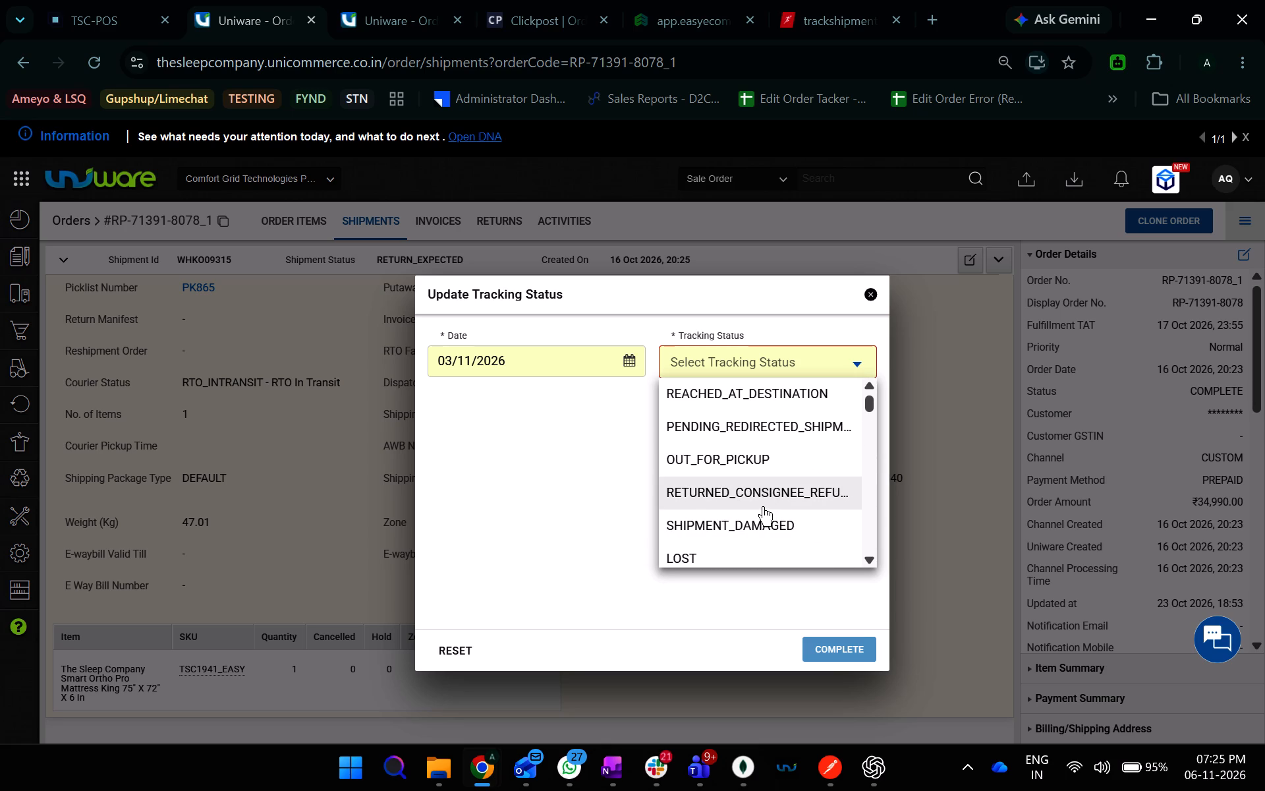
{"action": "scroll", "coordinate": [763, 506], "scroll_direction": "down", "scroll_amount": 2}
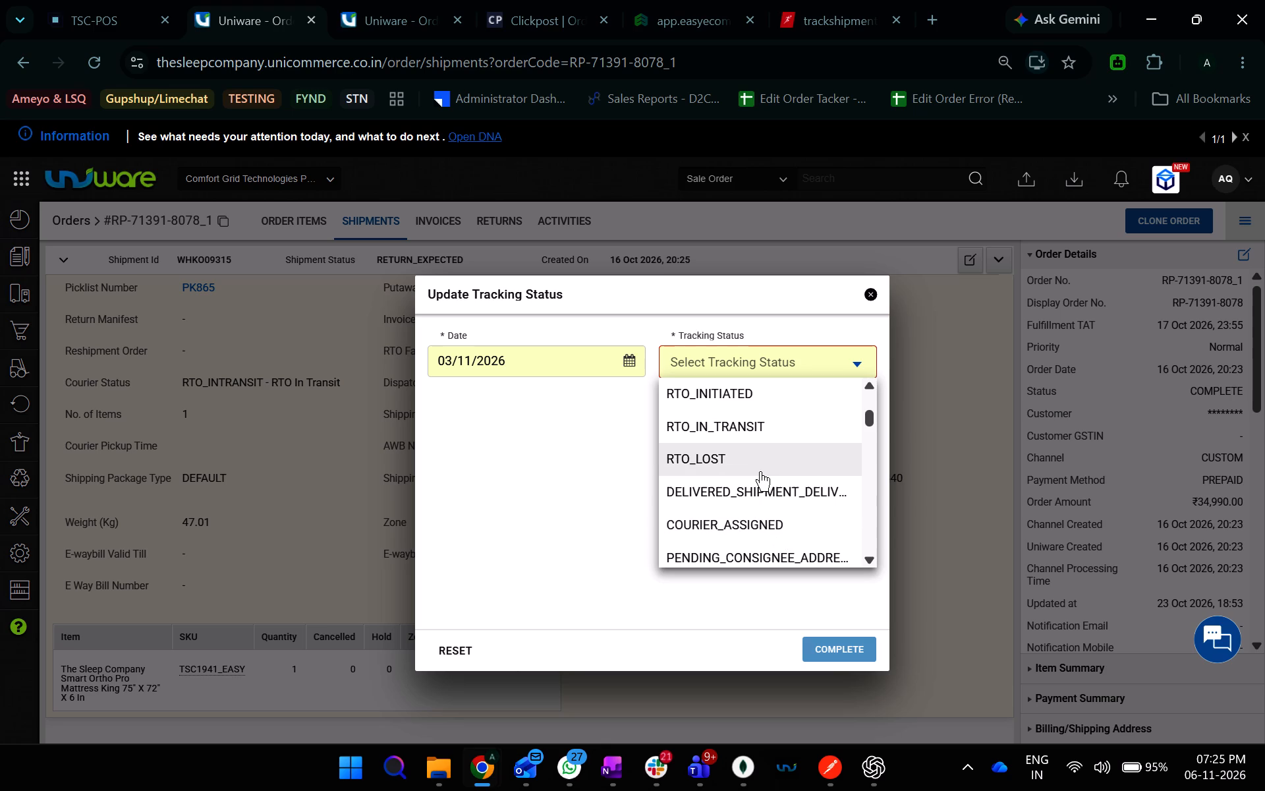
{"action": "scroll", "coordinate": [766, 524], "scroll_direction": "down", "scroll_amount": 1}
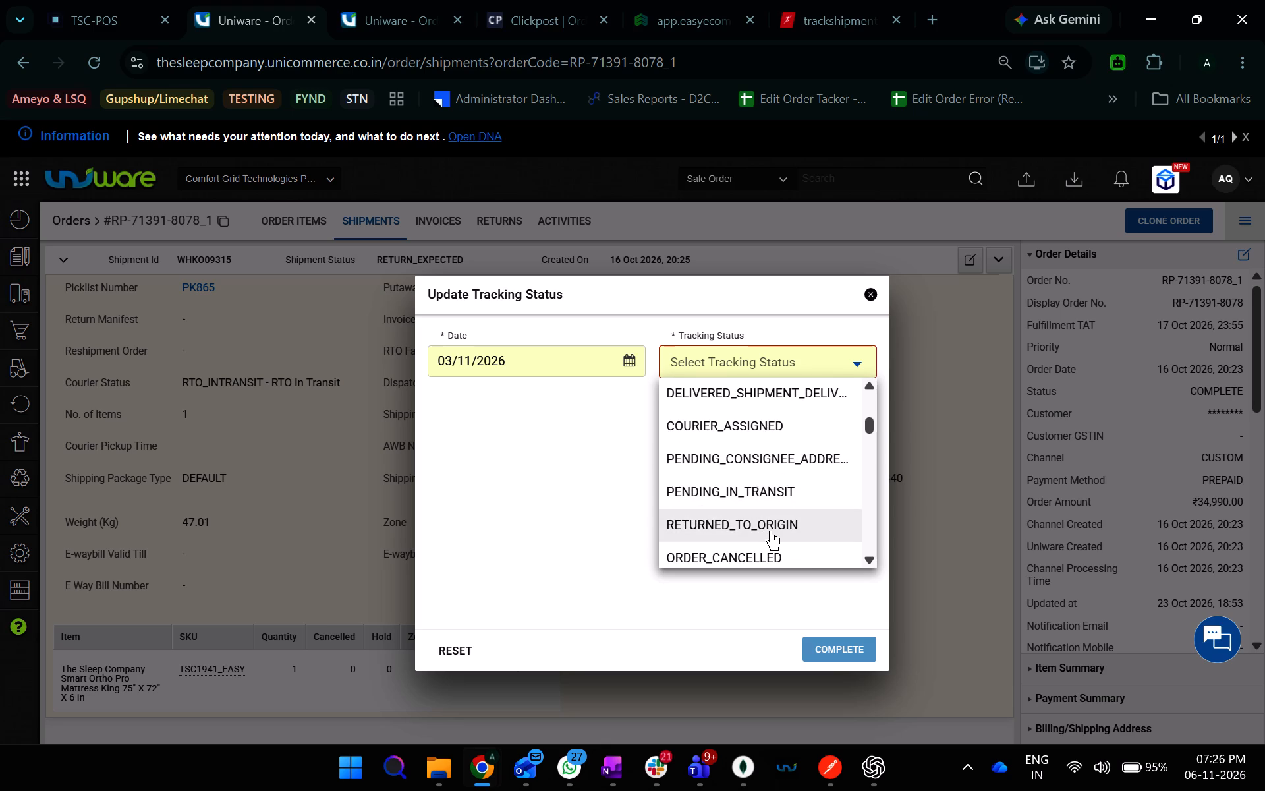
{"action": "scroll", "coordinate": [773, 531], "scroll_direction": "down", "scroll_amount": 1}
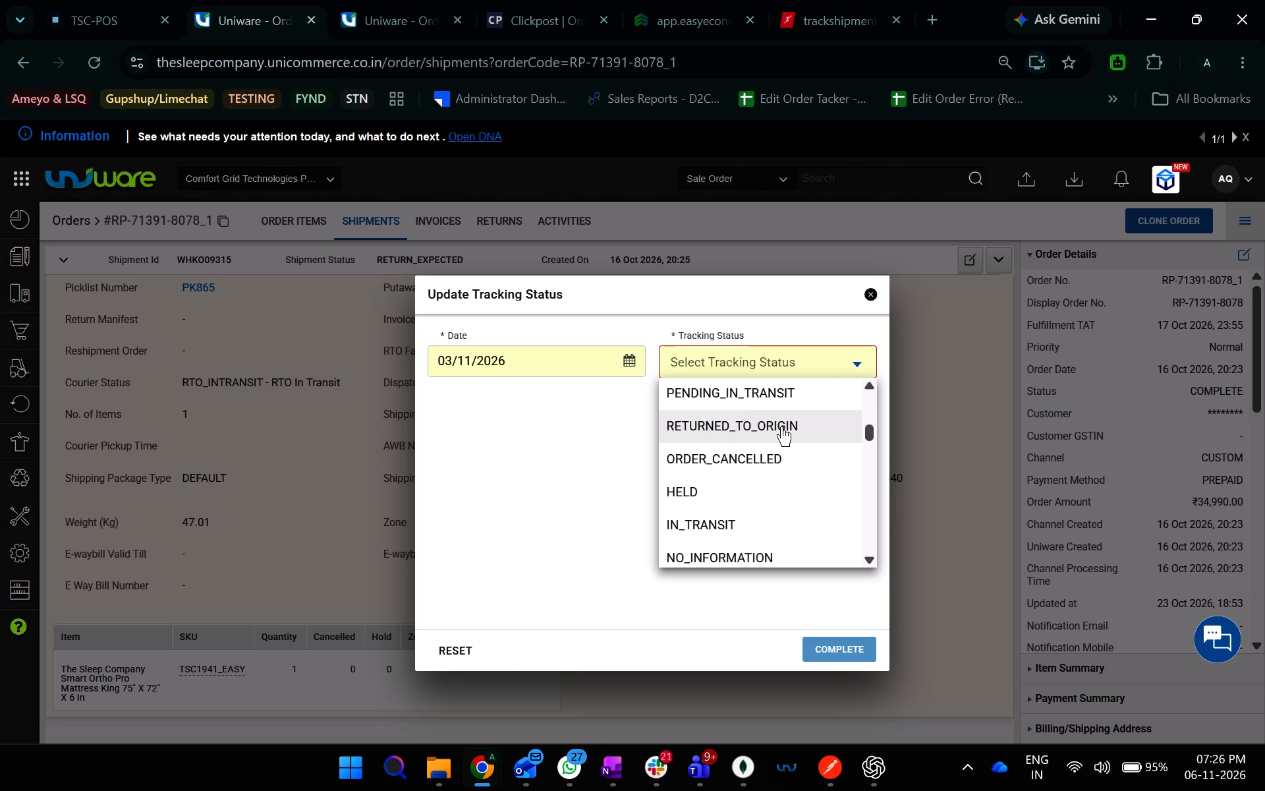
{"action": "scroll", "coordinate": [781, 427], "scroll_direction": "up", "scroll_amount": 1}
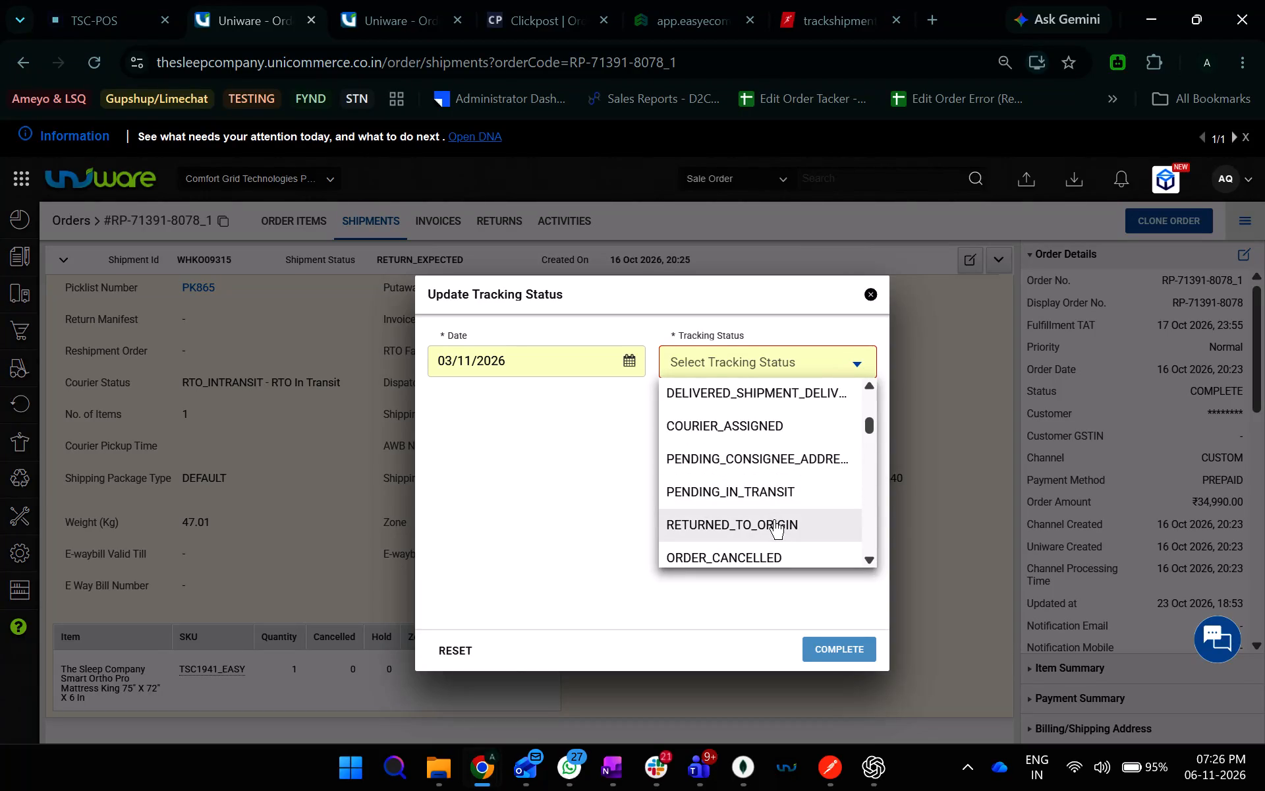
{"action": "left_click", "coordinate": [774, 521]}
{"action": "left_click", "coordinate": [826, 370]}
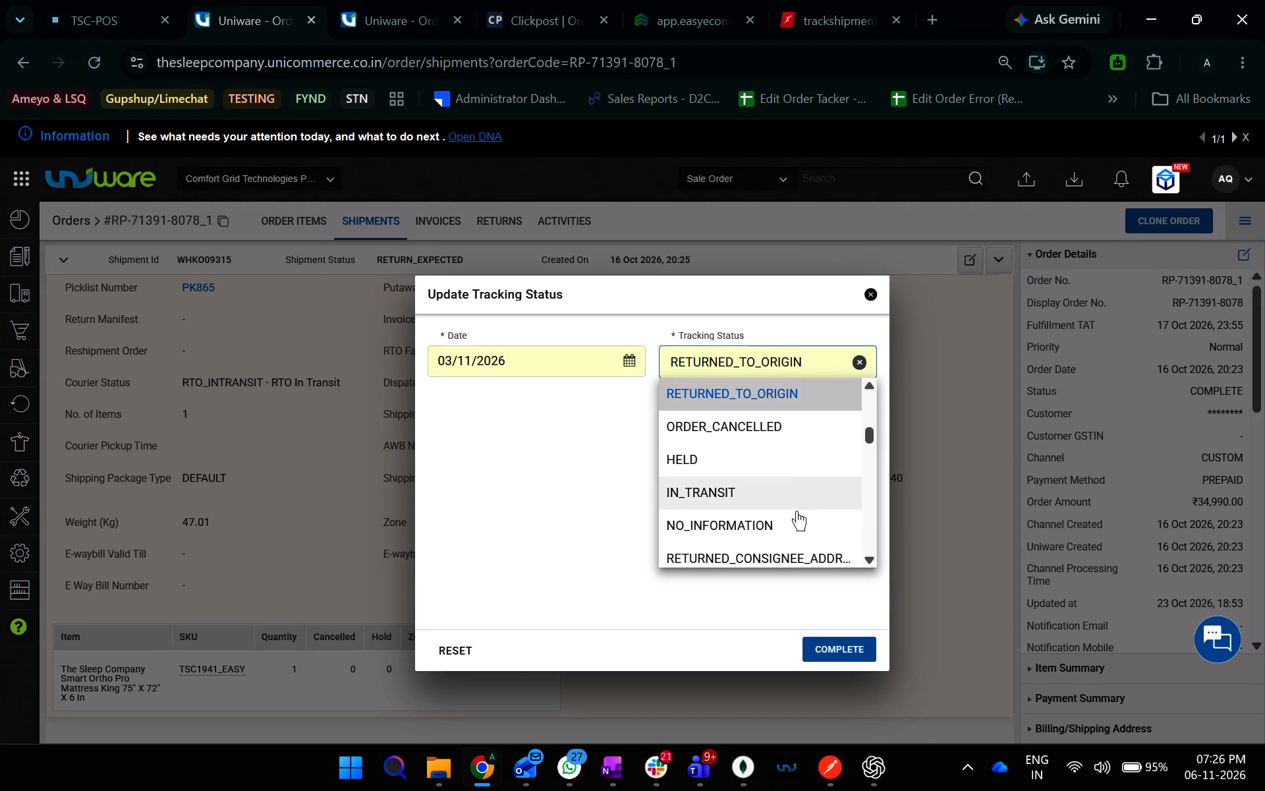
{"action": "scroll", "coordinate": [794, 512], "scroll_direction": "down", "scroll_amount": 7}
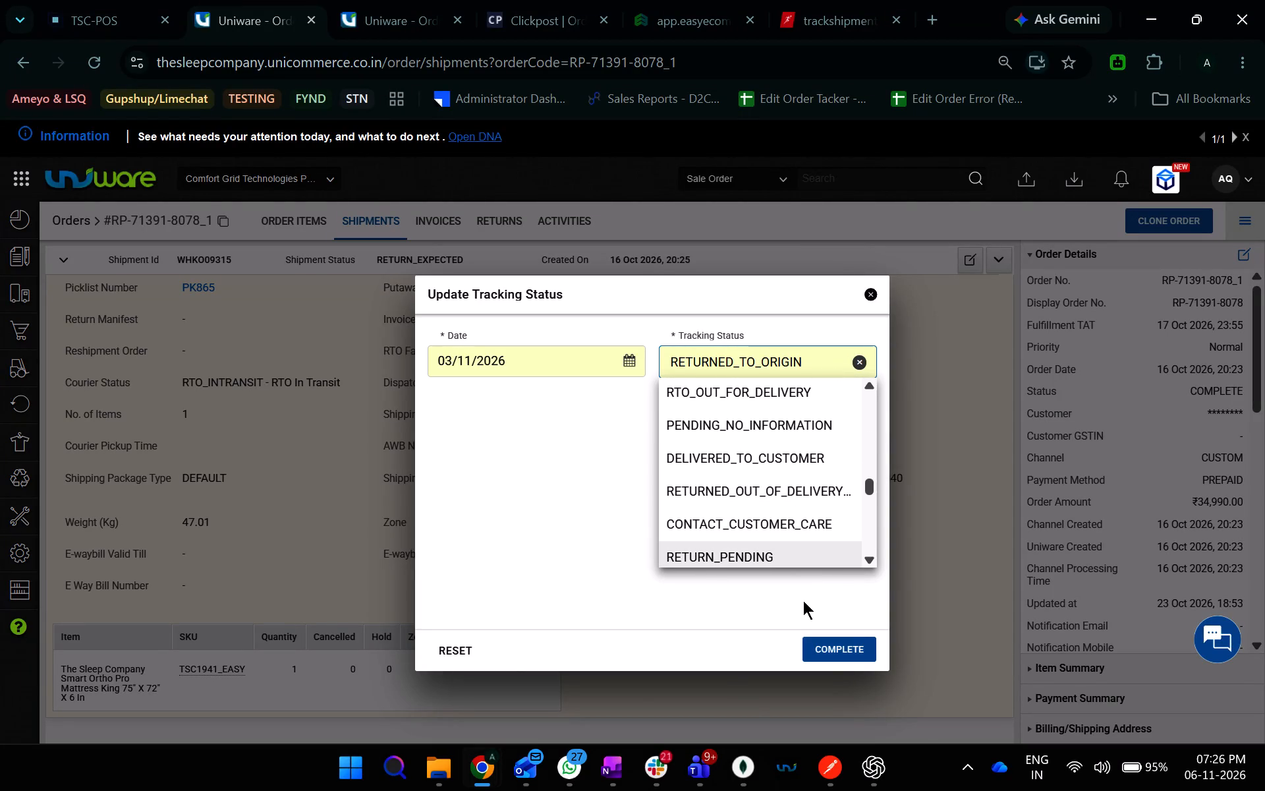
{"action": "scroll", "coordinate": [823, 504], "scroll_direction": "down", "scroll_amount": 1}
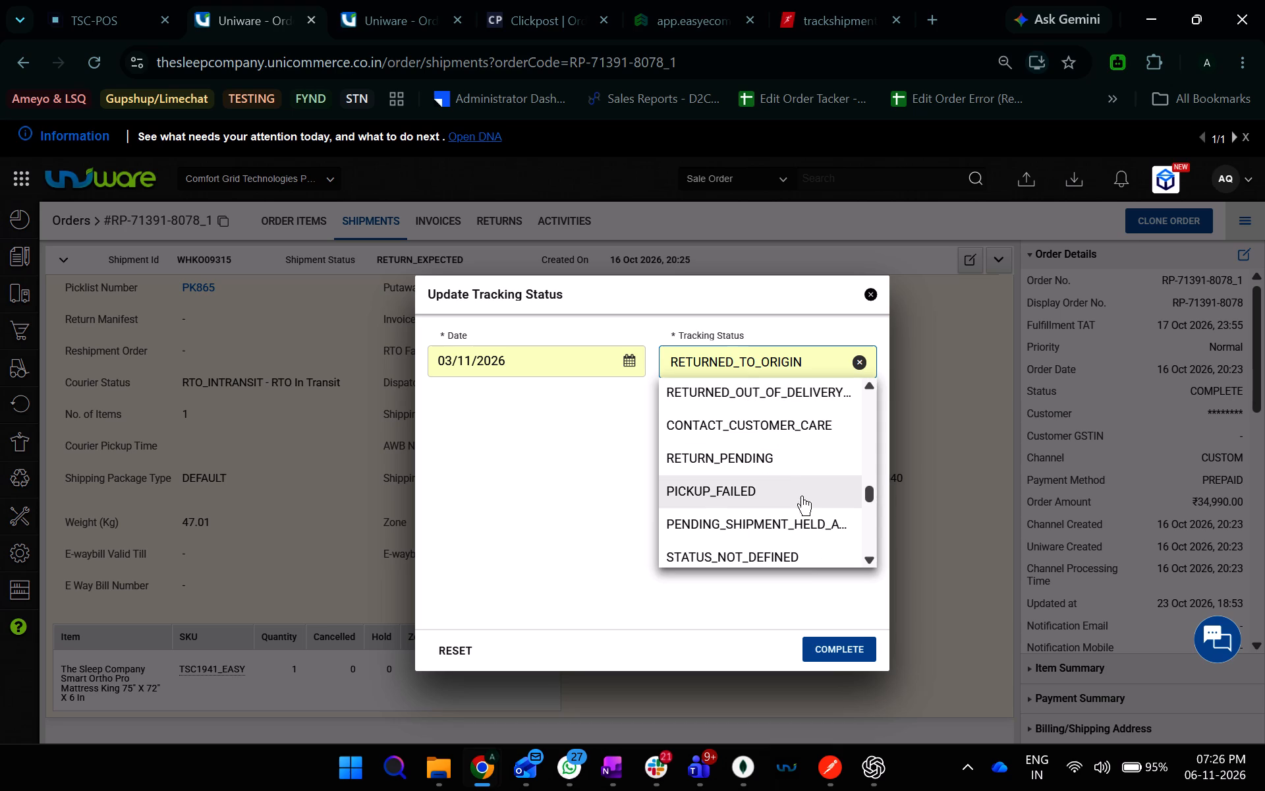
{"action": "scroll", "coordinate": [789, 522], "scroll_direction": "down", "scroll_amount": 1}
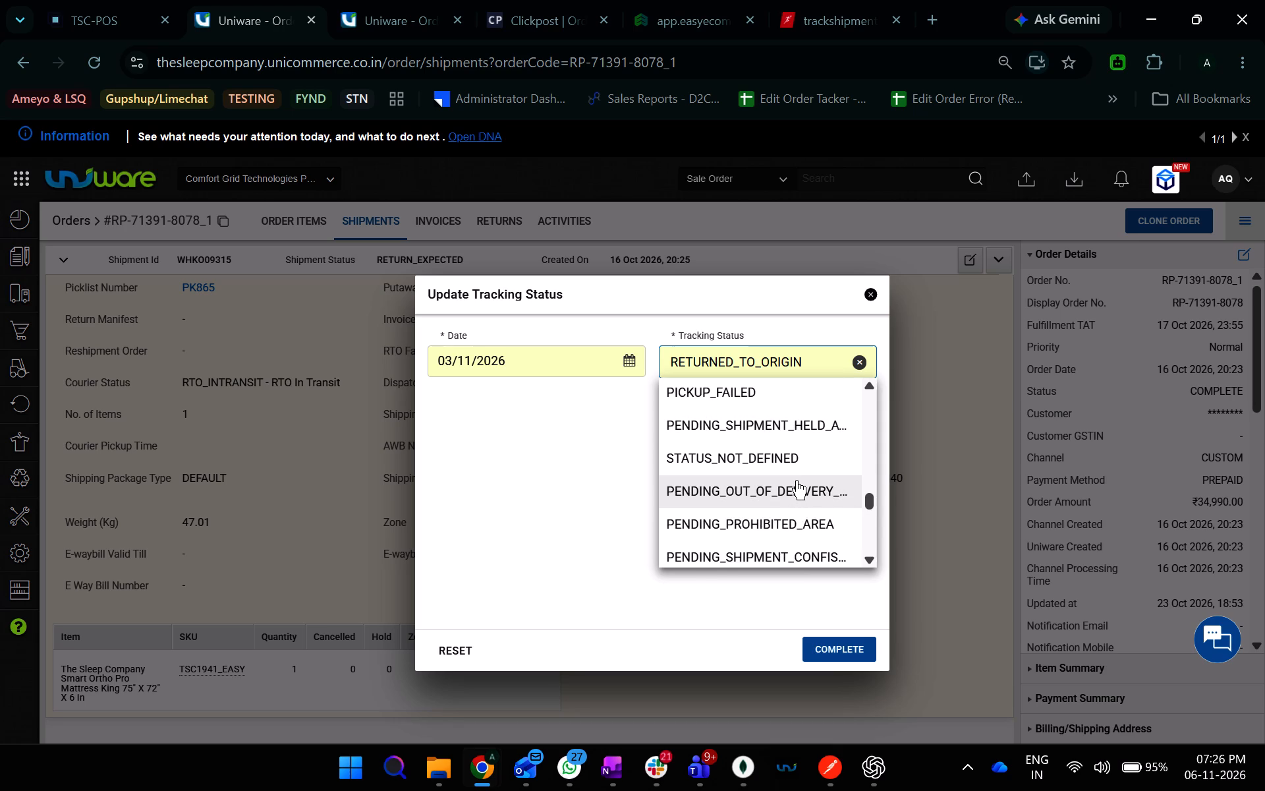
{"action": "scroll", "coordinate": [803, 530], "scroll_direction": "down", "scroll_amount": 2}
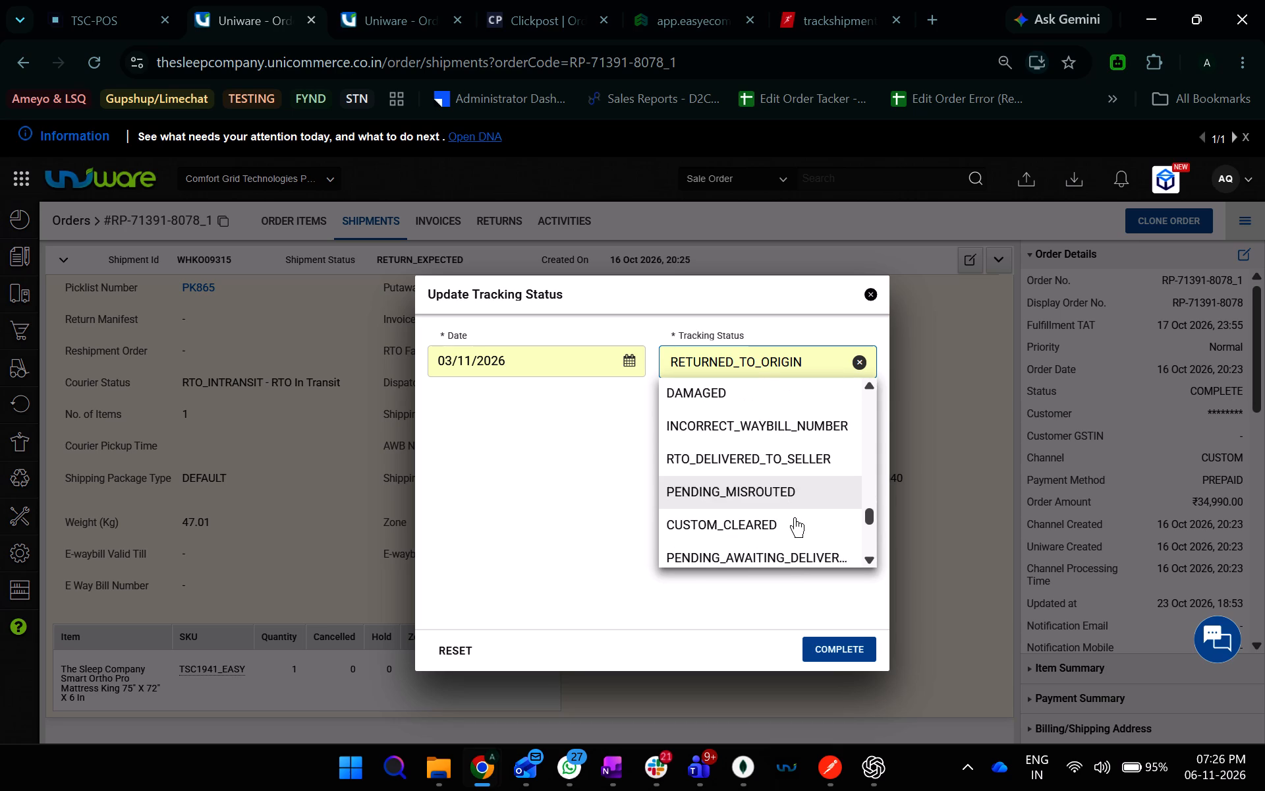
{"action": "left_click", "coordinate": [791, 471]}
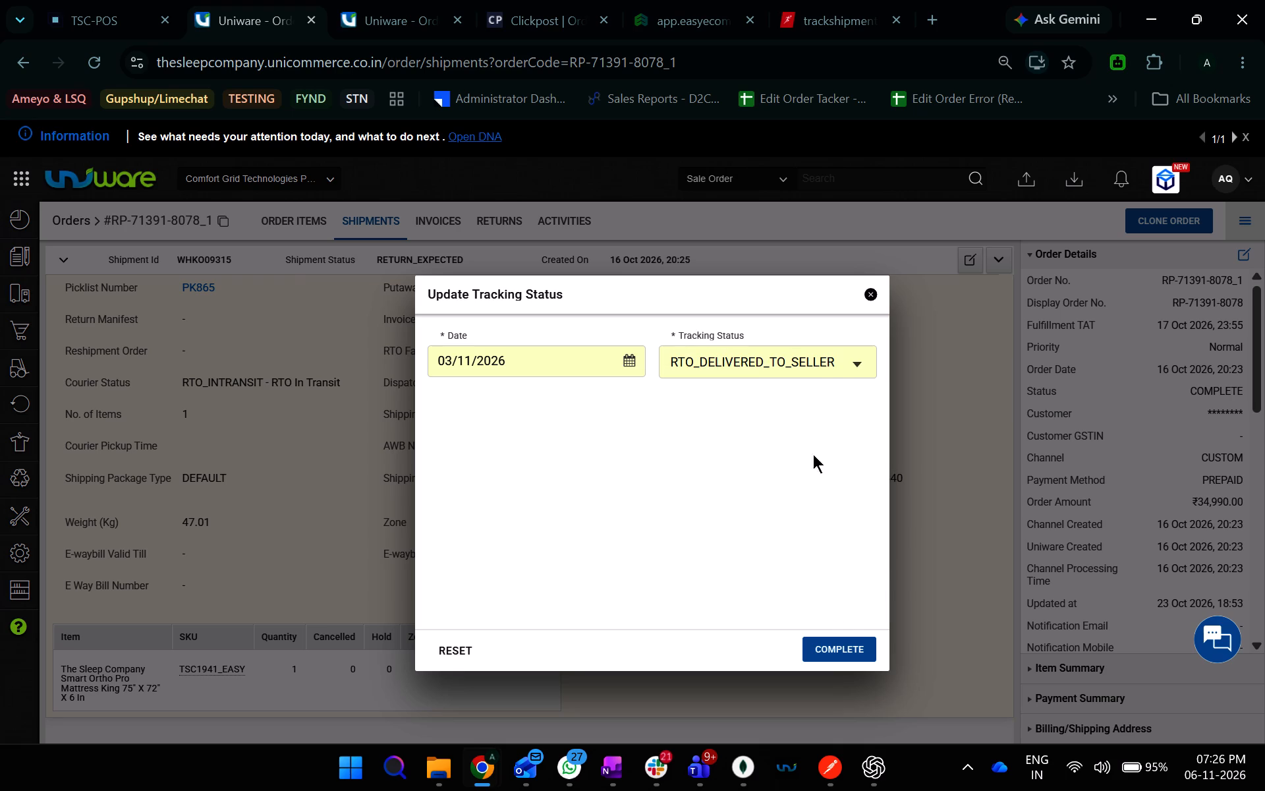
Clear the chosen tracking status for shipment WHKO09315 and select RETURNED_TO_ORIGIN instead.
{"action": "left_click", "coordinate": [841, 359]}
{"action": "scroll", "coordinate": [777, 521], "scroll_direction": "up", "scroll_amount": 4}
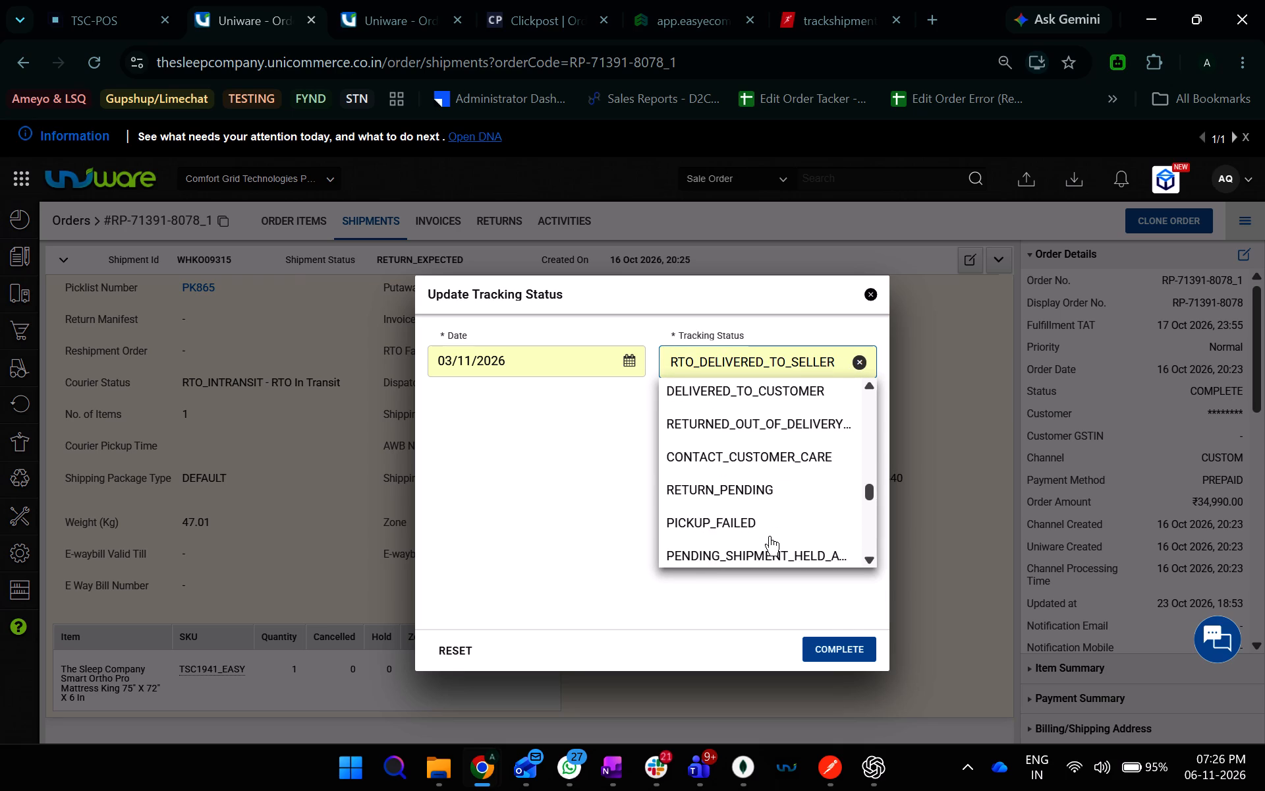
{"action": "scroll", "coordinate": [770, 536], "scroll_direction": "up", "scroll_amount": 1}
{"action": "scroll", "coordinate": [754, 450], "scroll_direction": "up", "scroll_amount": 1}
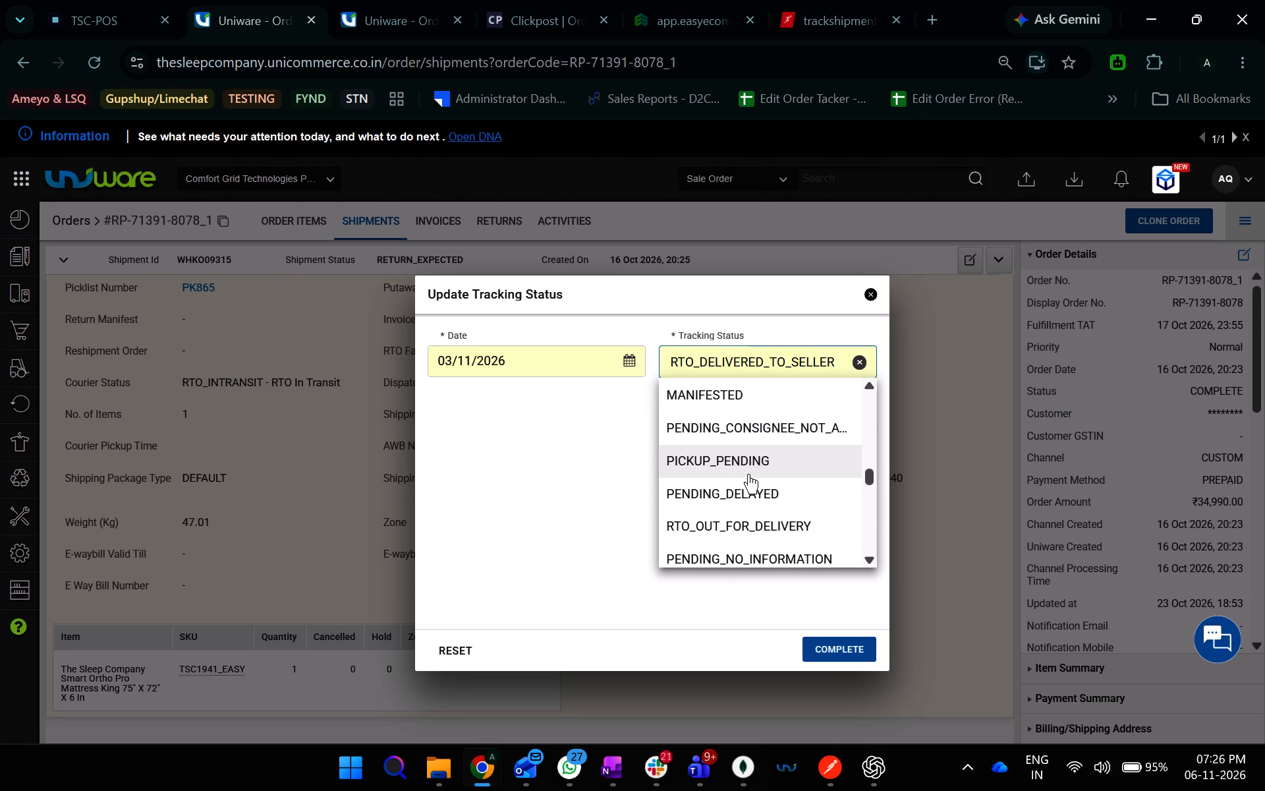
{"action": "scroll", "coordinate": [748, 452], "scroll_direction": "up", "scroll_amount": 2}
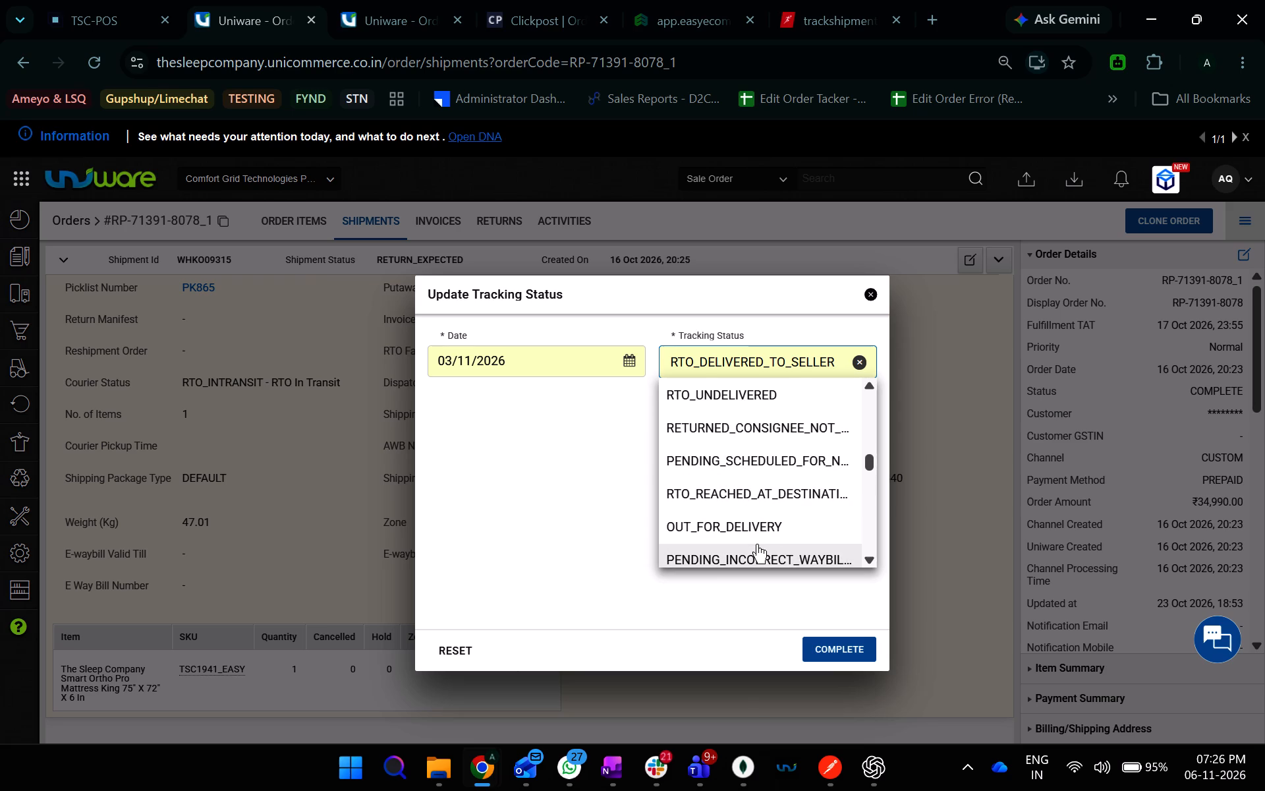
{"action": "scroll", "coordinate": [757, 546], "scroll_direction": "up", "scroll_amount": 2}
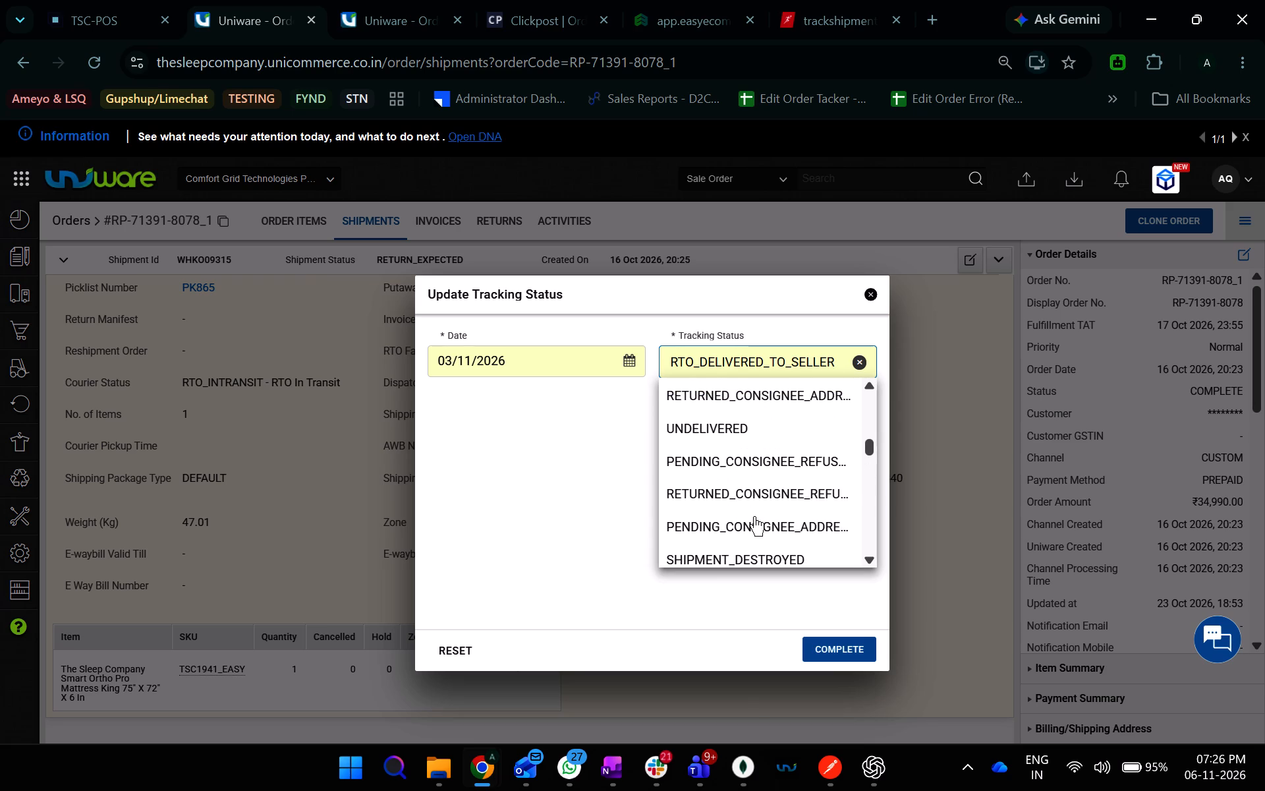
{"action": "scroll", "coordinate": [765, 477], "scroll_direction": "up", "scroll_amount": 1}
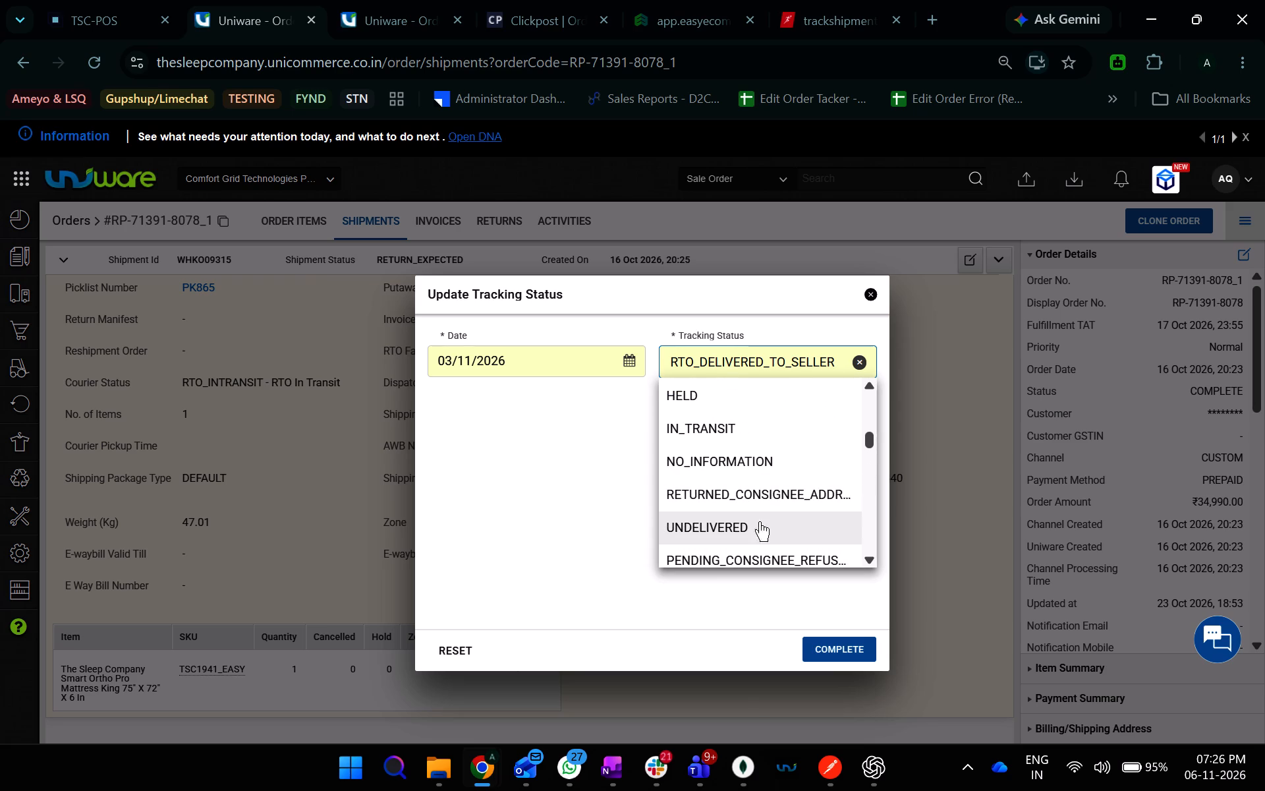
{"action": "scroll", "coordinate": [758, 535], "scroll_direction": "up", "scroll_amount": 2}
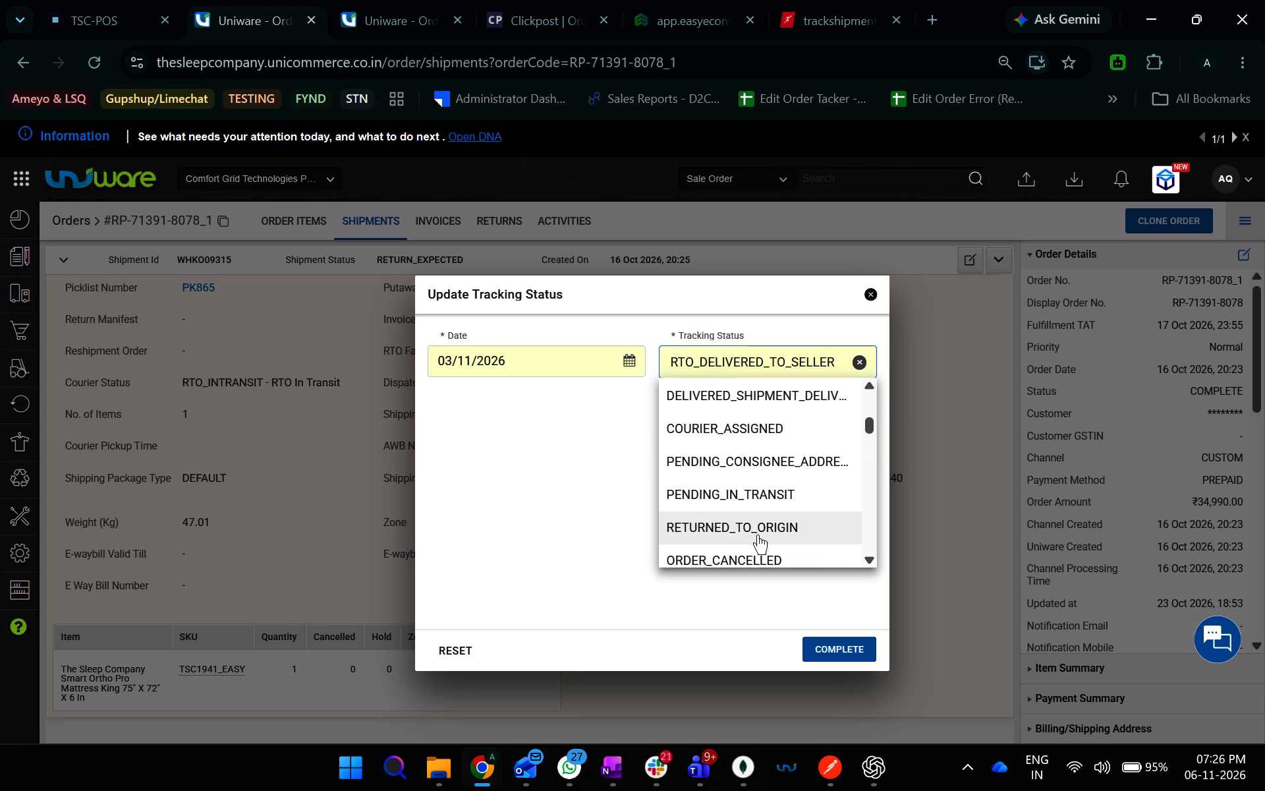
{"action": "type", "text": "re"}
{"action": "left_click", "coordinate": [860, 365]}
{"action": "left_click", "coordinate": [779, 361]}
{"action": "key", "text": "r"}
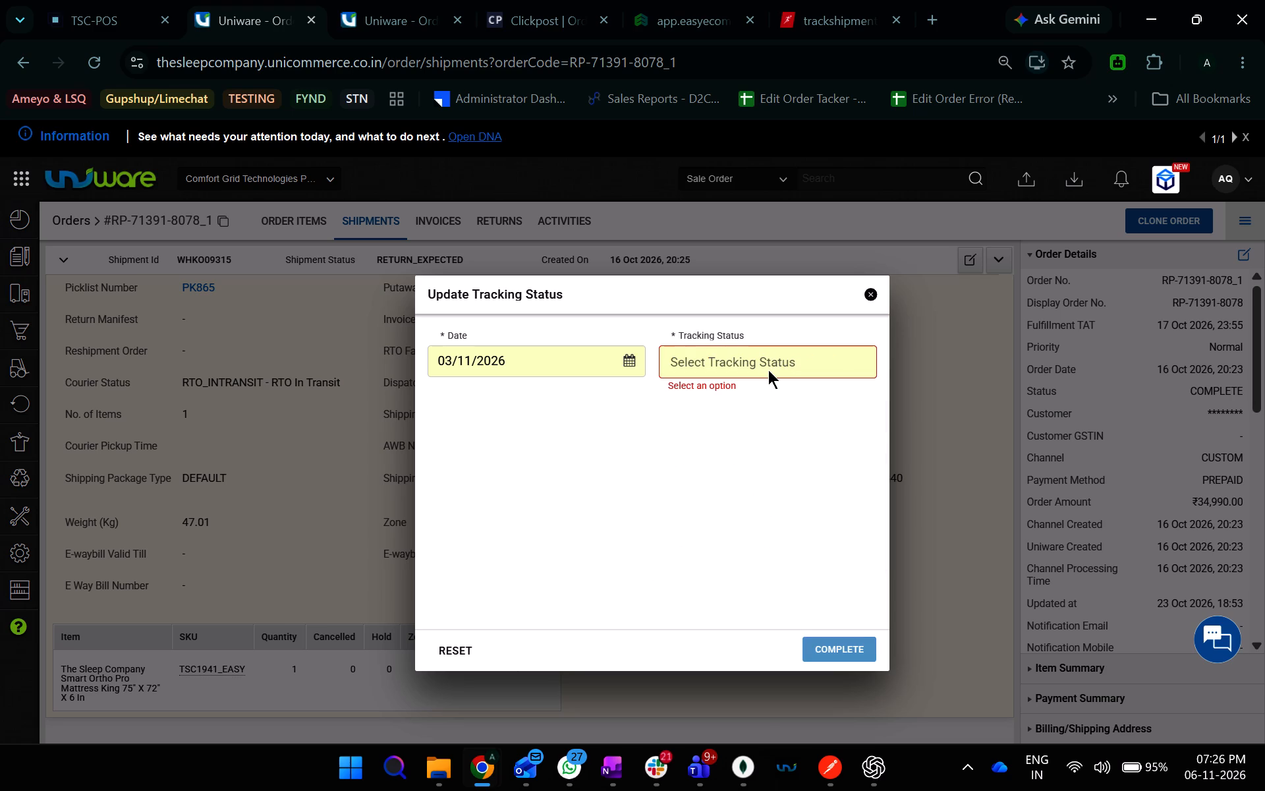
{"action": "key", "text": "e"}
{"action": "left_click", "coordinate": [760, 368]}
{"action": "scroll", "coordinate": [746, 468], "scroll_direction": "down", "scroll_amount": 1}
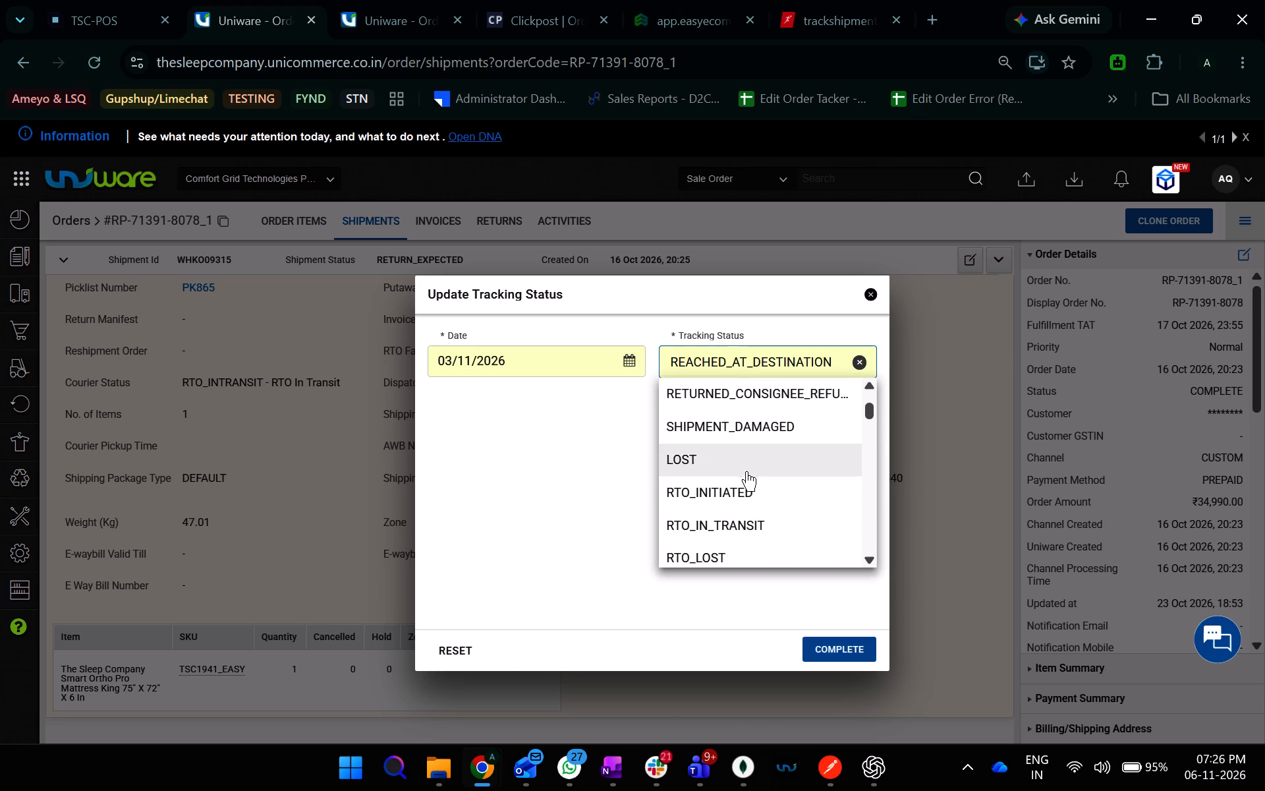
{"action": "scroll", "coordinate": [747, 473], "scroll_direction": "down", "scroll_amount": 2}
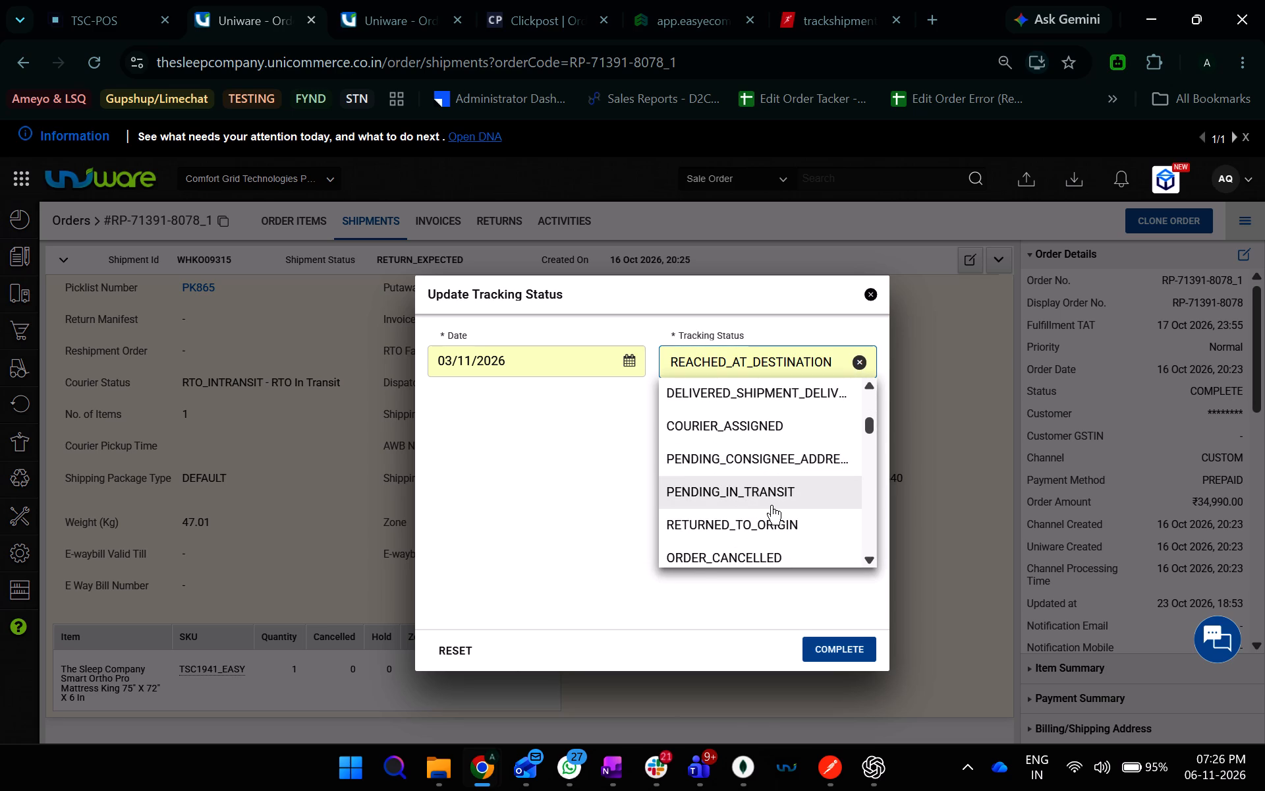
{"action": "left_click", "coordinate": [772, 539]}
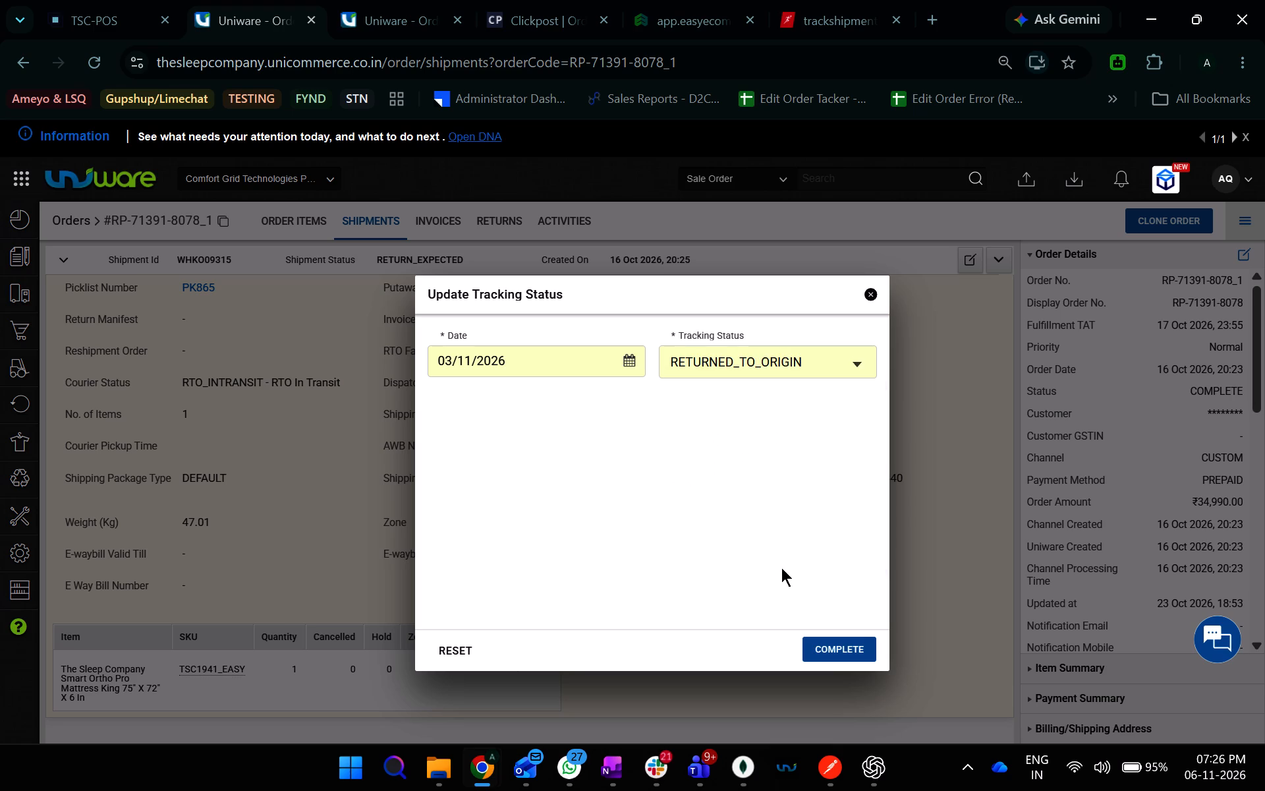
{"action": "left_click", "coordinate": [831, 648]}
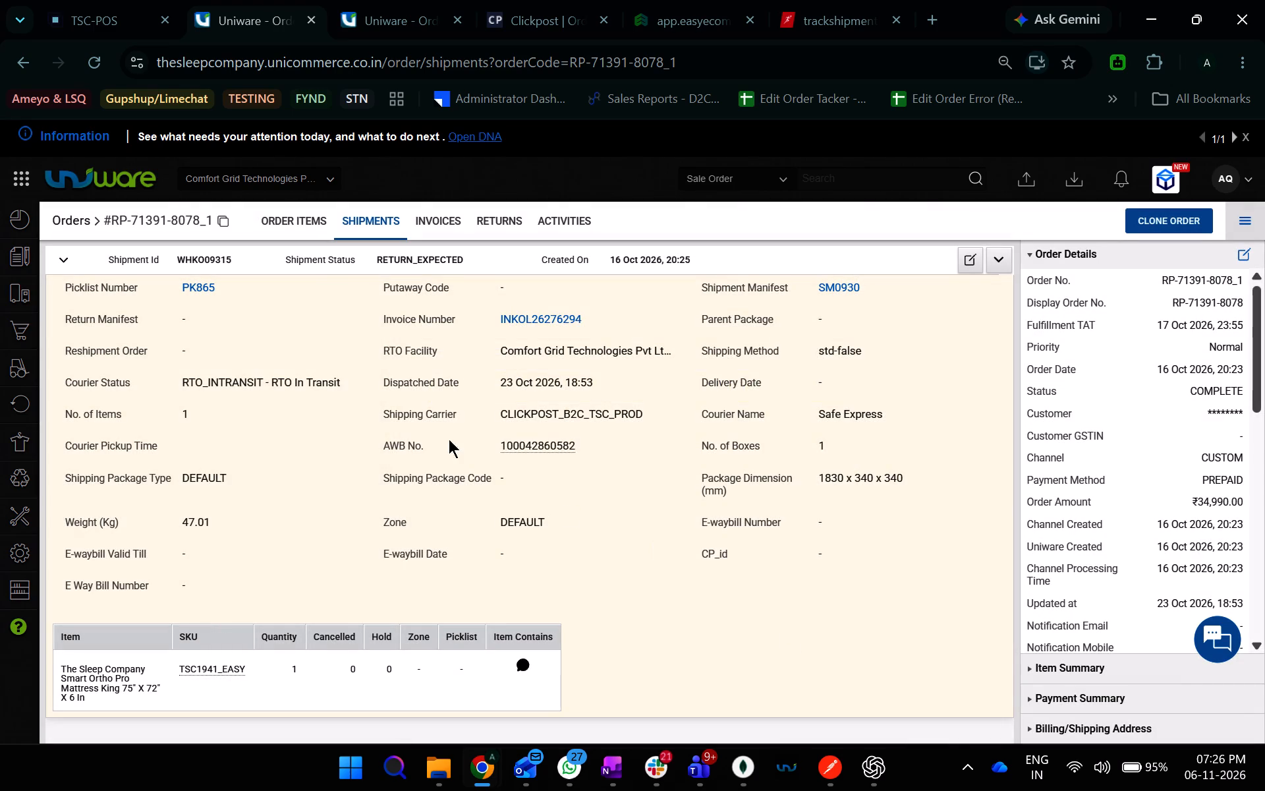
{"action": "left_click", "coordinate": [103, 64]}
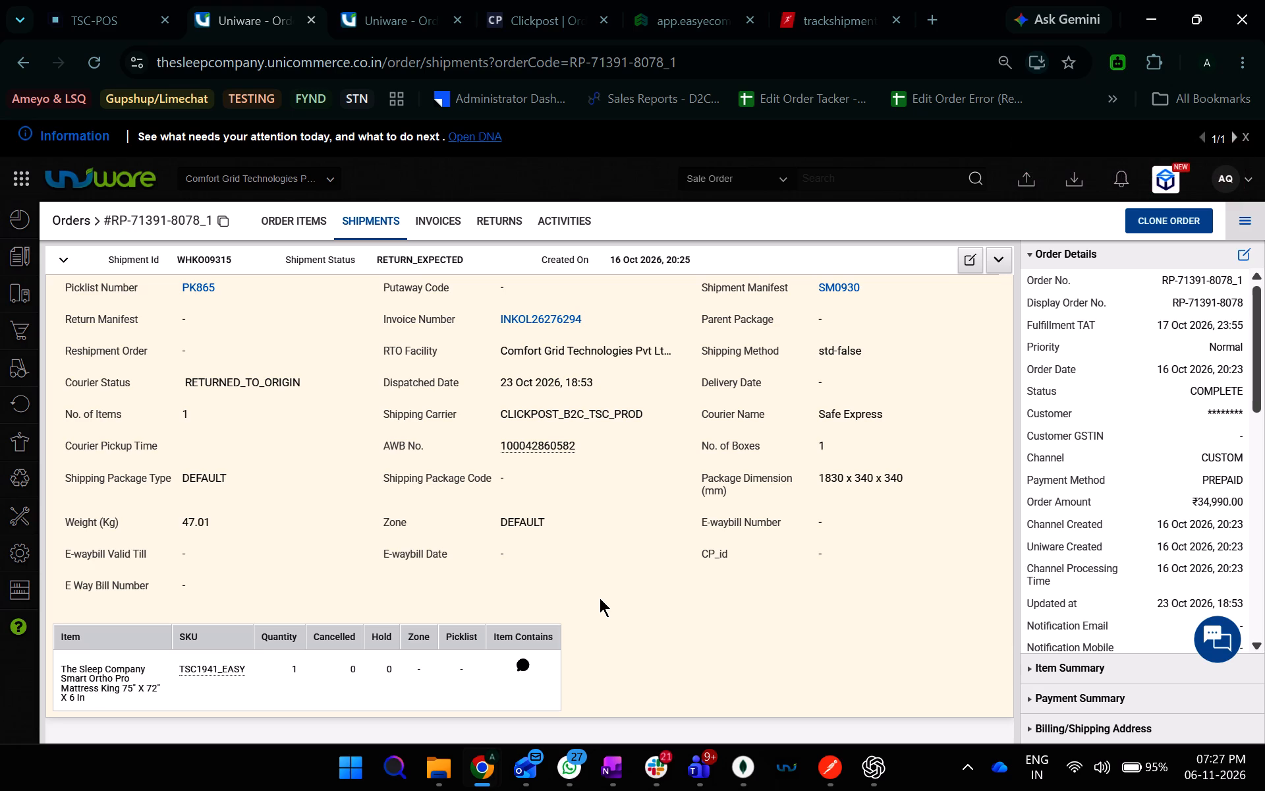
{"action": "left_click", "coordinate": [554, 0]}
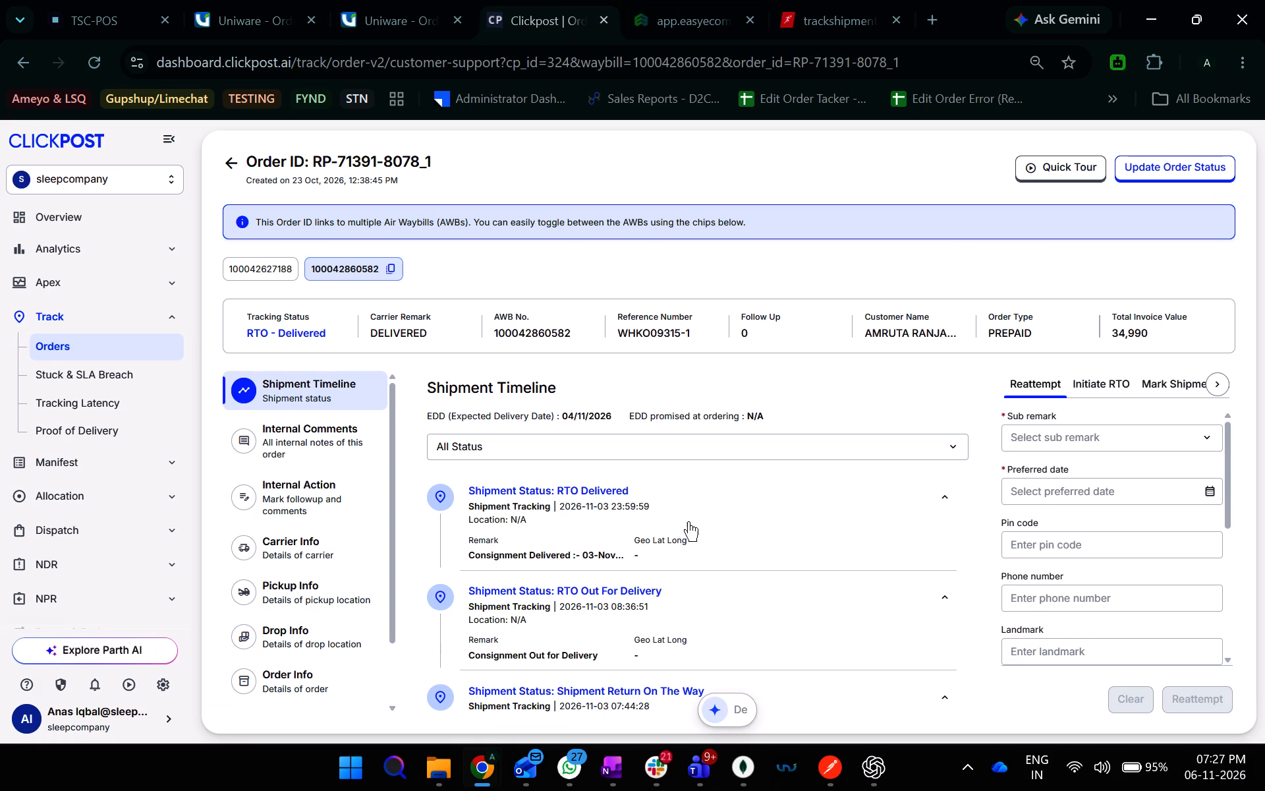
{"action": "left_click", "coordinate": [233, 0]}
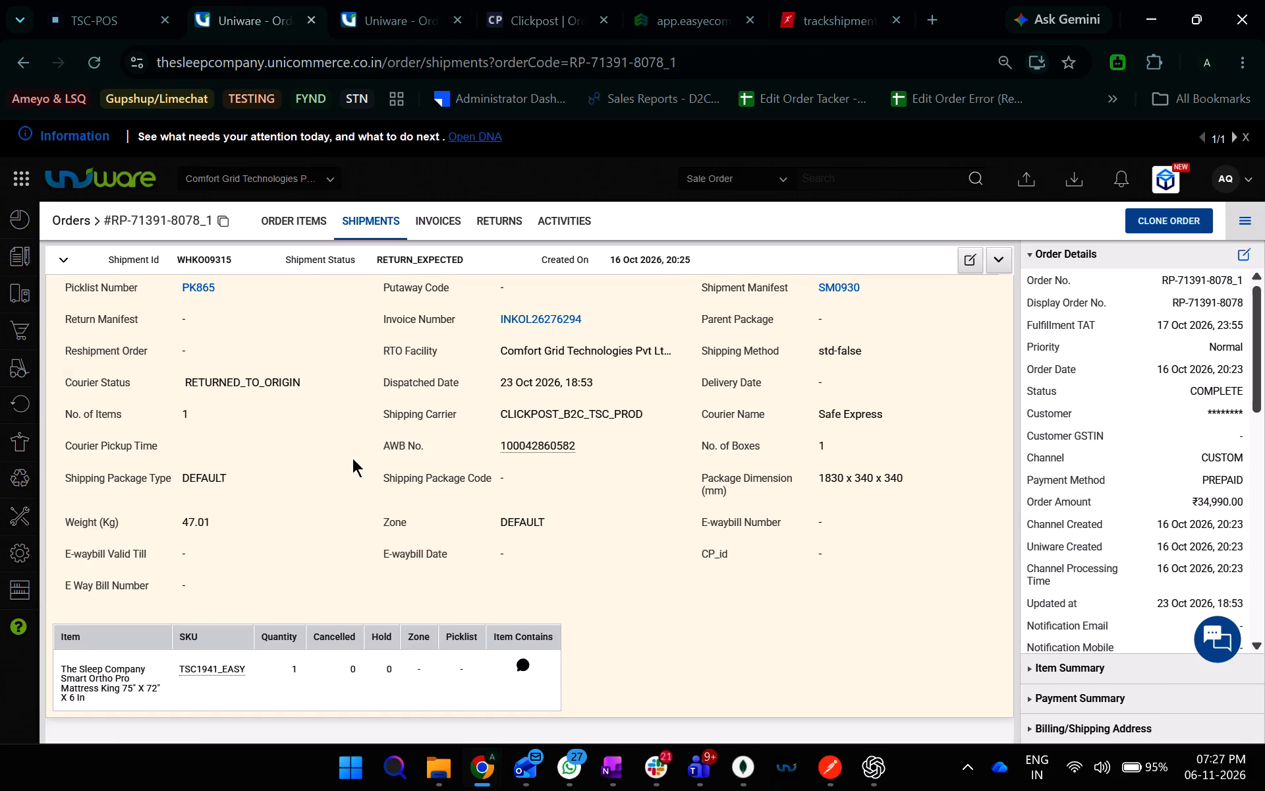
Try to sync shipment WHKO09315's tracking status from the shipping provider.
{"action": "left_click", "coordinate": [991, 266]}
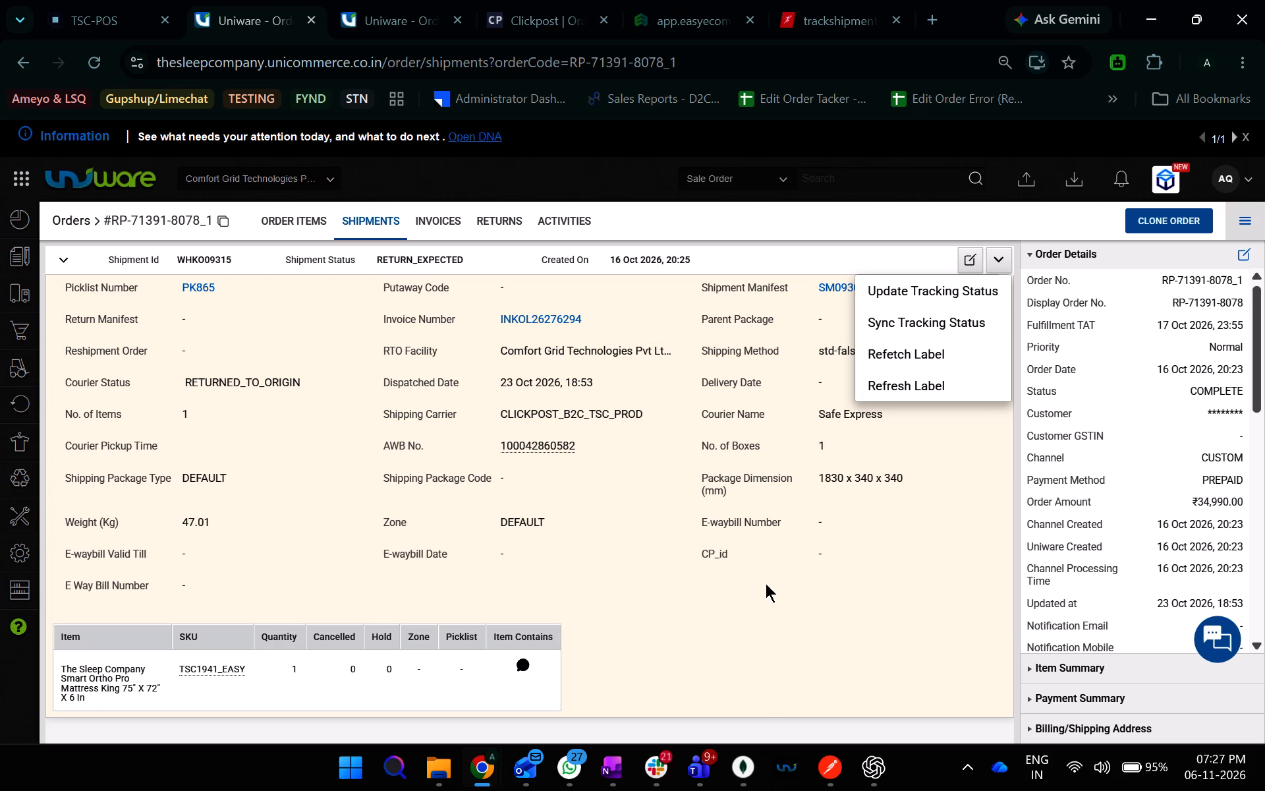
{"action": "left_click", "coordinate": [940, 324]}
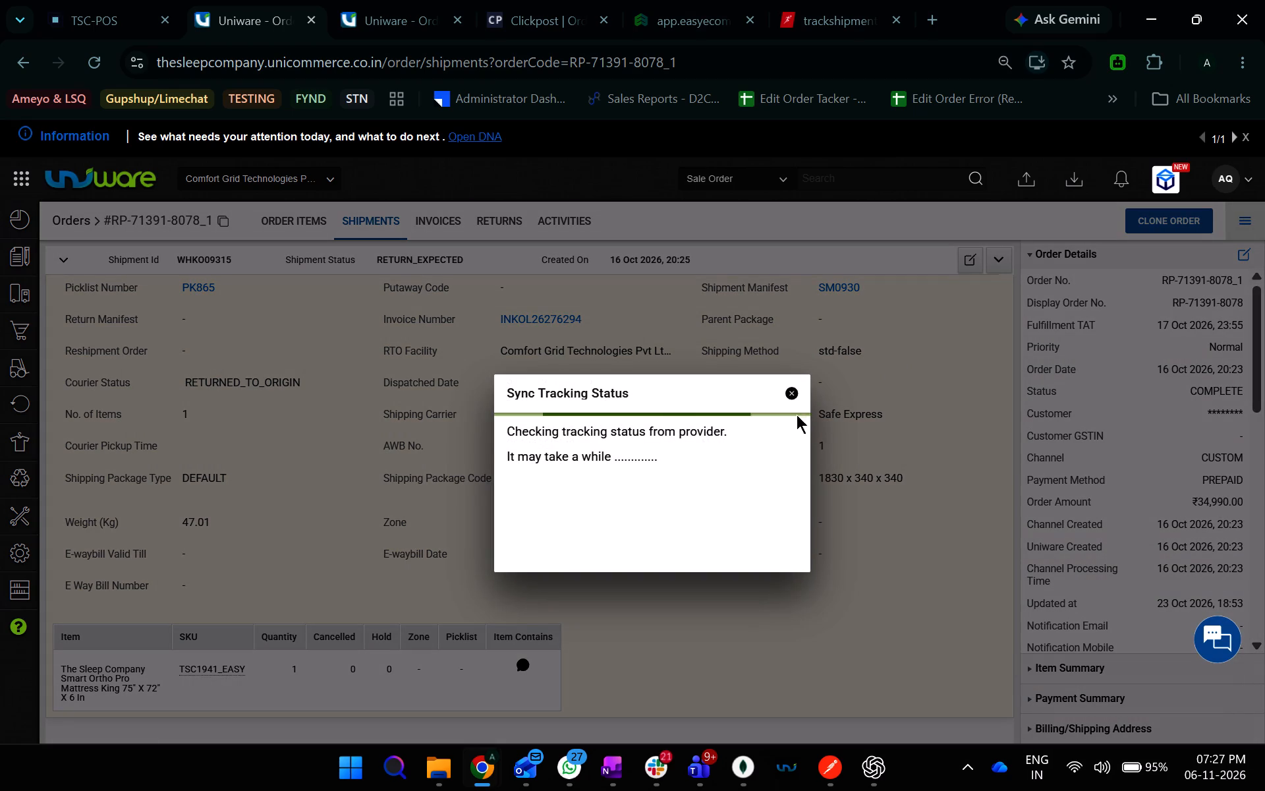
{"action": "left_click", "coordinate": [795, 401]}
{"action": "left_click", "coordinate": [563, 223]}
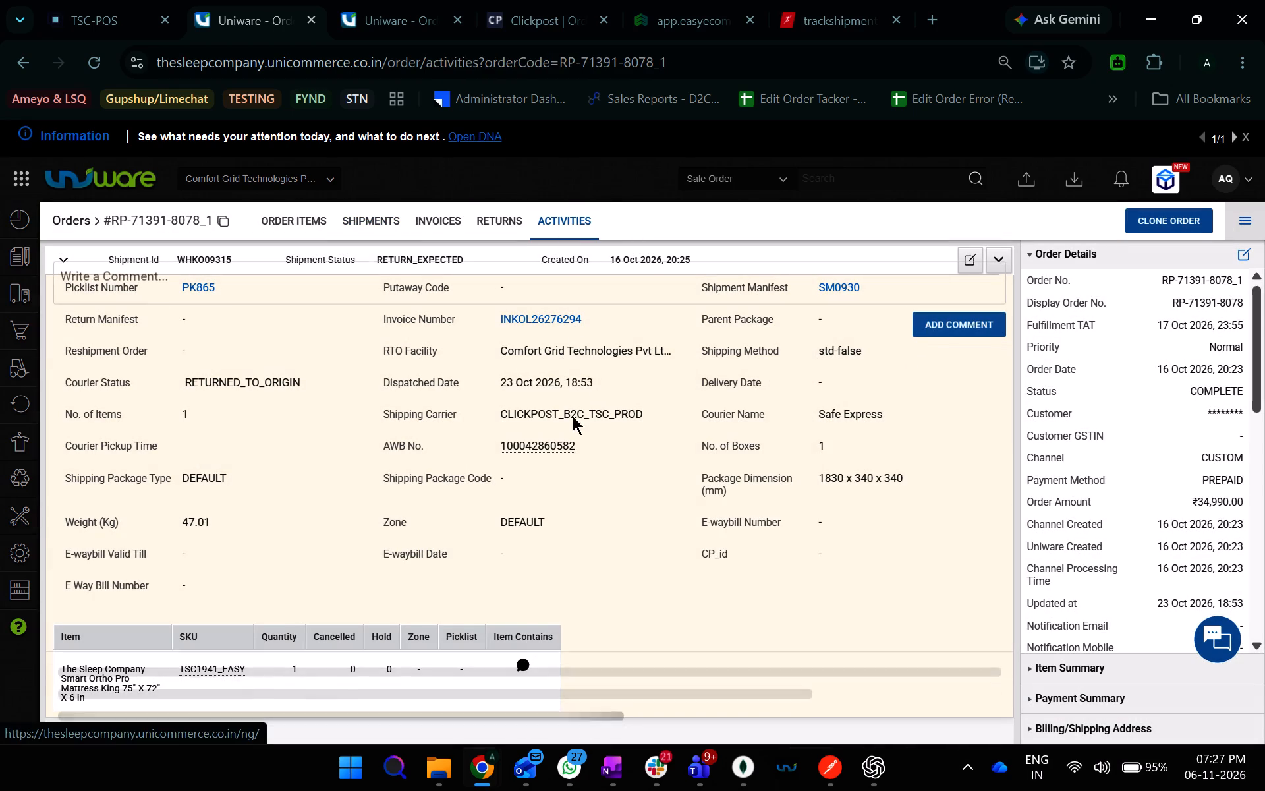
{"action": "scroll", "coordinate": [640, 577], "scroll_direction": "up", "scroll_amount": 3}
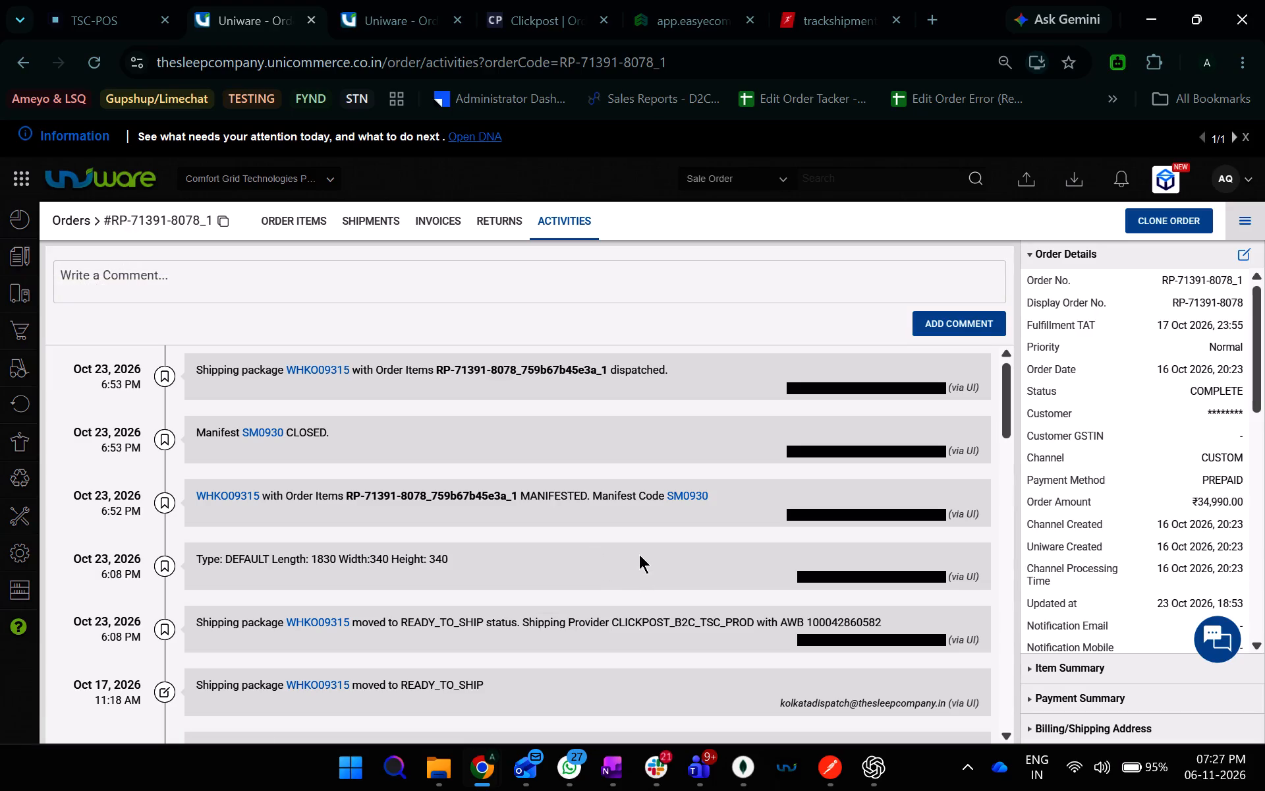
{"action": "scroll", "coordinate": [639, 554], "scroll_direction": "down", "scroll_amount": 1}
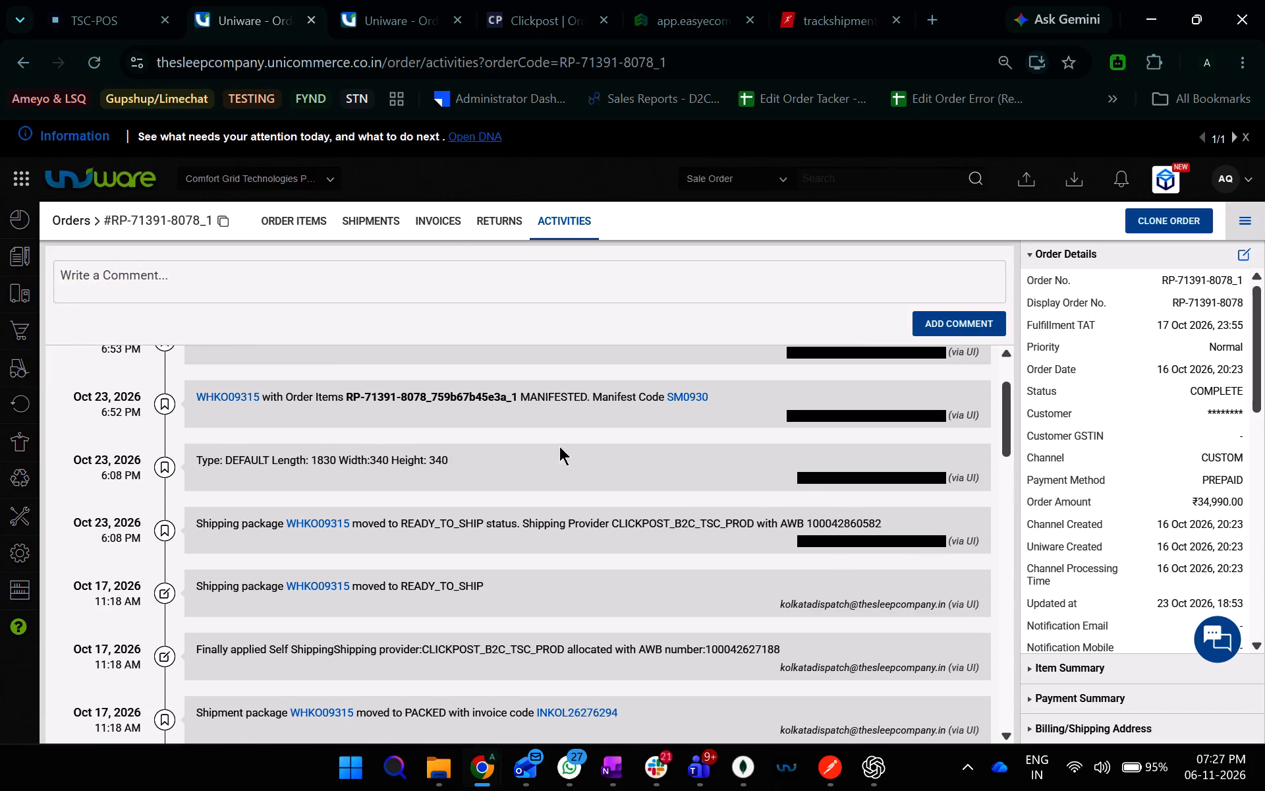
{"action": "left_click", "coordinate": [360, 217]}
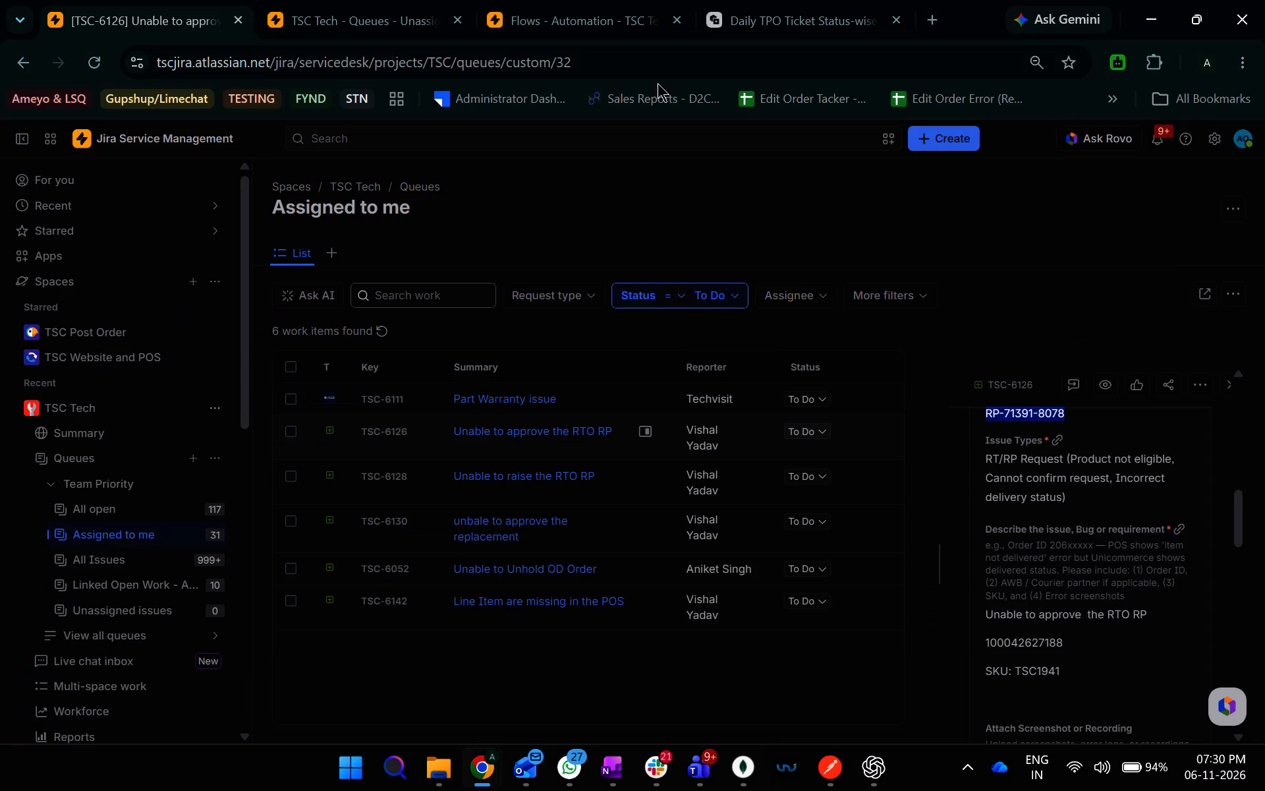
{"action": "left_click", "coordinate": [356, 0]}
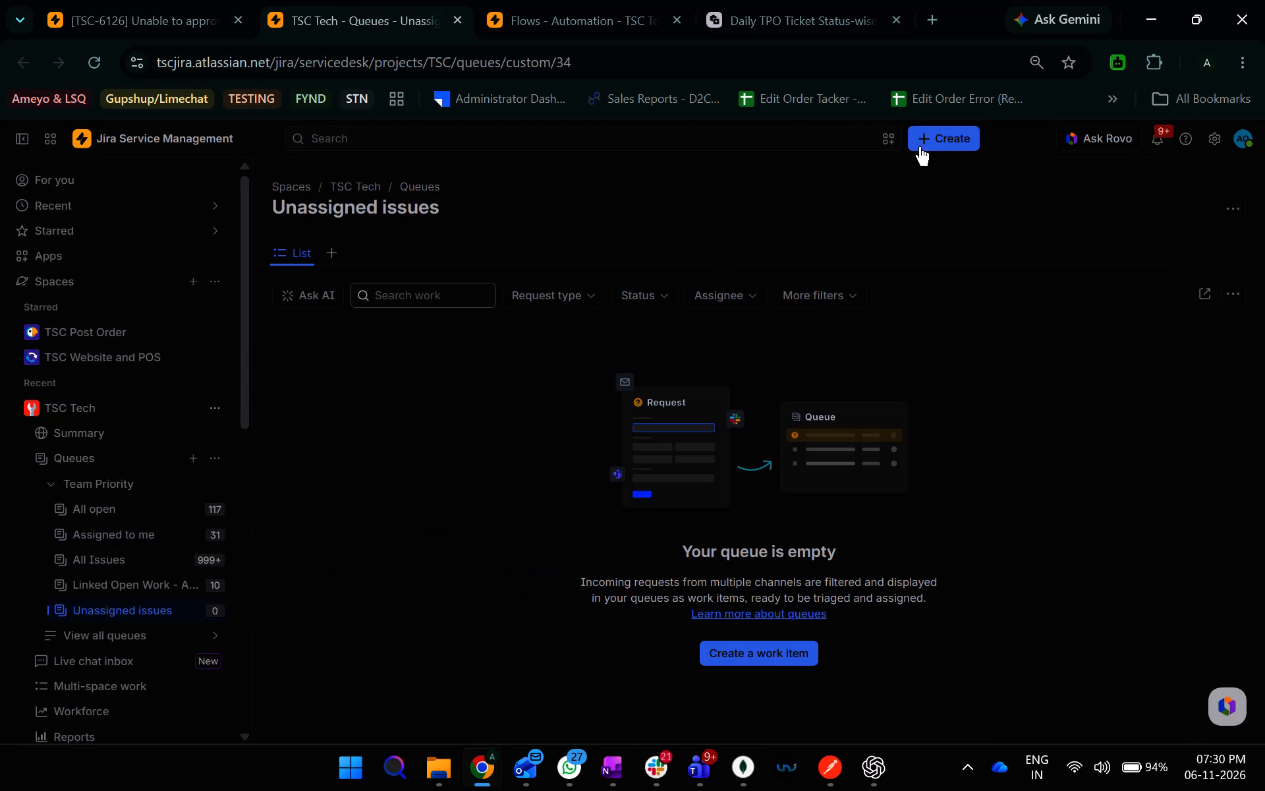
{"action": "left_click", "coordinate": [920, 140]}
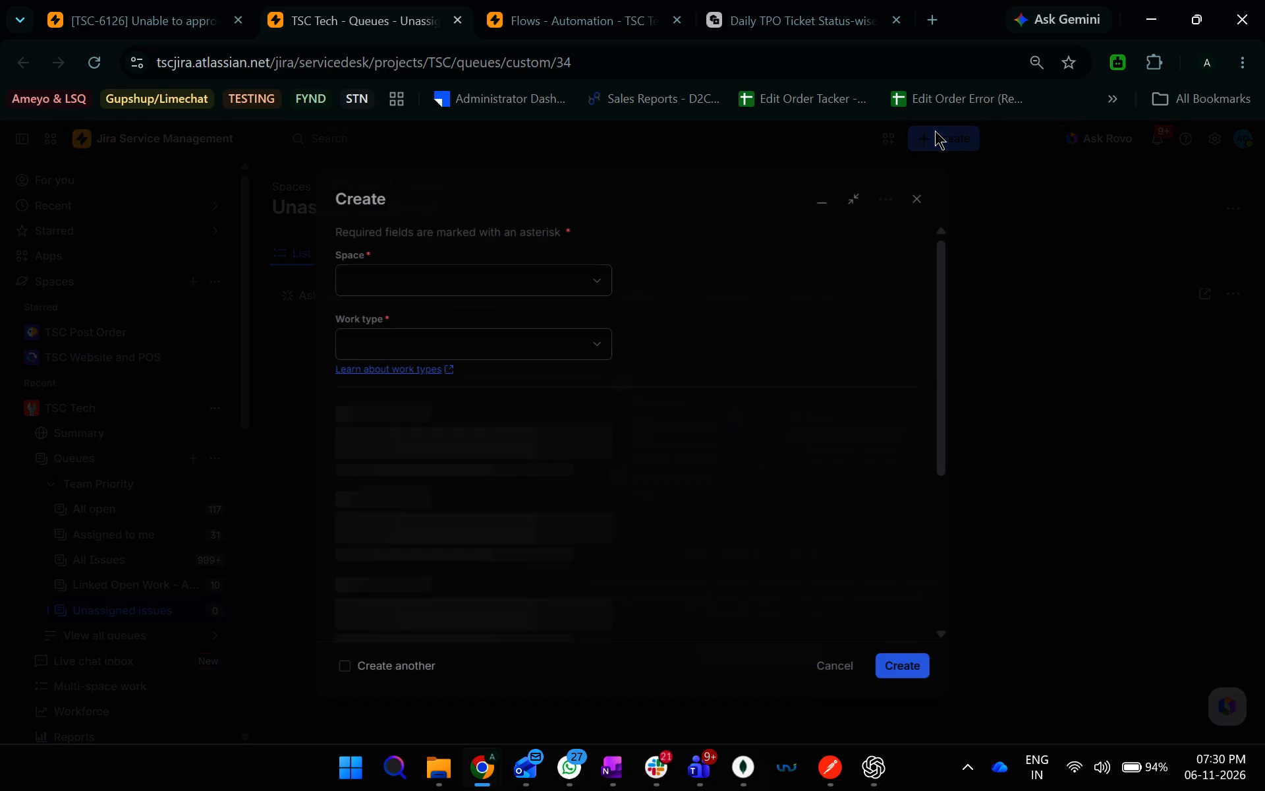
{"action": "left_click", "coordinate": [541, 295]}
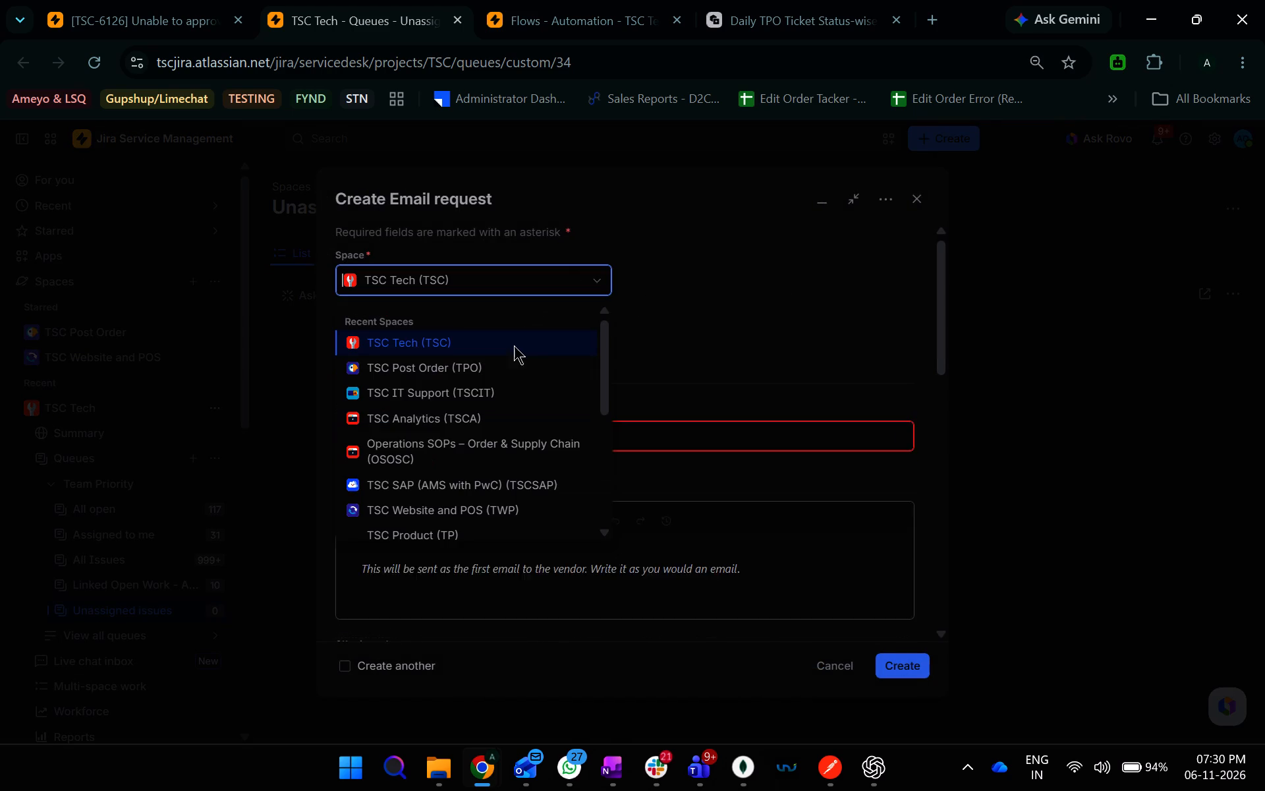
{"action": "left_click", "coordinate": [462, 369]}
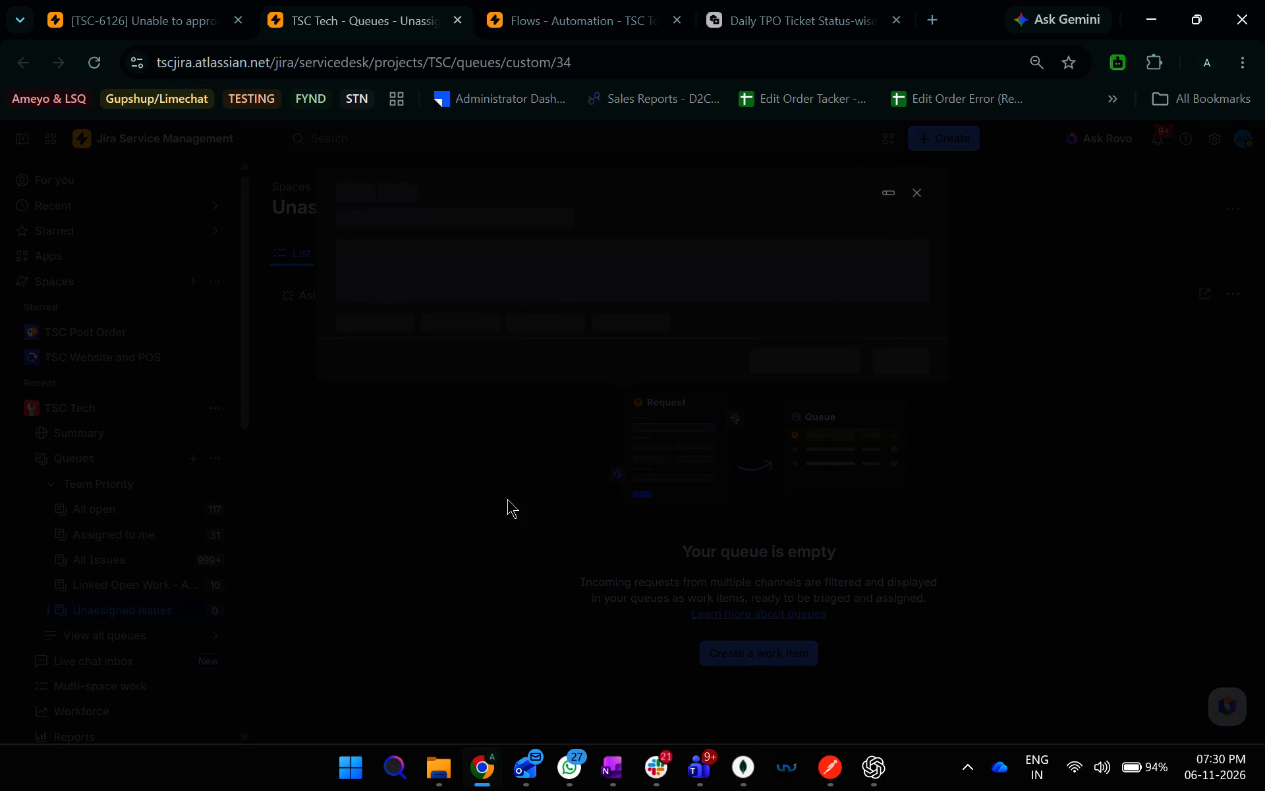
Paste the copied Codex TPO draft into the new work item's description.
{"action": "left_click", "coordinate": [388, 258]}
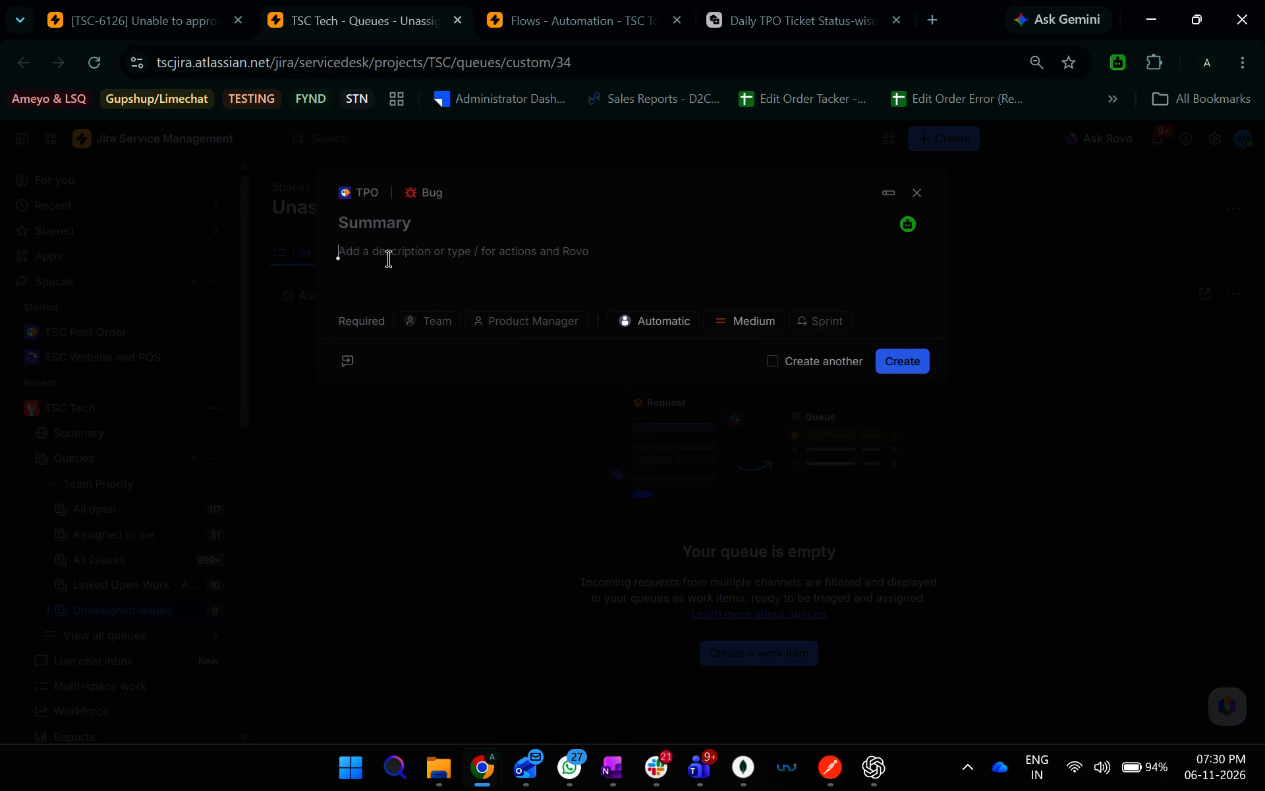
{"action": "key", "text": "ctrl+v"}
{"action": "scroll", "coordinate": [454, 338], "scroll_direction": "up", "scroll_amount": 2}
{"action": "scroll", "coordinate": [471, 458], "scroll_direction": "up", "scroll_amount": 3}
{"action": "scroll", "coordinate": [440, 380], "scroll_direction": "up", "scroll_amount": 1}
Move the "Summary:" sentence about the blocked RTO approval from the description into the work item's summary field.
{"action": "left_click_drag", "start_coordinate": [544, 303], "coordinate": [329, 284]}
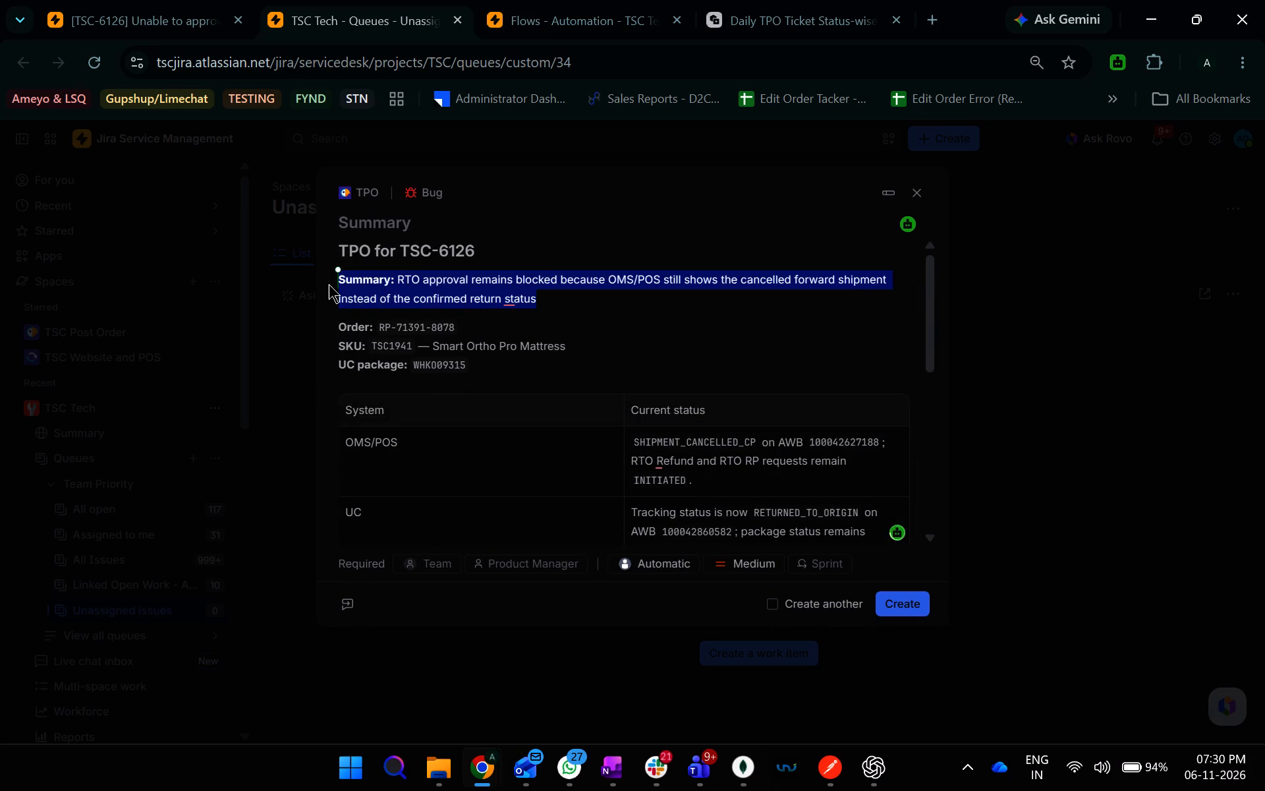
{"action": "left_click_drag", "start_coordinate": [329, 284], "coordinate": [325, 281]}
{"action": "key", "text": "ctrl+x"}
{"action": "left_click", "coordinate": [420, 230]}
{"action": "key", "text": "ctrl+v"}
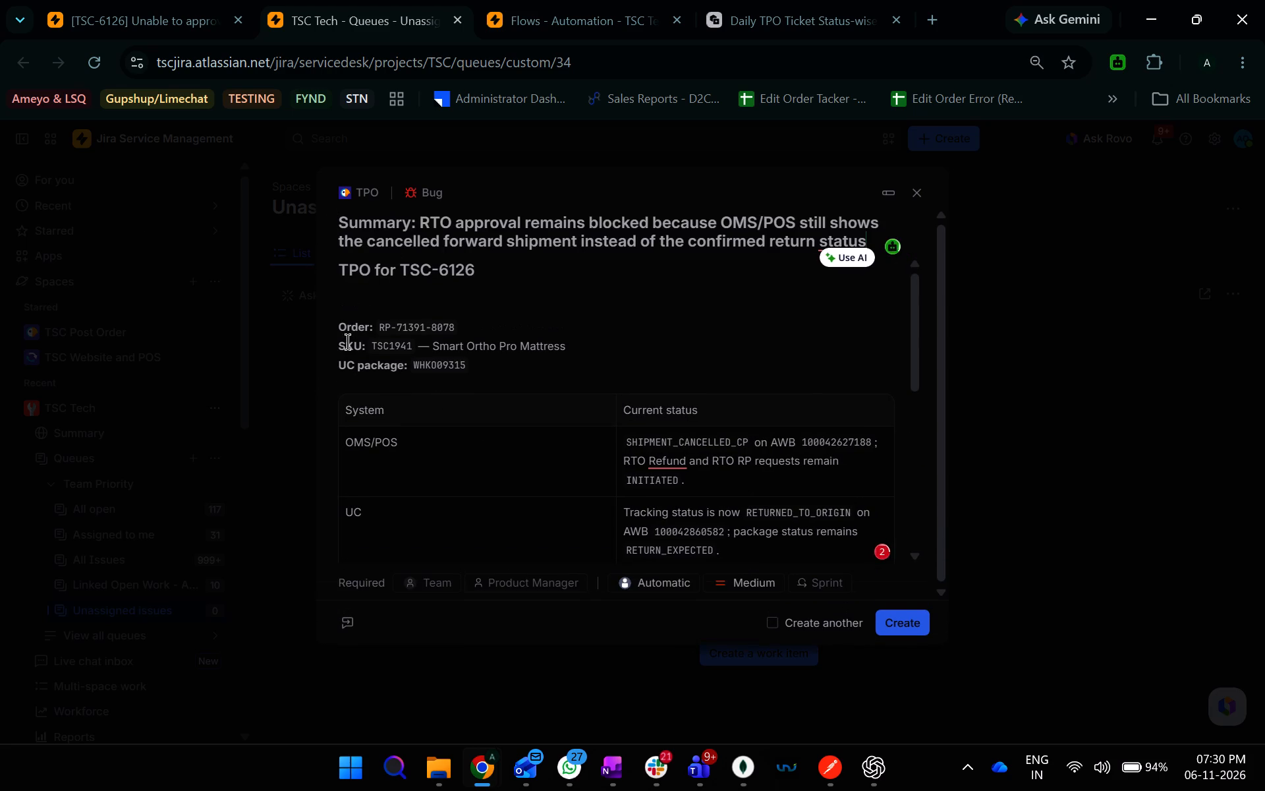
Delete the "TPO for TSC-6126" heading and the empty line under it from the description.
{"action": "left_click_drag", "start_coordinate": [341, 330], "coordinate": [324, 256]}
{"action": "key", "text": "BackSpace"}
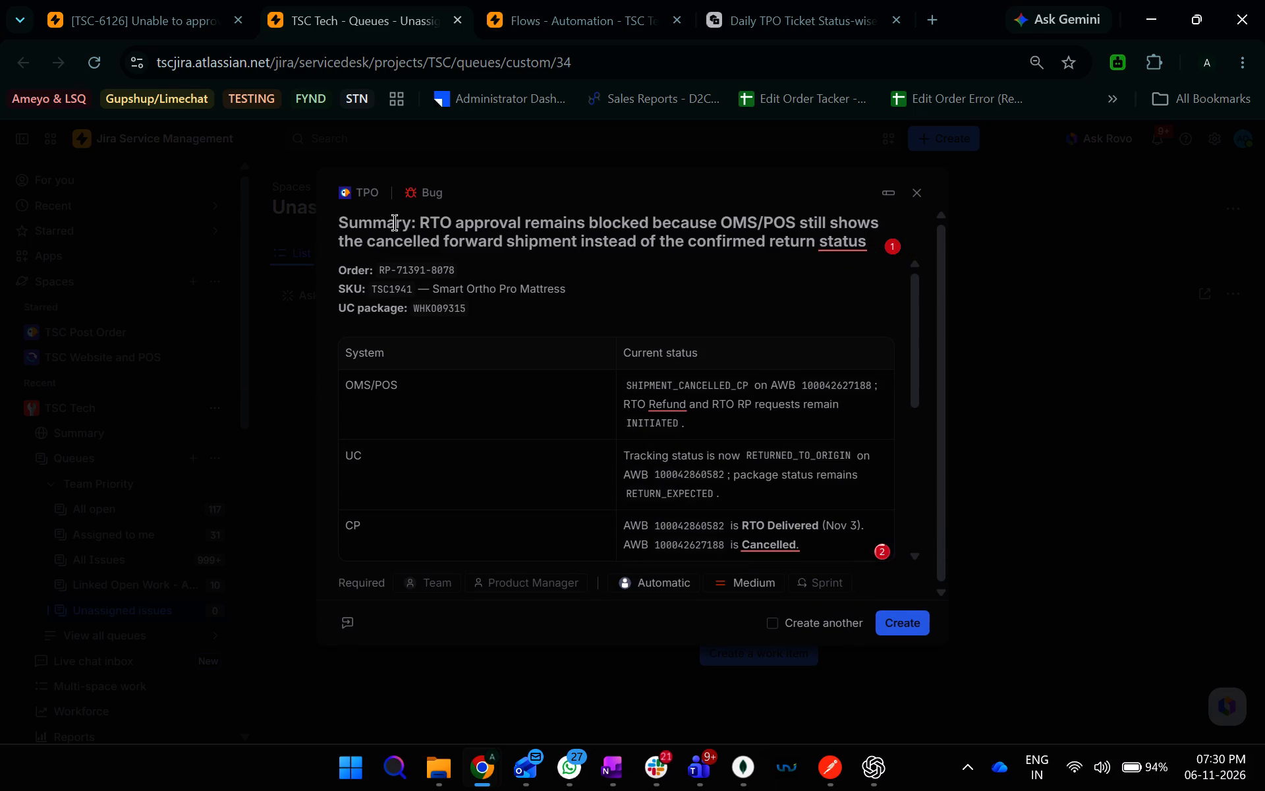
Shorten the work item's title by removing "Summary:" and "instead of the confirmed return status".
{"action": "left_click_drag", "start_coordinate": [418, 222], "coordinate": [287, 231]}
{"action": "key", "text": "BackSpace"}
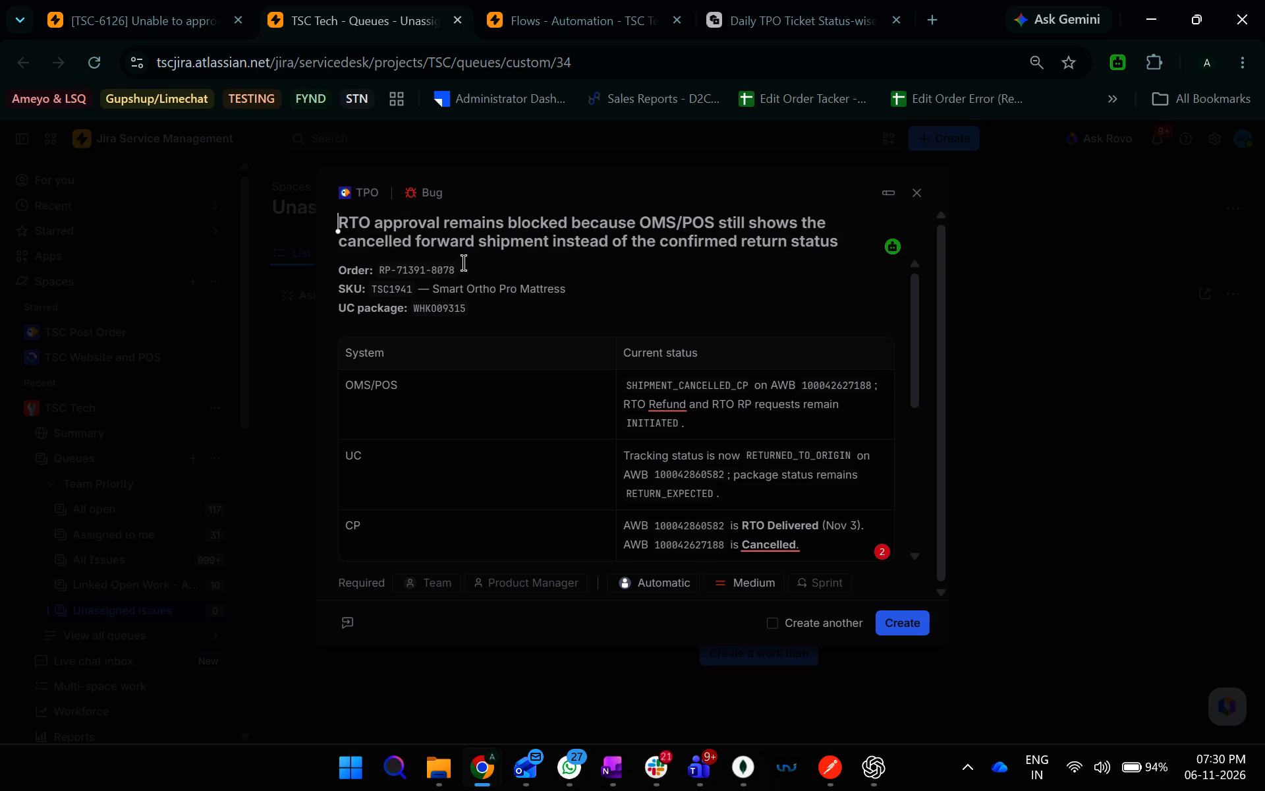
{"action": "left_click", "coordinate": [576, 244]}
{"action": "left_click_drag", "start_coordinate": [576, 244], "coordinate": [817, 242]}
{"action": "key", "text": "BackSpace"}
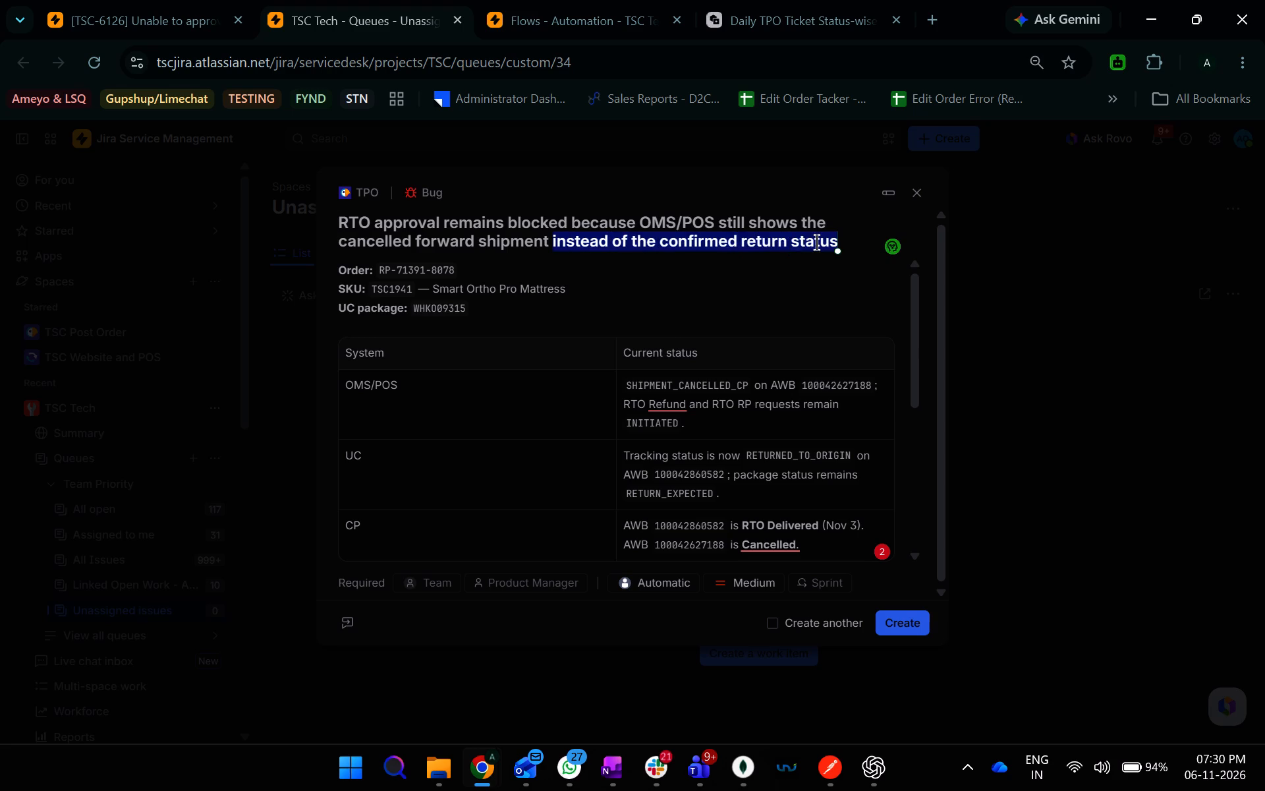
{"action": "key", "text": "BackSpace"}
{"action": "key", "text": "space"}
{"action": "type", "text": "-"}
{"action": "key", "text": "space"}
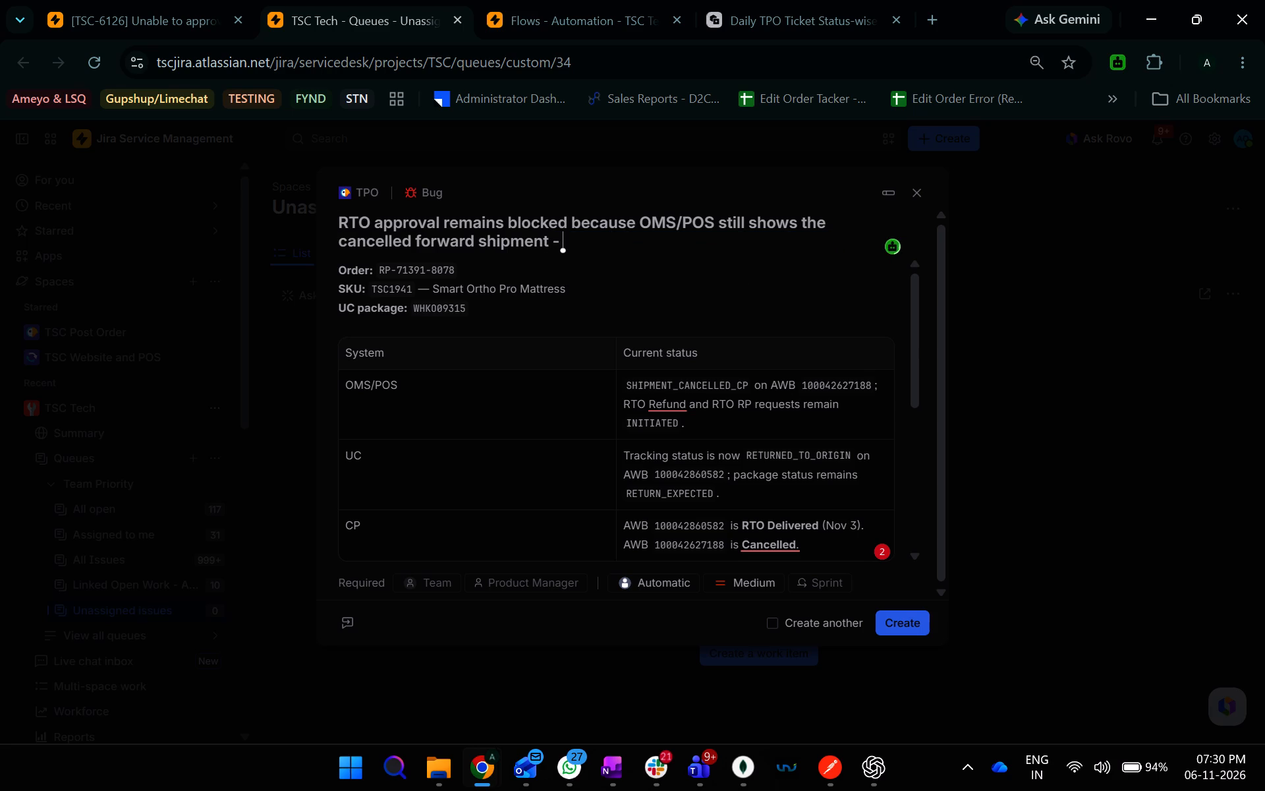
{"action": "left_click", "coordinate": [447, 271]}
{"action": "left_click_drag", "start_coordinate": [447, 271], "coordinate": [441, 271]}
{"action": "left_click_drag", "start_coordinate": [441, 271], "coordinate": [383, 271]}
{"action": "key", "text": "ctrl+c"}
{"action": "key", "text": "ctrl+c"}
{"action": "left_click", "coordinate": [661, 241]}
{"action": "key", "text": "ctrl+shift+v"}
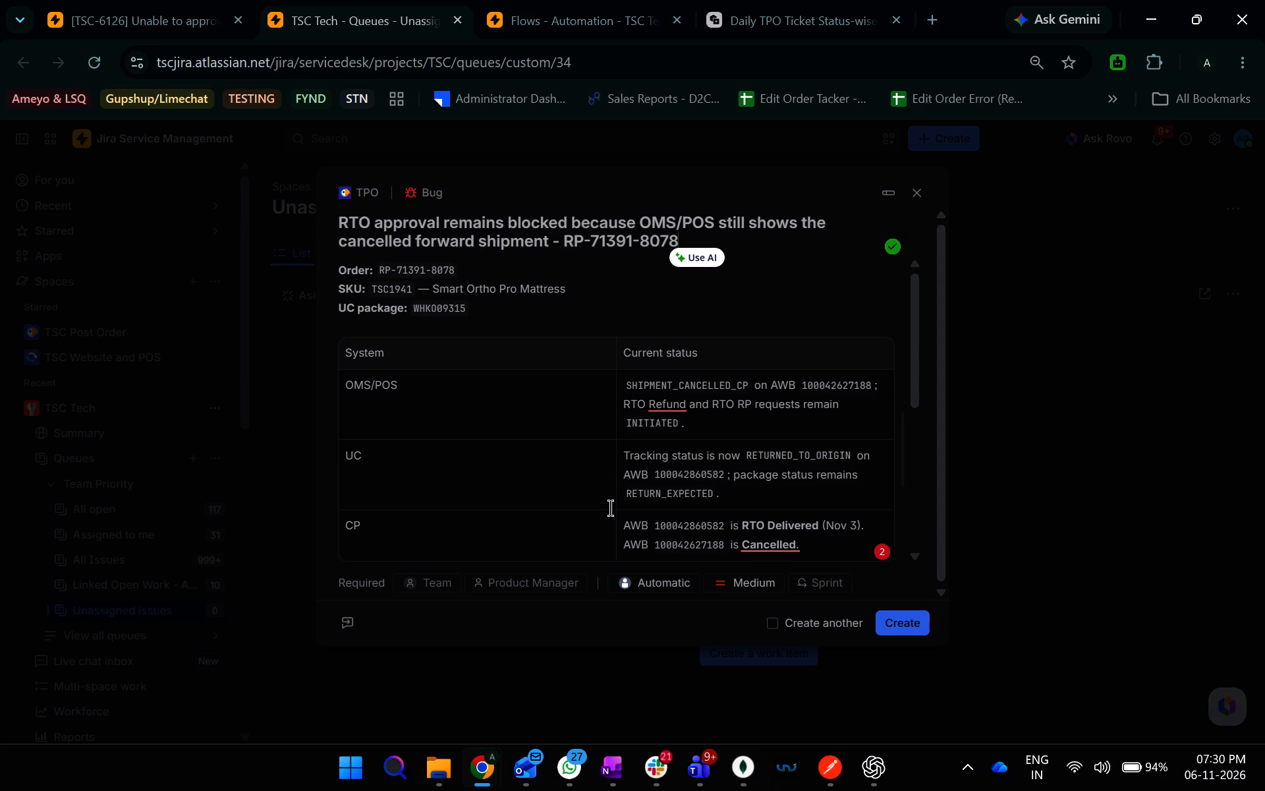
Move the Problem paragraph from below the status table to just under the UC package line, followed by an empty line.
{"action": "scroll", "coordinate": [610, 508], "scroll_direction": "down", "scroll_amount": 1}
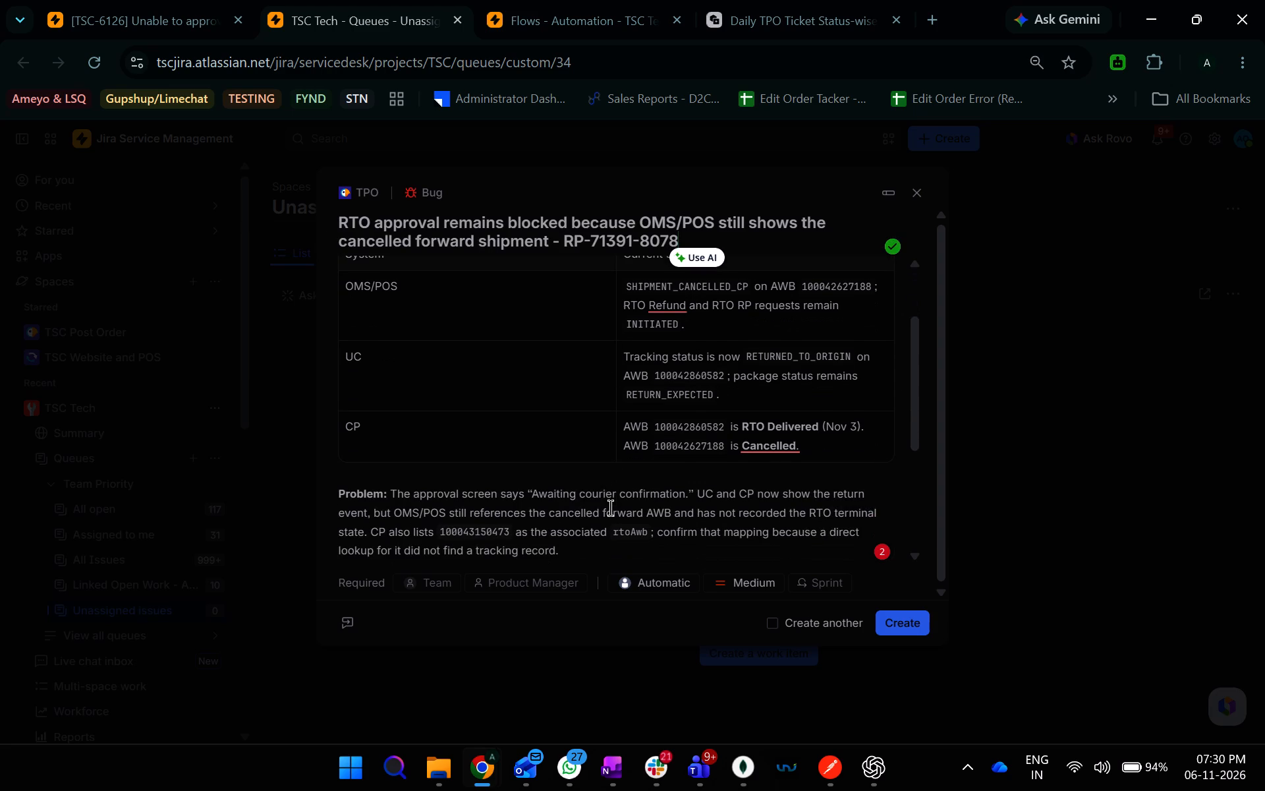
{"action": "scroll", "coordinate": [610, 508], "scroll_direction": "down", "scroll_amount": 1}
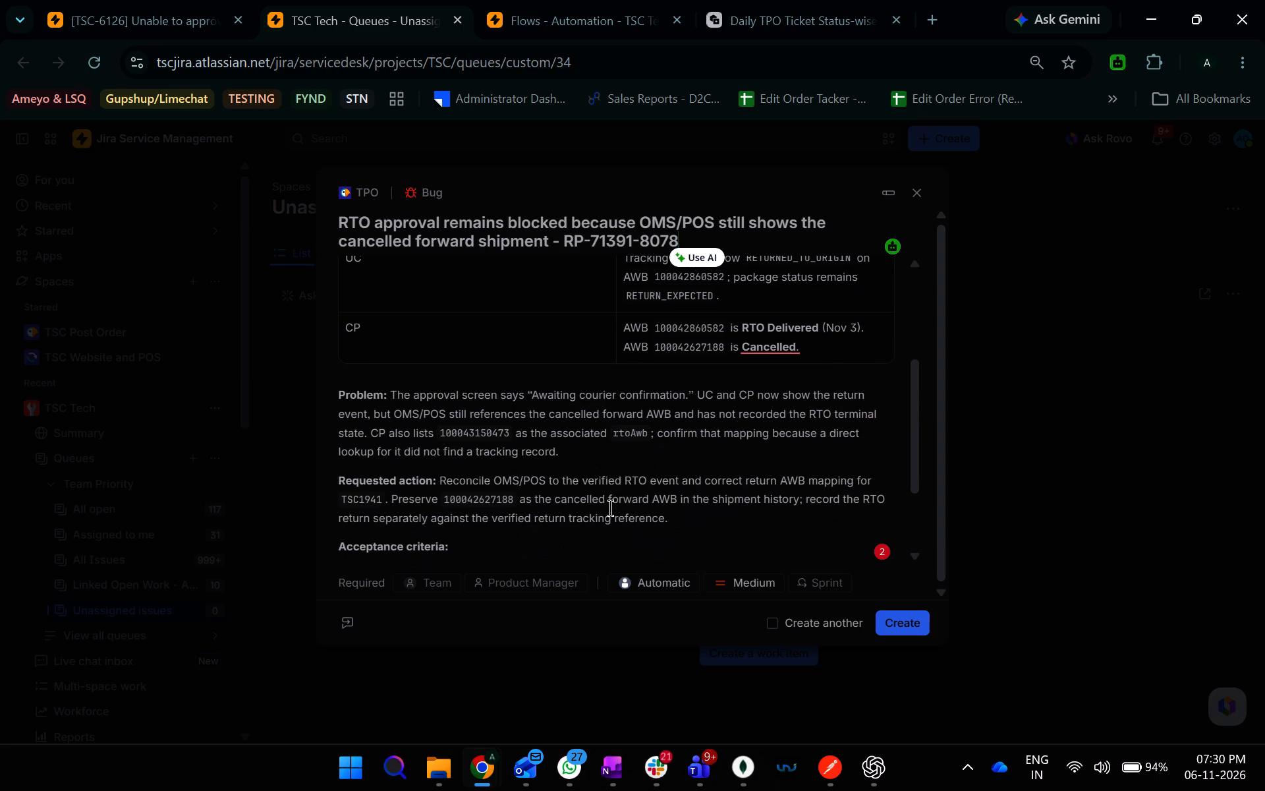
{"action": "scroll", "coordinate": [610, 508], "scroll_direction": "down", "scroll_amount": 1}
{"action": "scroll", "coordinate": [605, 501], "scroll_direction": "up", "scroll_amount": 1}
{"action": "left_click_drag", "start_coordinate": [569, 455], "coordinate": [328, 394]}
{"action": "key", "text": "ctrl+x"}
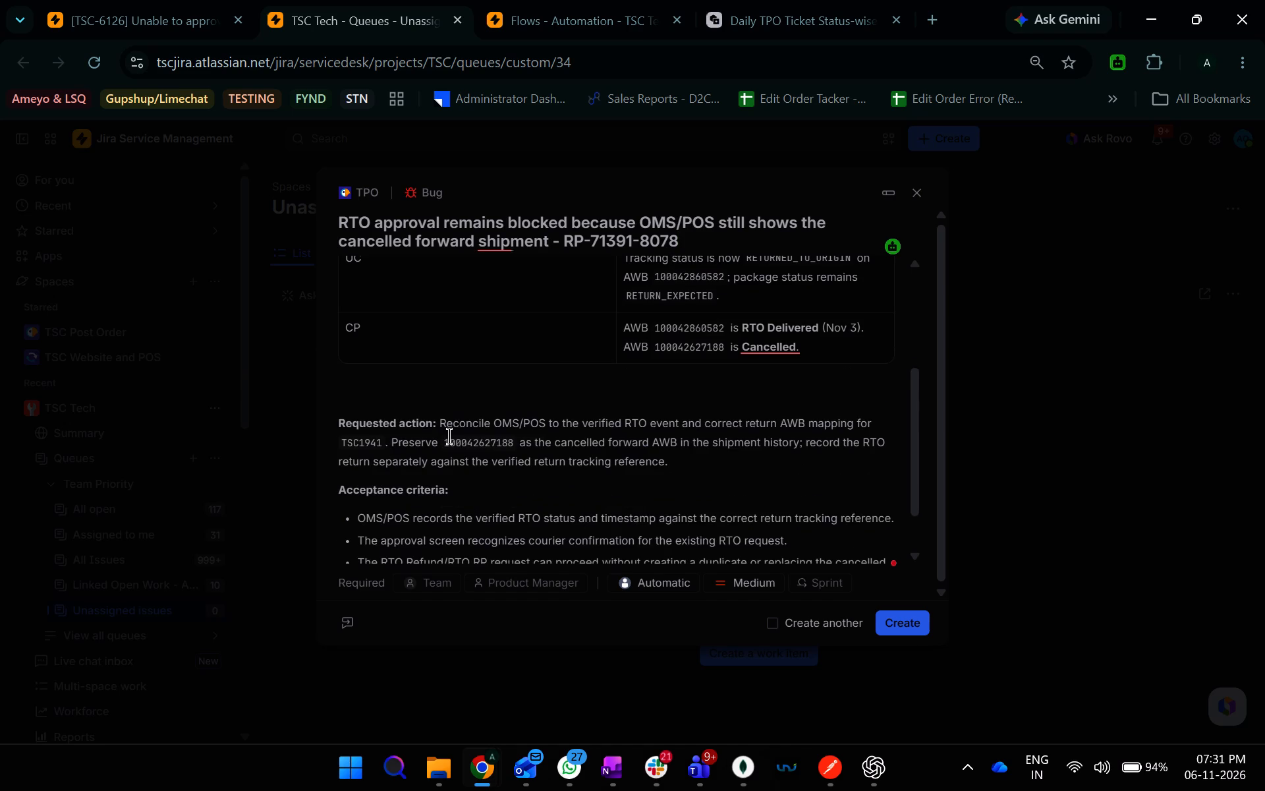
{"action": "key", "text": "Down"}
{"action": "key", "text": "BackSpace"}
{"action": "scroll", "coordinate": [449, 436], "scroll_direction": "up", "scroll_amount": 6}
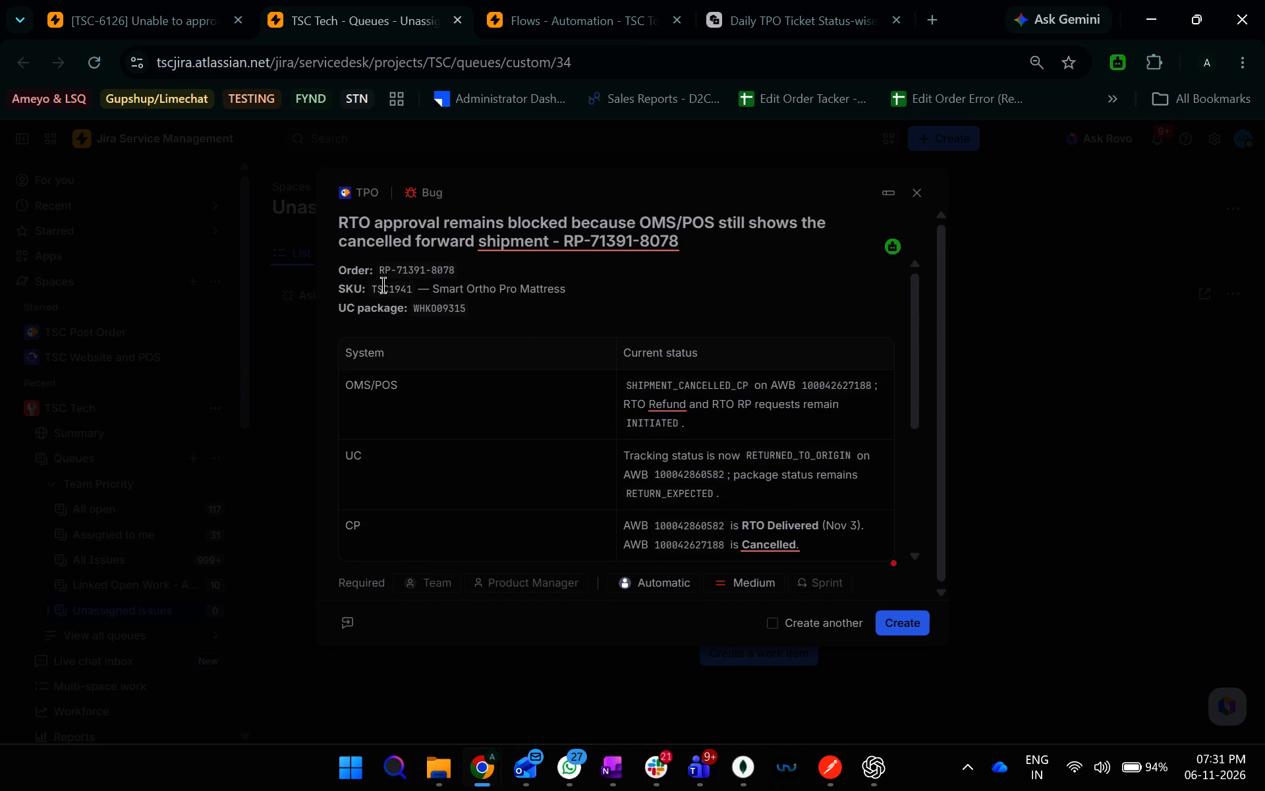
{"action": "left_click", "coordinate": [495, 313]}
{"action": "key", "text": "Return"}
{"action": "key", "text": "ctrl+v"}
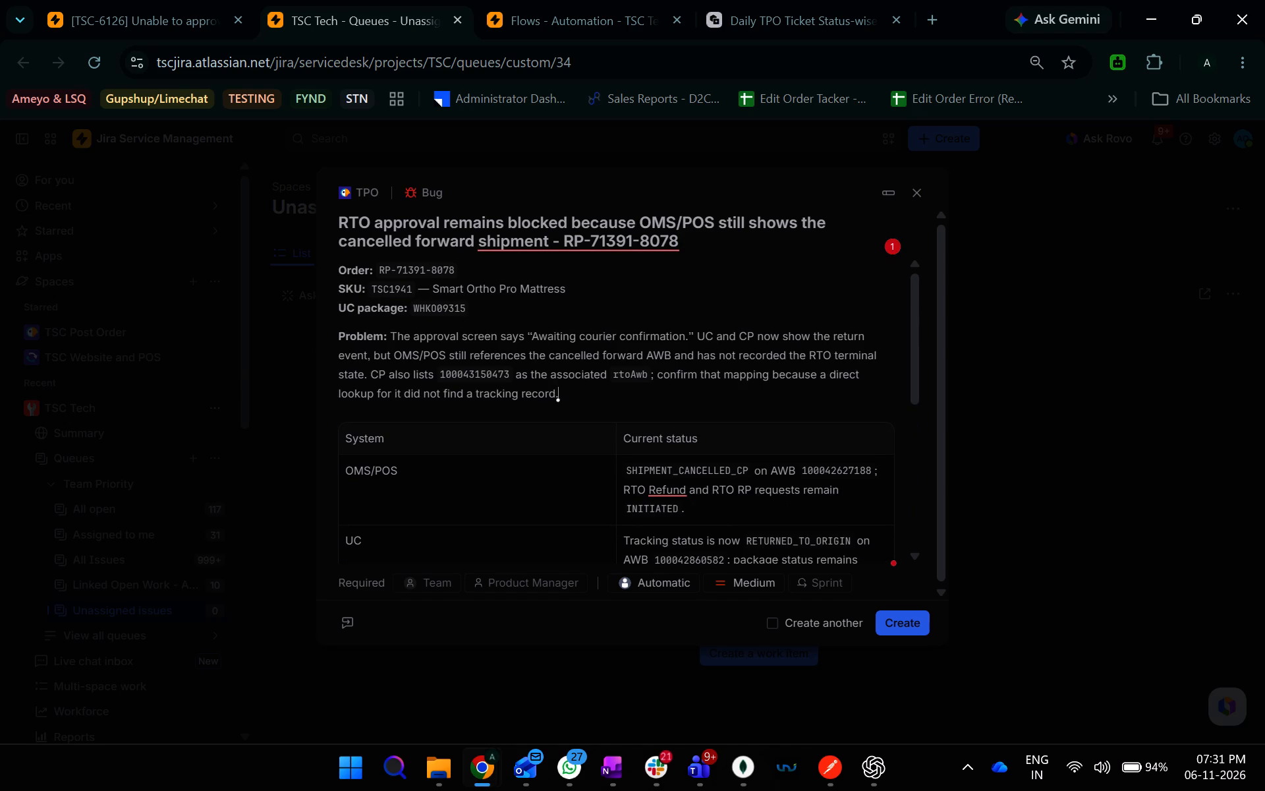
{"action": "key", "text": "Return"}
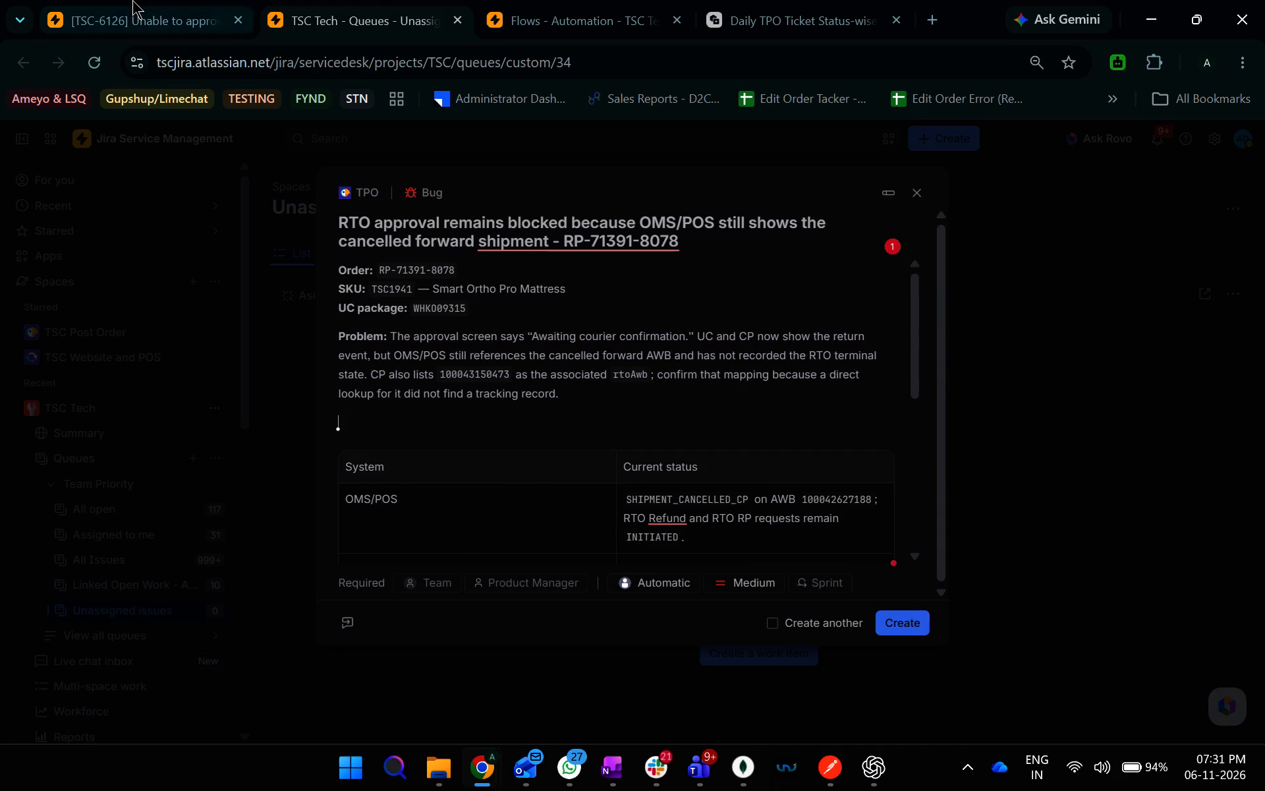
Copy the attached screenshot from TSC-6126 and paste it below the Problem paragraph of the draft bug's description.
{"action": "left_click", "coordinate": [132, 0]}
{"action": "scroll", "coordinate": [1103, 647], "scroll_direction": "down", "scroll_amount": 2}
{"action": "left_click", "coordinate": [1055, 626]}
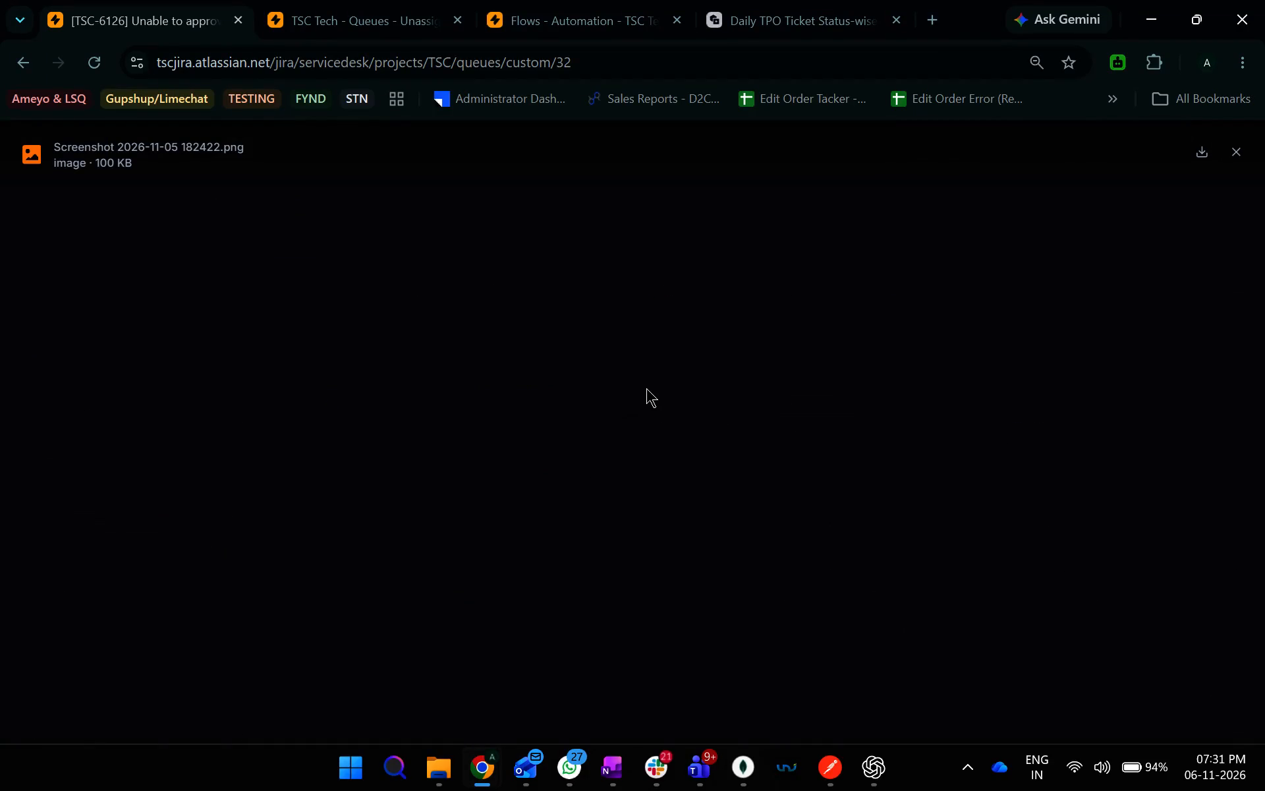
{"action": "right_click", "coordinate": [632, 374]}
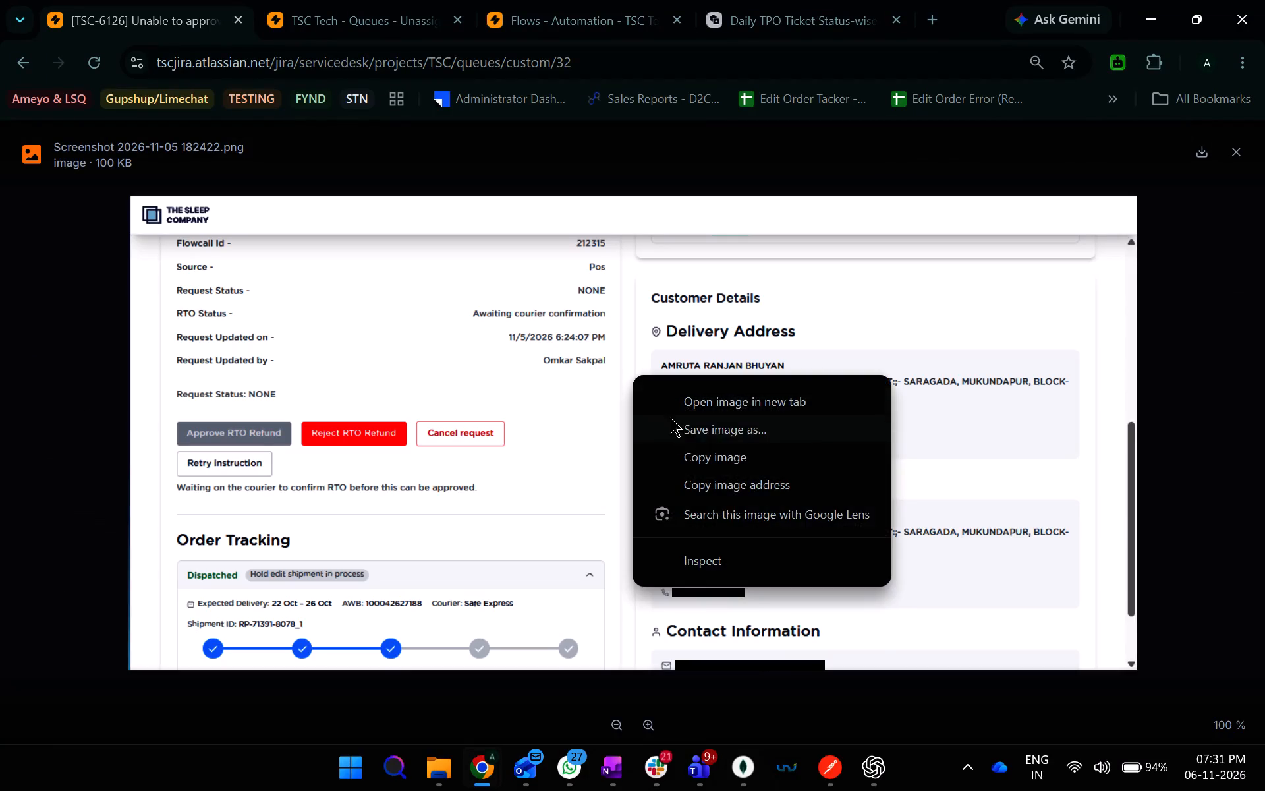
{"action": "left_click", "coordinate": [702, 454]}
{"action": "left_click", "coordinate": [1213, 425]}
{"action": "key", "text": "alt+Tab"}
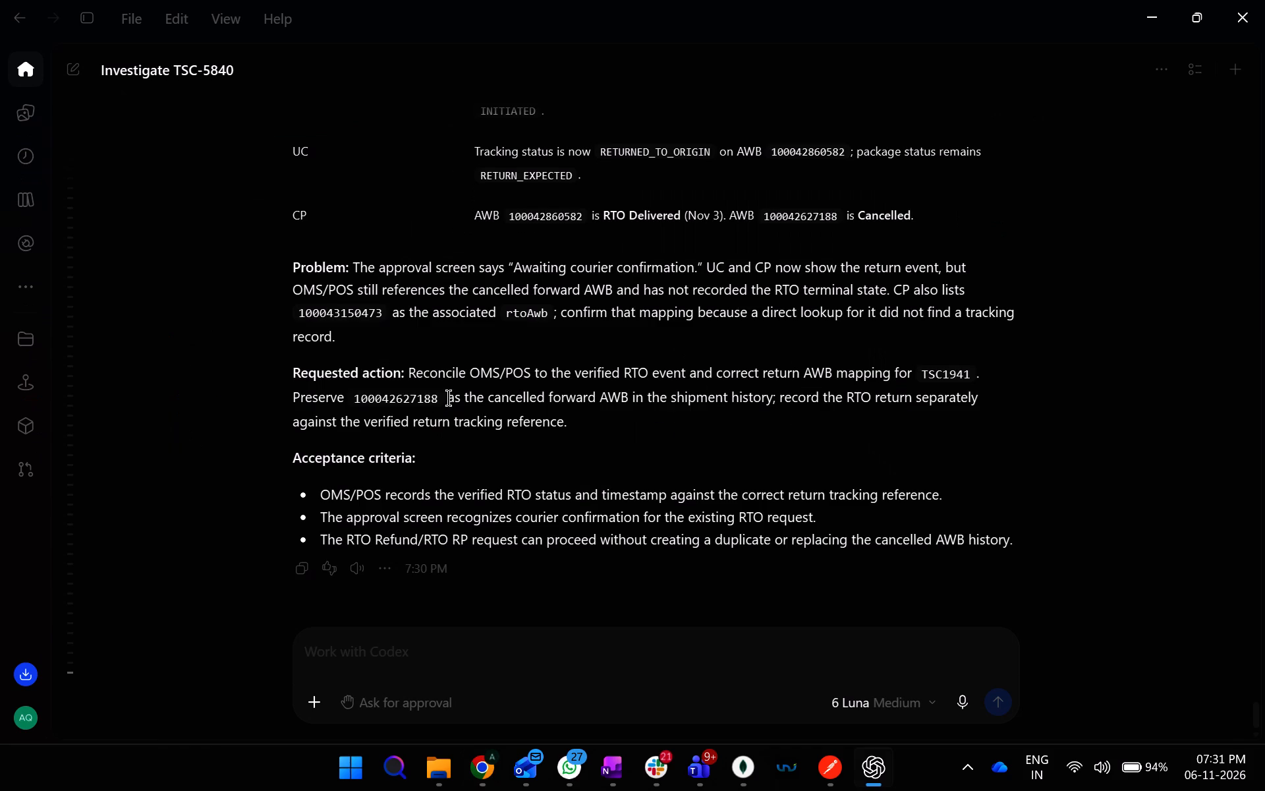
{"action": "key", "text": "alt+Tab"}
{"action": "left_click", "coordinate": [329, 0]}
{"action": "key", "text": "ctrl+v"}
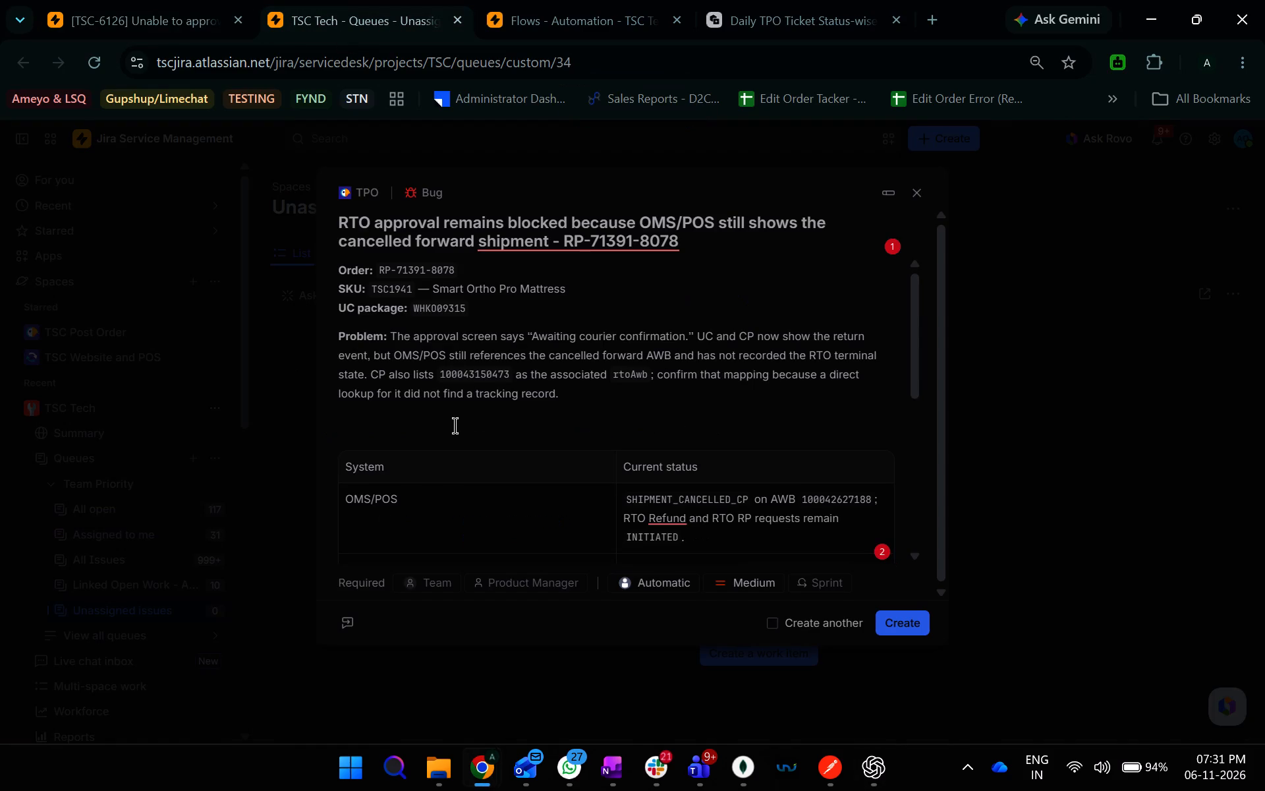
{"action": "left_click", "coordinate": [385, 269]}
{"action": "left_click_drag", "start_coordinate": [385, 269], "coordinate": [437, 268]}
{"action": "key", "text": "ctrl+c"}
{"action": "key", "text": "ctrl+c"}
{"action": "key", "text": "ctrl+c"}
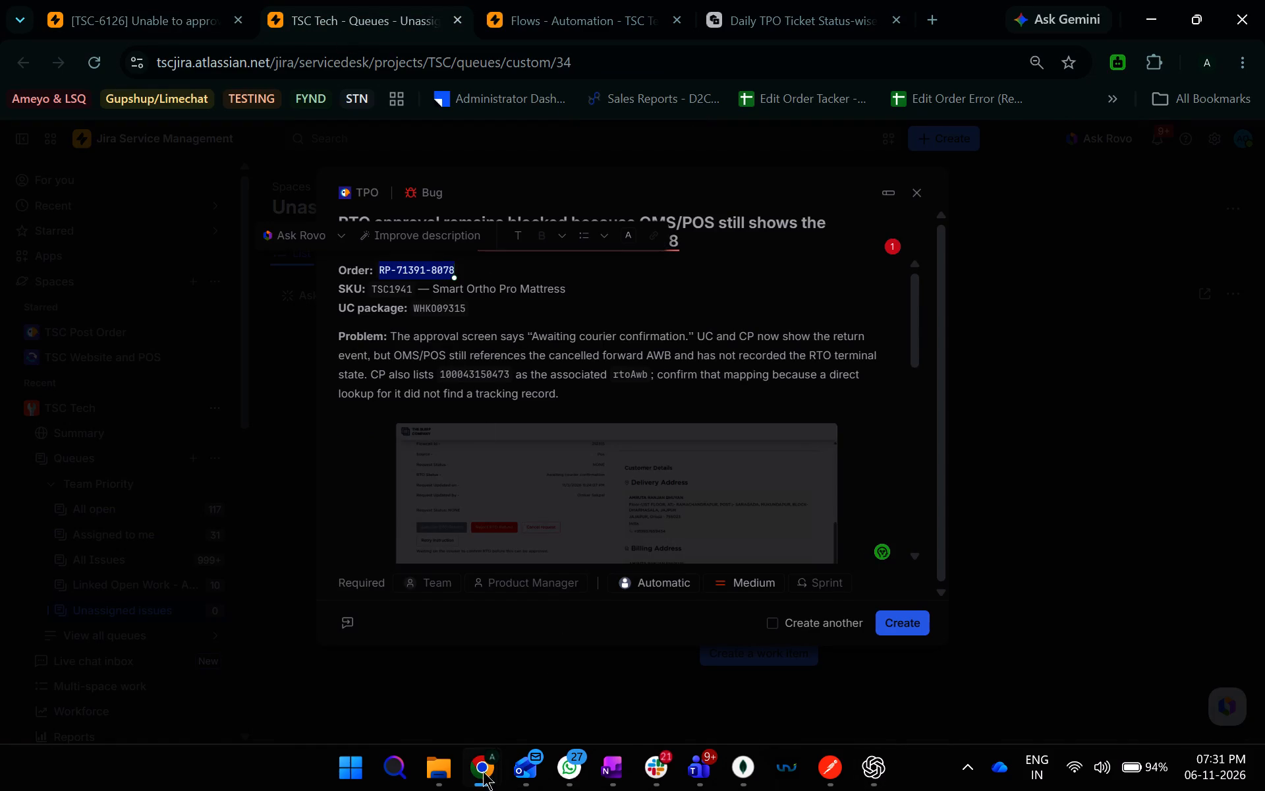
{"action": "left_click", "coordinate": [478, 774]}
{"action": "left_click", "coordinate": [562, 670]}
{"action": "left_click", "coordinate": [116, 0]}
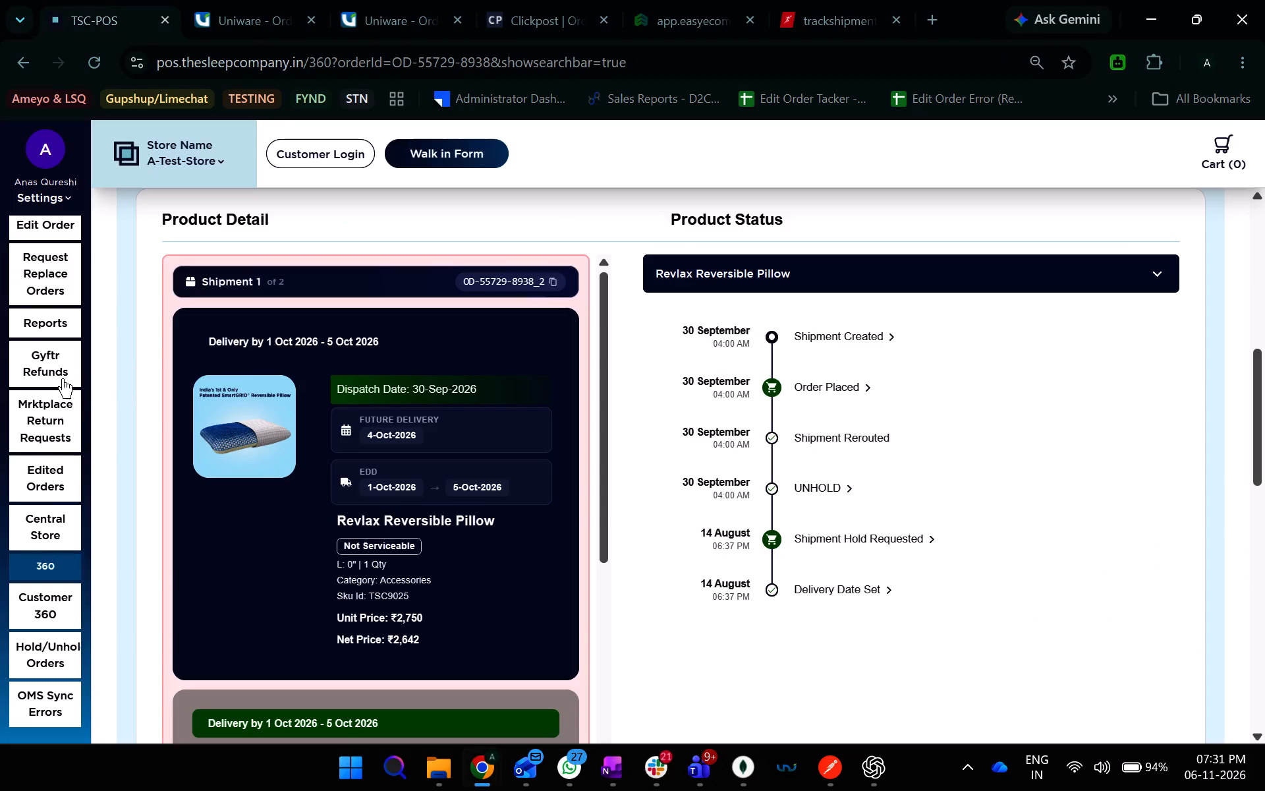
{"action": "left_click", "coordinate": [43, 254]}
{"action": "left_click", "coordinate": [356, 259], "text": "ctrl"}
{"action": "key", "text": "ctrl+a"}
{"action": "key", "text": "ctrl+v"}
{"action": "left_click", "coordinate": [538, 292]}
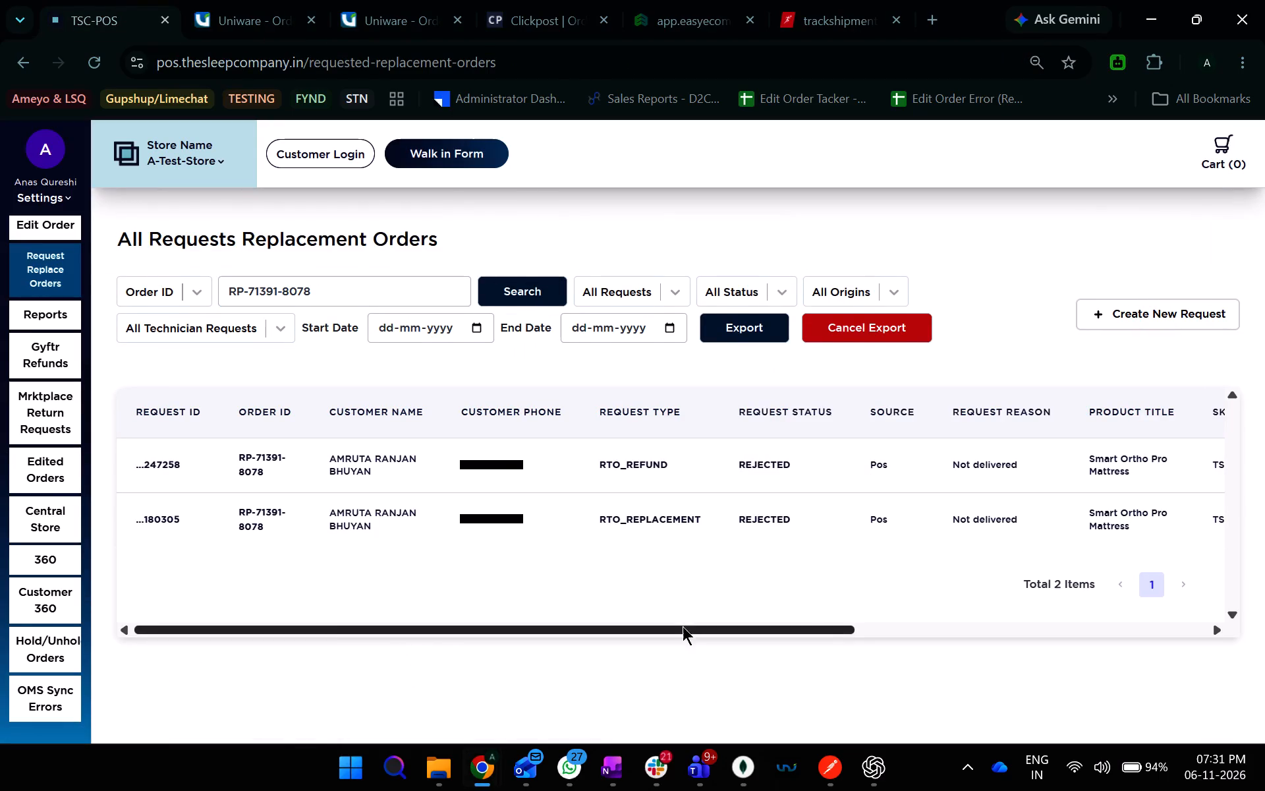
{"action": "left_click_drag", "start_coordinate": [679, 632], "coordinate": [1052, 637]}
{"action": "left_click", "coordinate": [1145, 310]}
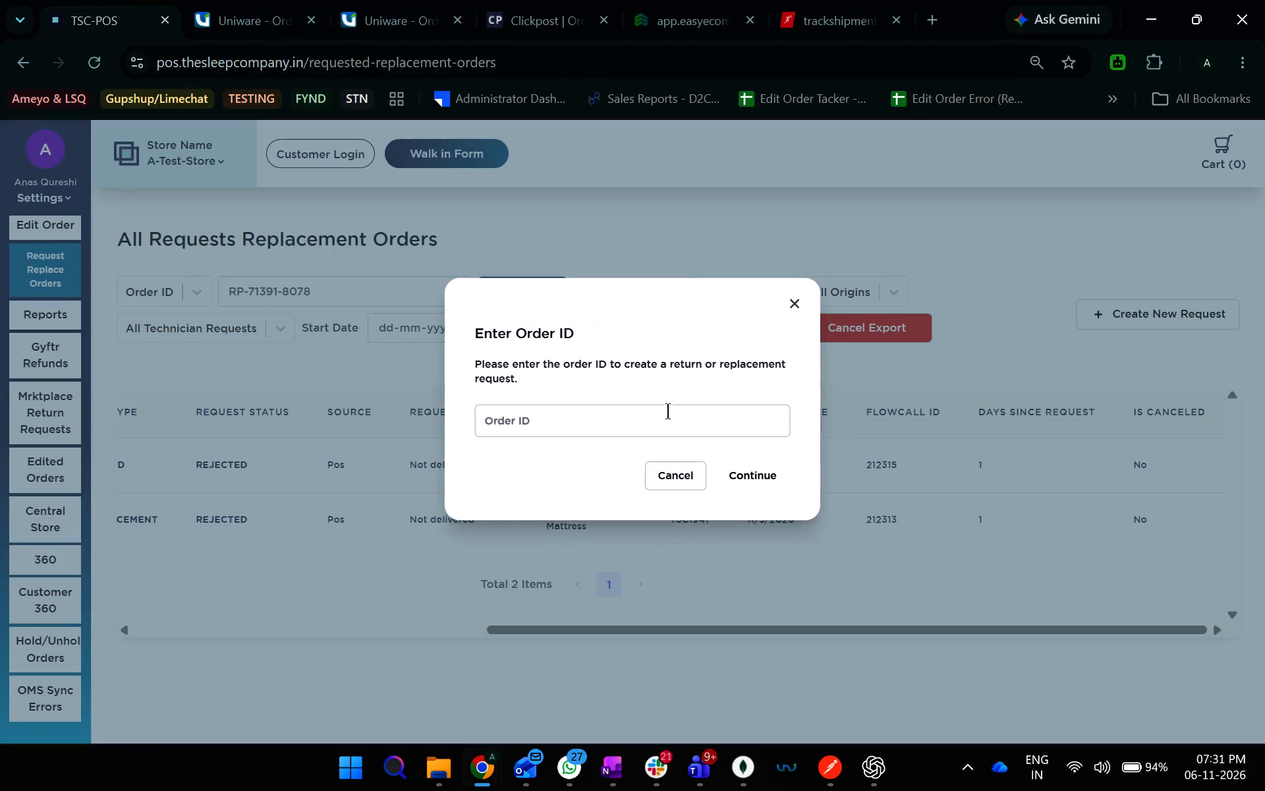
{"action": "left_click", "coordinate": [666, 415]}
{"action": "key", "text": "ctrl+v"}
{"action": "left_click", "coordinate": [762, 479]}
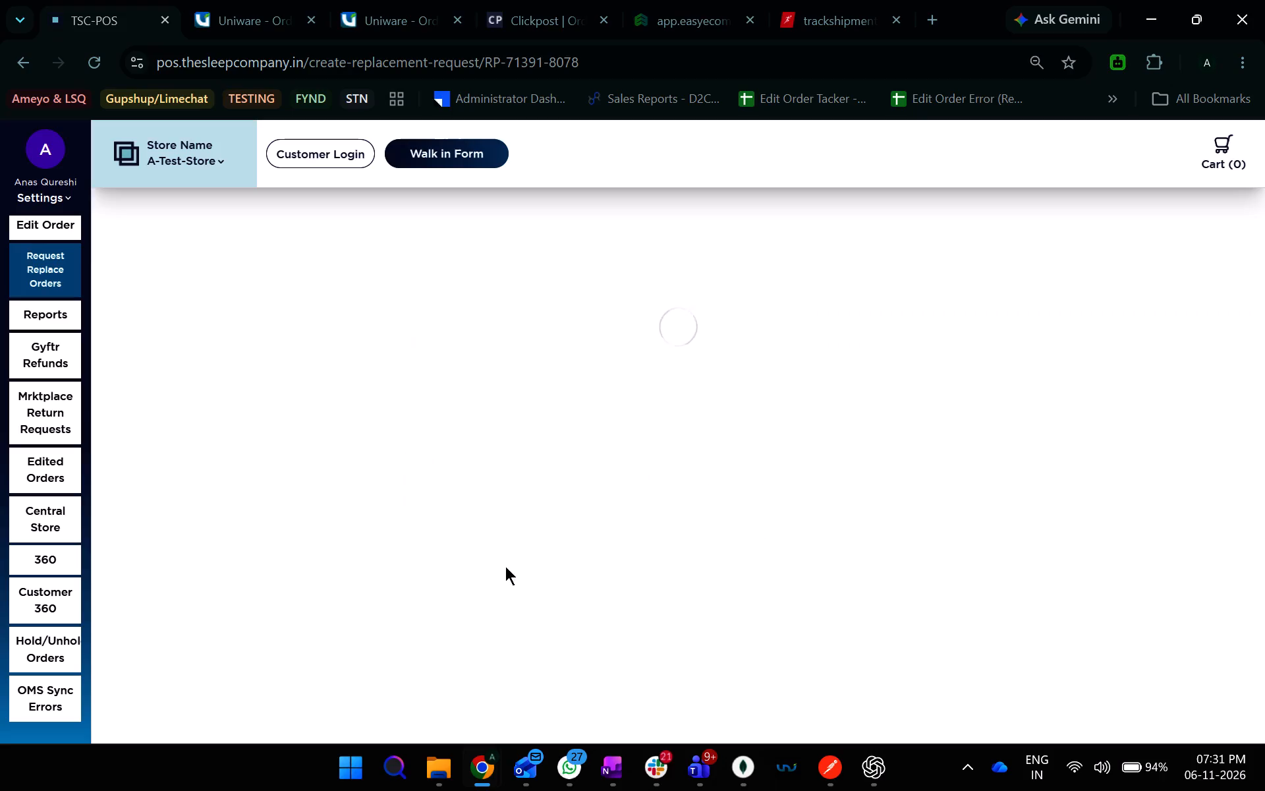
{"action": "left_click", "coordinate": [422, 494]}
{"action": "left_click", "coordinate": [557, 499]}
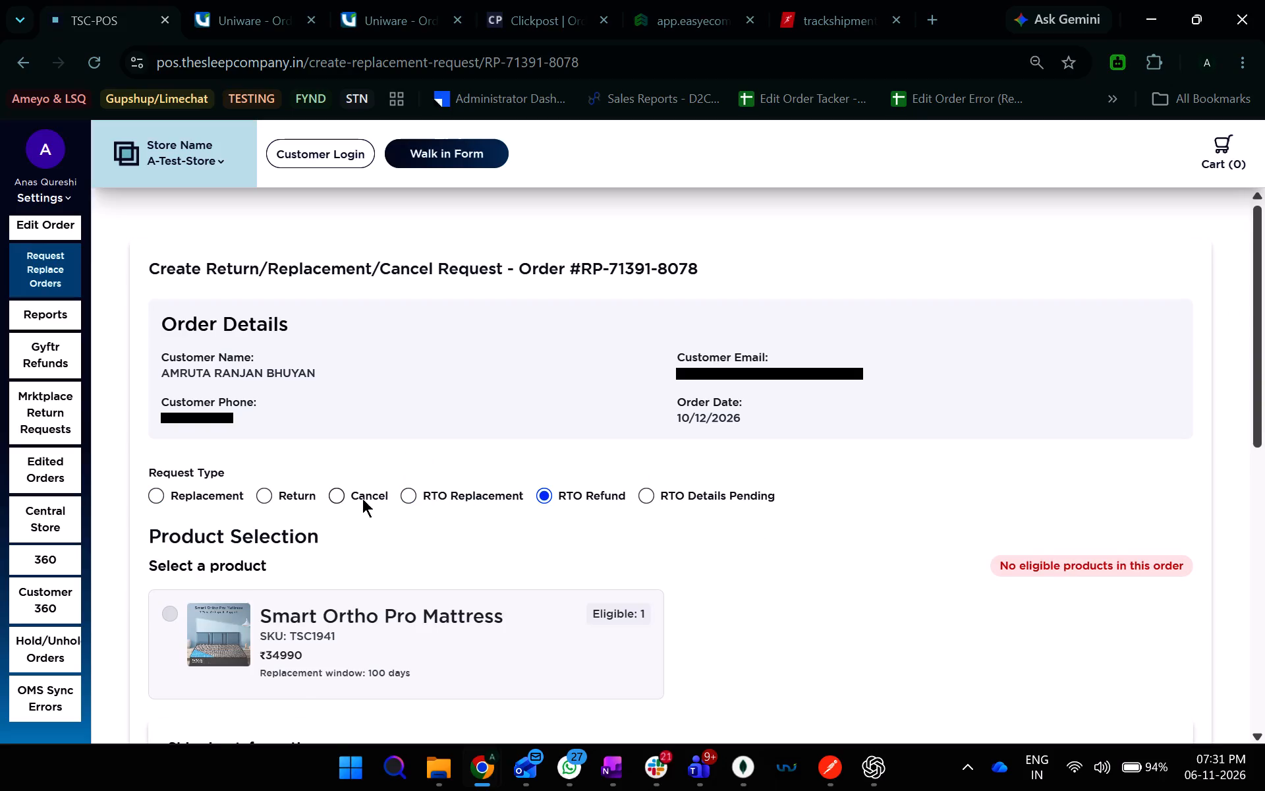
{"action": "left_click", "coordinate": [339, 498]}
{"action": "left_click", "coordinate": [563, 498]}
Return to the draft bug in Jira and set its team to Return Replacement.
{"action": "key", "text": "alt+Tab"}
{"action": "left_click", "coordinate": [569, 183]}
{"action": "scroll", "coordinate": [624, 431], "scroll_direction": "up", "scroll_amount": 1}
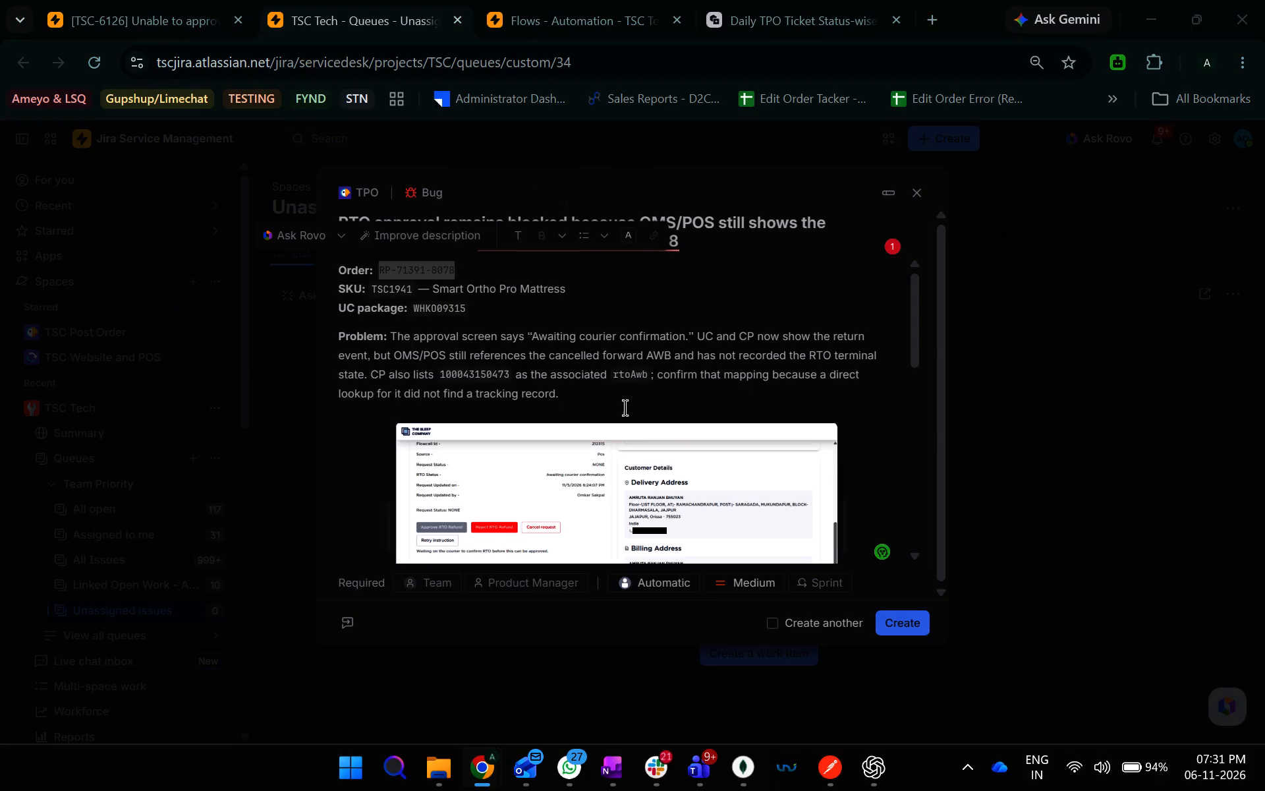
{"action": "left_click", "coordinate": [618, 379]}
{"action": "scroll", "coordinate": [660, 441], "scroll_direction": "up", "scroll_amount": 3}
{"action": "scroll", "coordinate": [660, 441], "scroll_direction": "down", "scroll_amount": 5}
{"action": "left_click", "coordinate": [739, 509]}
{"action": "scroll", "coordinate": [739, 509], "scroll_direction": "down", "scroll_amount": 2}
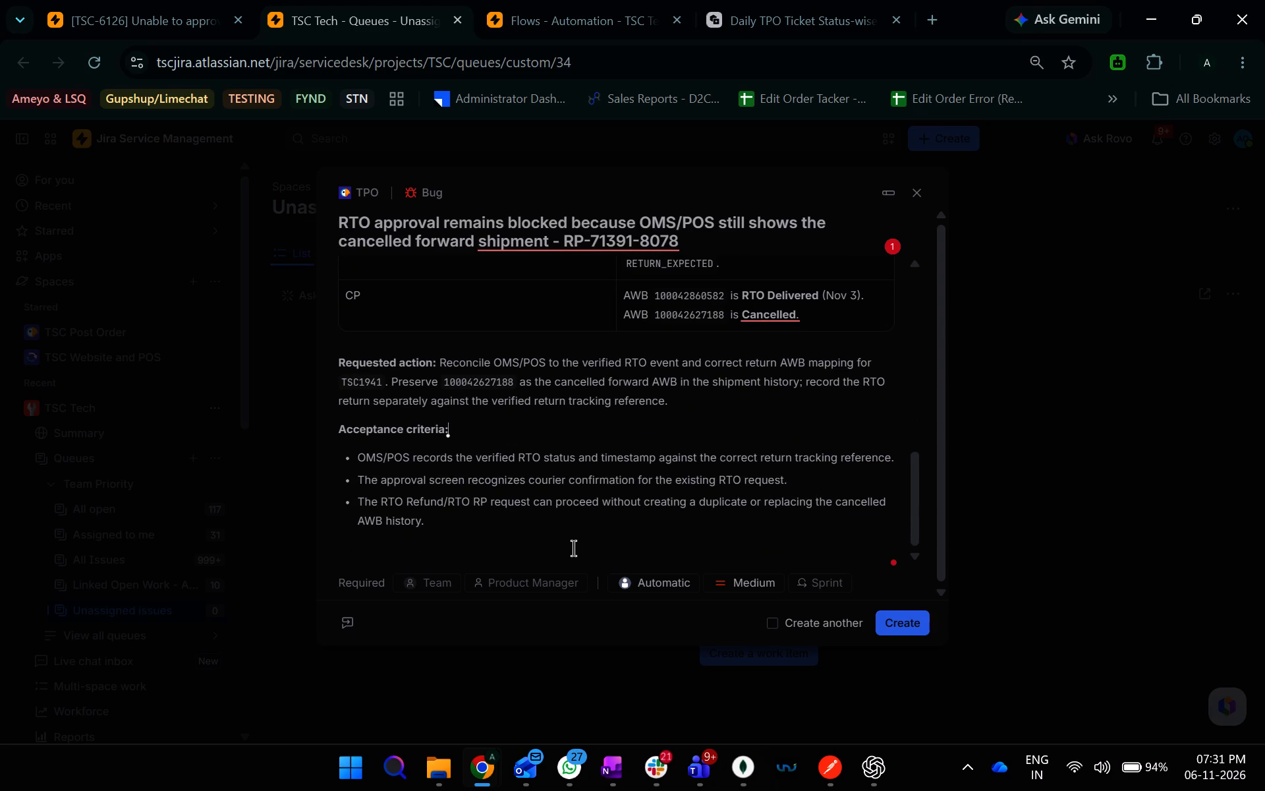
{"action": "left_click", "coordinate": [419, 587]}
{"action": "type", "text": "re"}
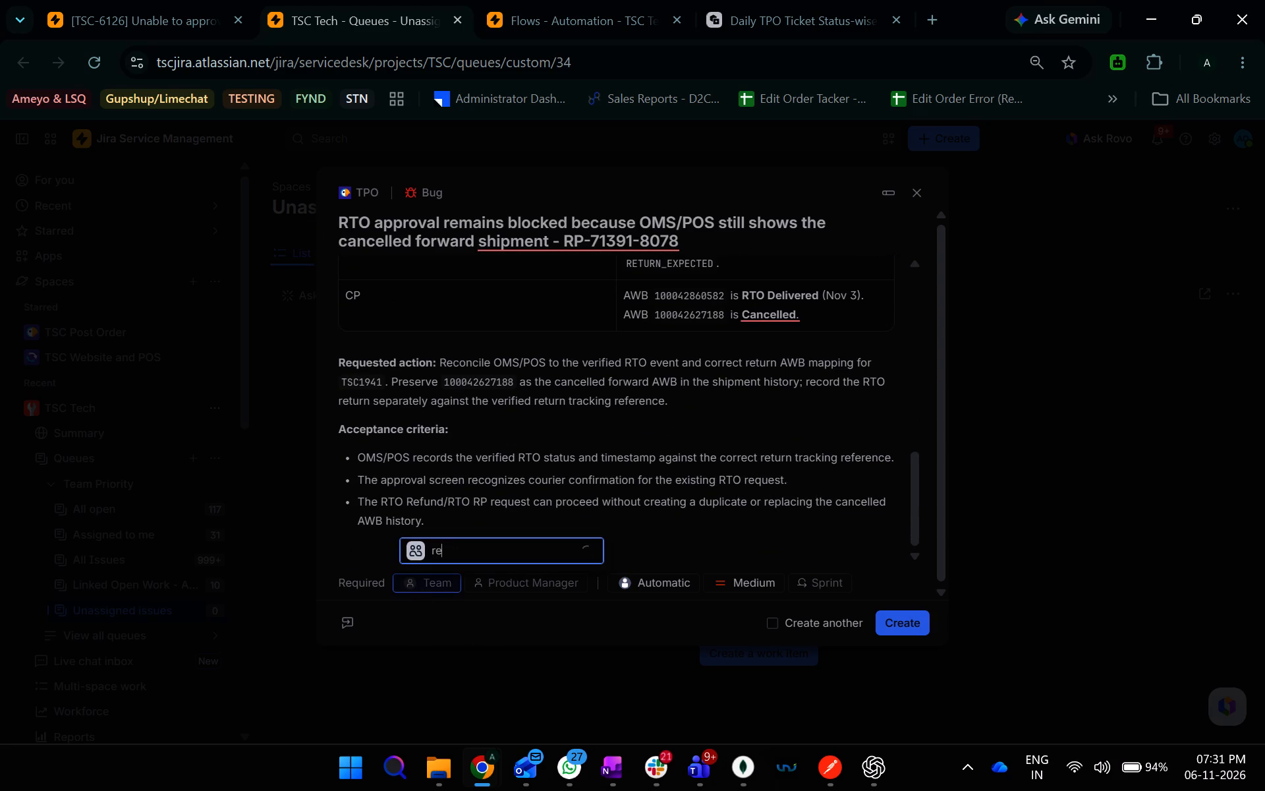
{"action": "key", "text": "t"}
{"action": "left_click", "coordinate": [471, 480]}
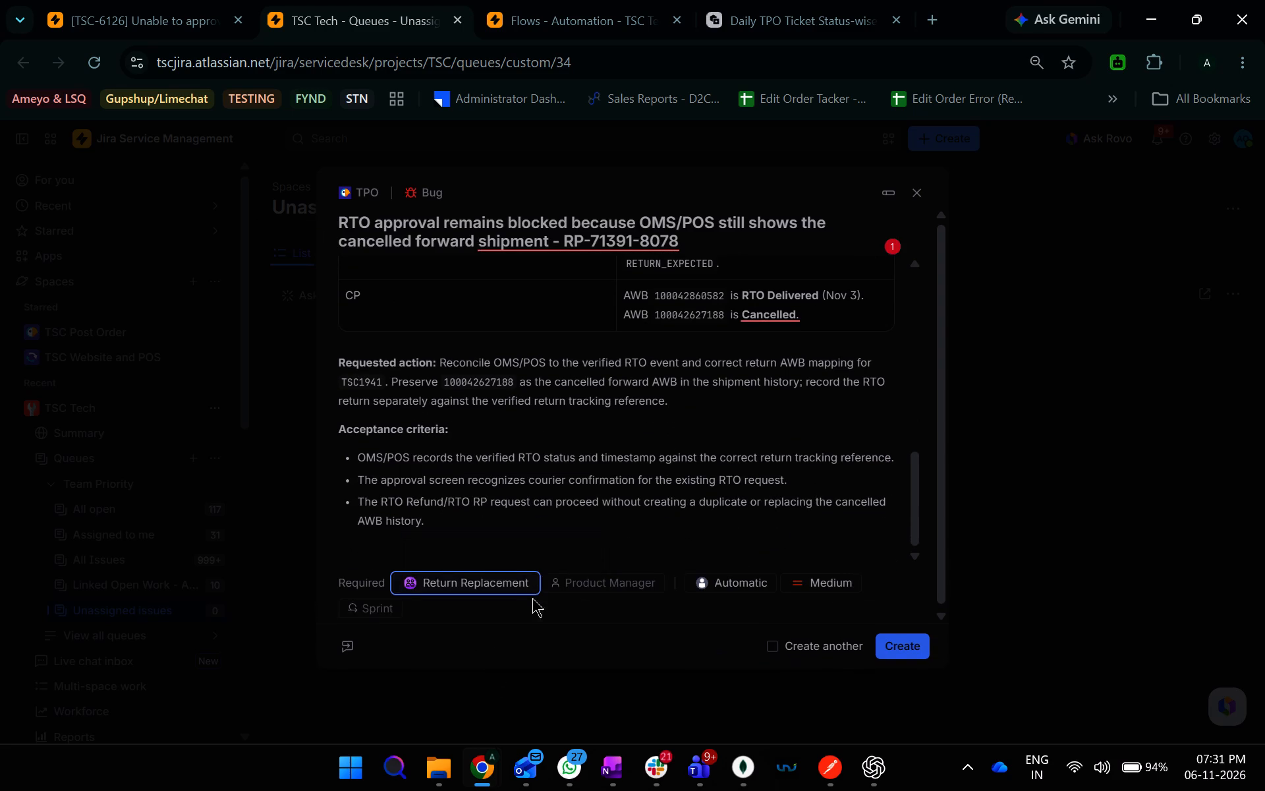
{"action": "left_click", "coordinate": [586, 586]}
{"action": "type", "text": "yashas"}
{"action": "left_click", "coordinate": [627, 510]}
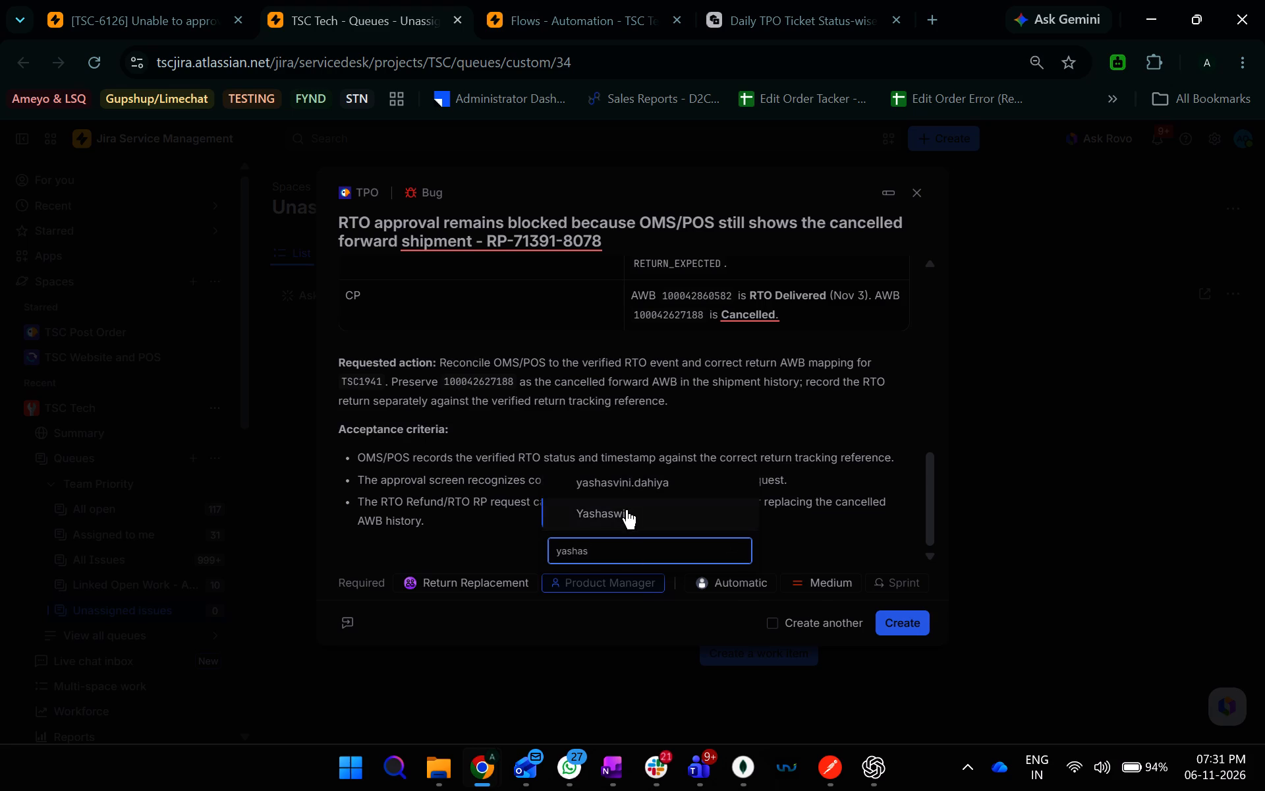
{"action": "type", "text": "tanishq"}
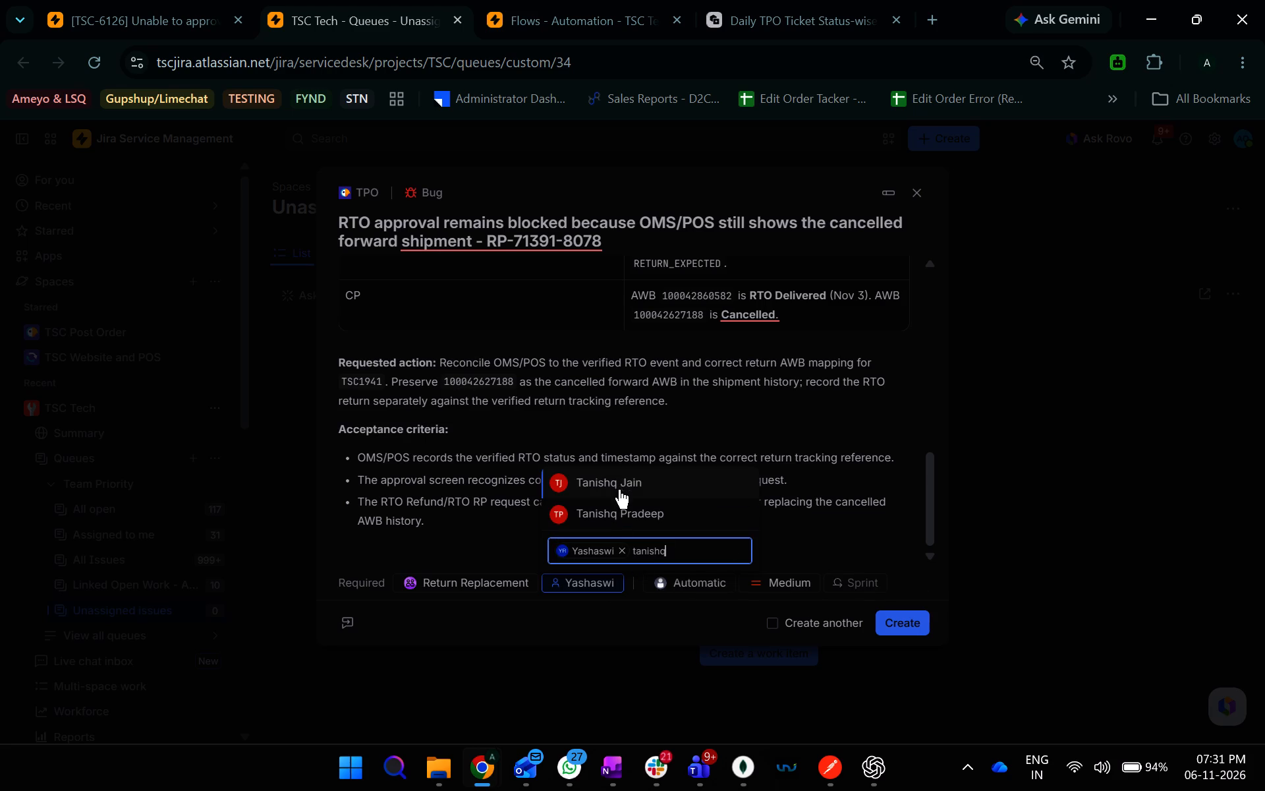
{"action": "left_click", "coordinate": [626, 511]}
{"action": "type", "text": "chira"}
{"action": "left_click", "coordinate": [635, 469]}
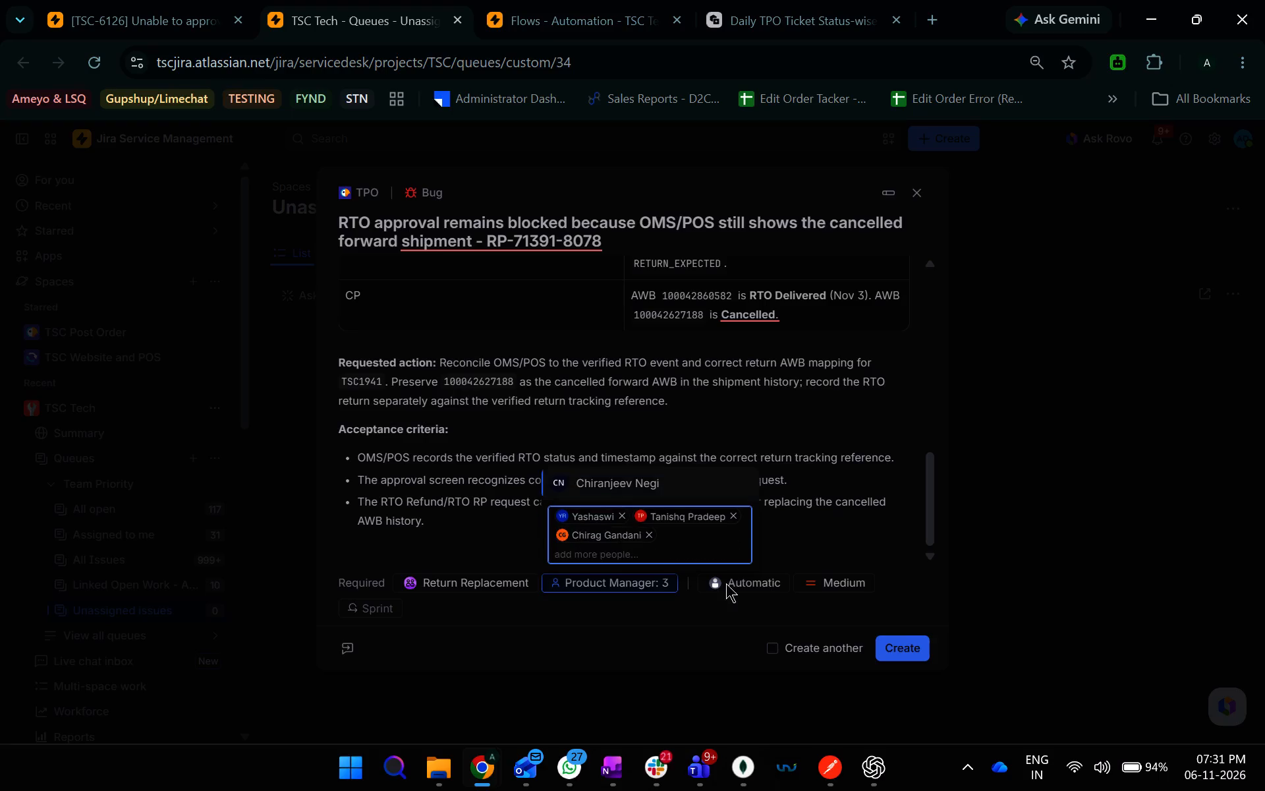
Assign the draft bug to Prachi.
{"action": "left_click", "coordinate": [730, 614]}
{"action": "left_click", "coordinate": [740, 587]}
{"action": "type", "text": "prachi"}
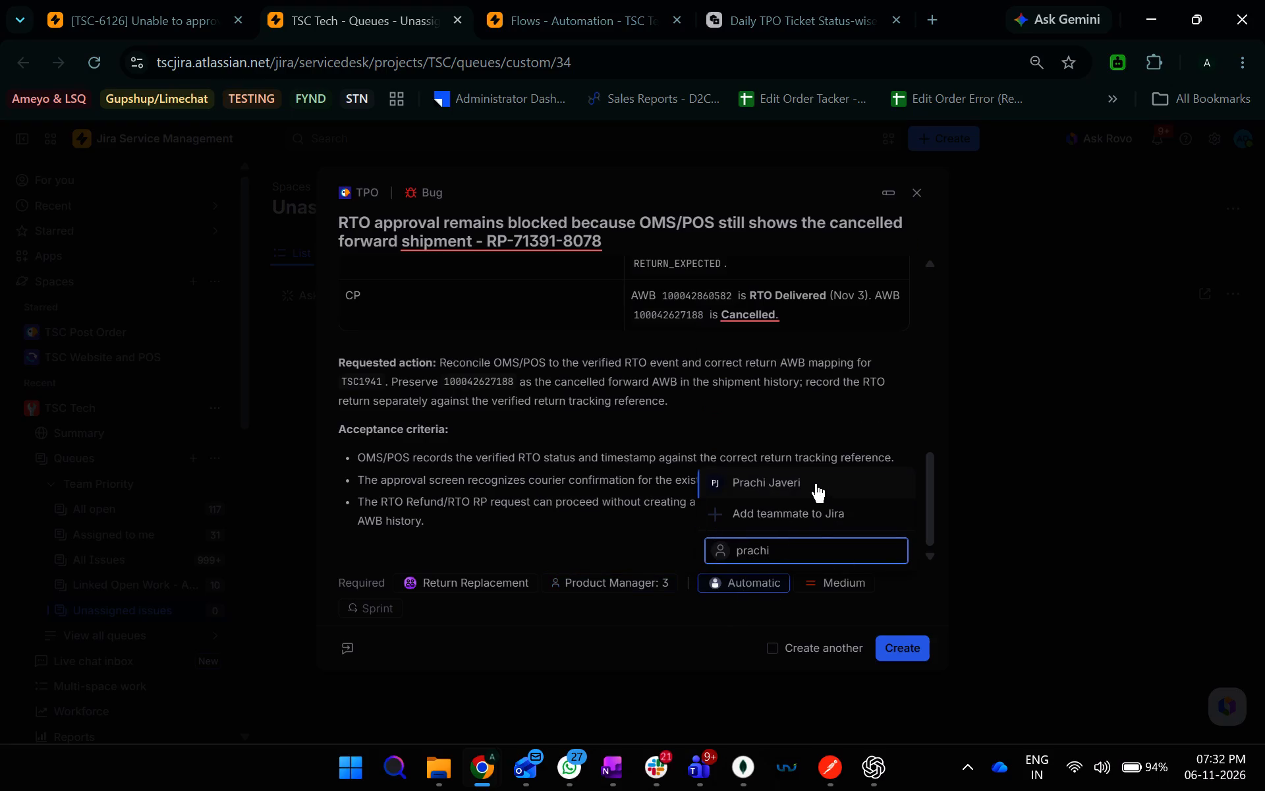
{"action": "left_click", "coordinate": [816, 483]}
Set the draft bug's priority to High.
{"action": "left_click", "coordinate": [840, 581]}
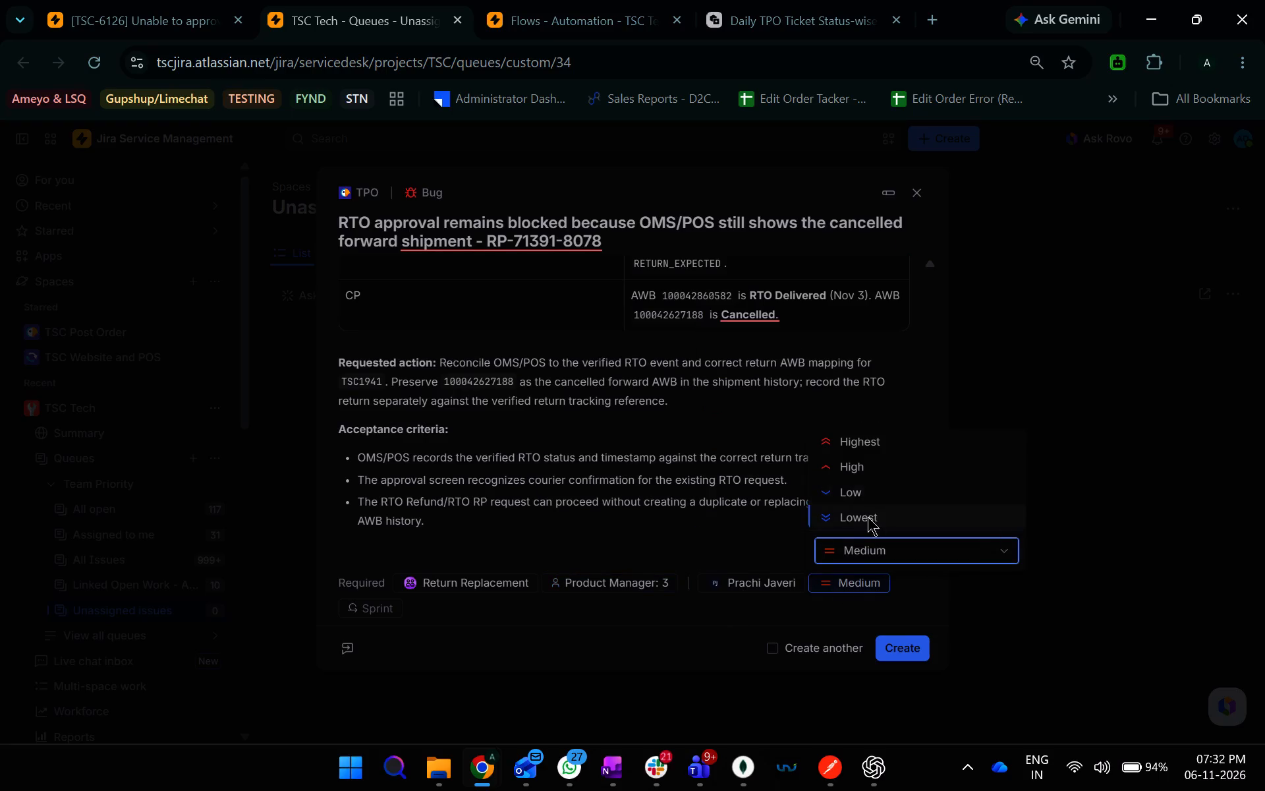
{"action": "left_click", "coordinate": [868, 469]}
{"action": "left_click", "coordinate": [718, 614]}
Set the draft bug's priority to Highest.
{"action": "left_click", "coordinate": [833, 577]}
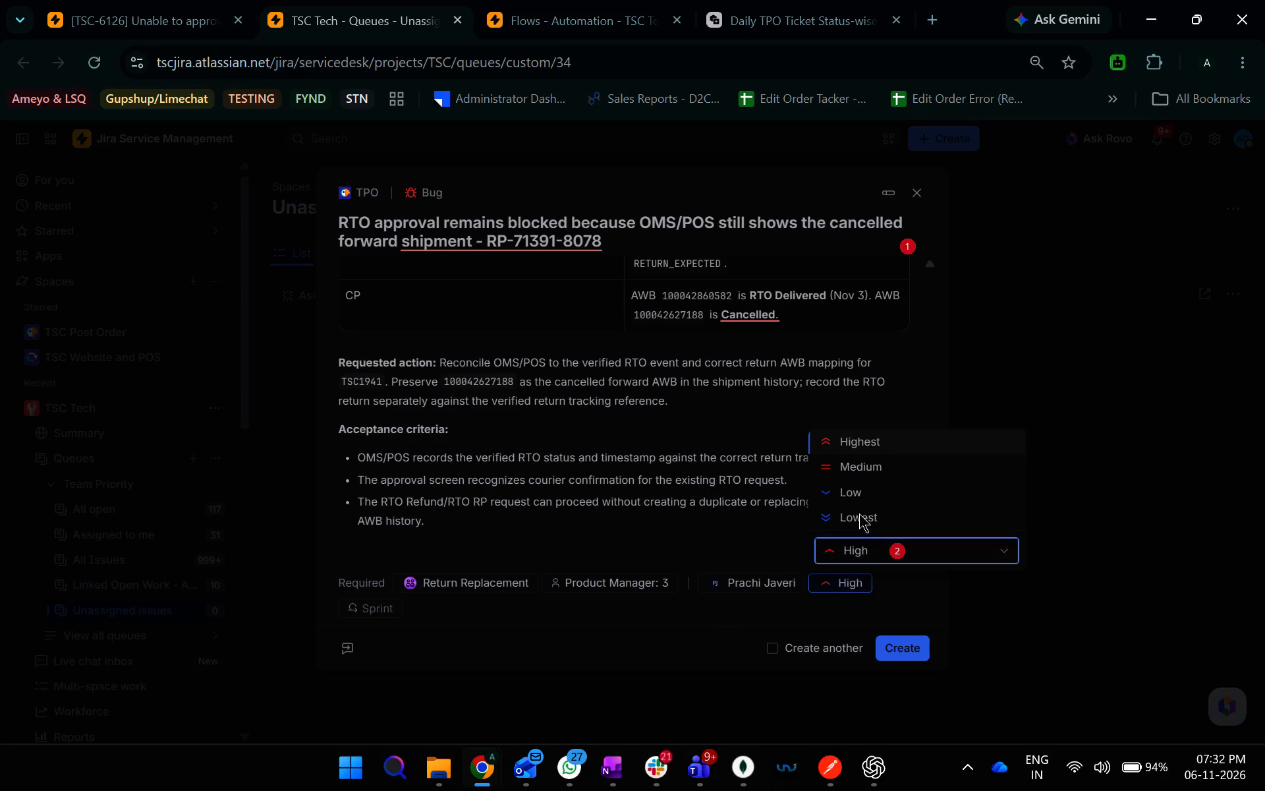
{"action": "left_click", "coordinate": [874, 442]}
{"action": "left_click", "coordinate": [748, 628]}
Create the bug from the completed draft and view the new work item, dismissing the Outlook notification.
{"action": "scroll", "coordinate": [835, 543], "scroll_direction": "up", "scroll_amount": 13}
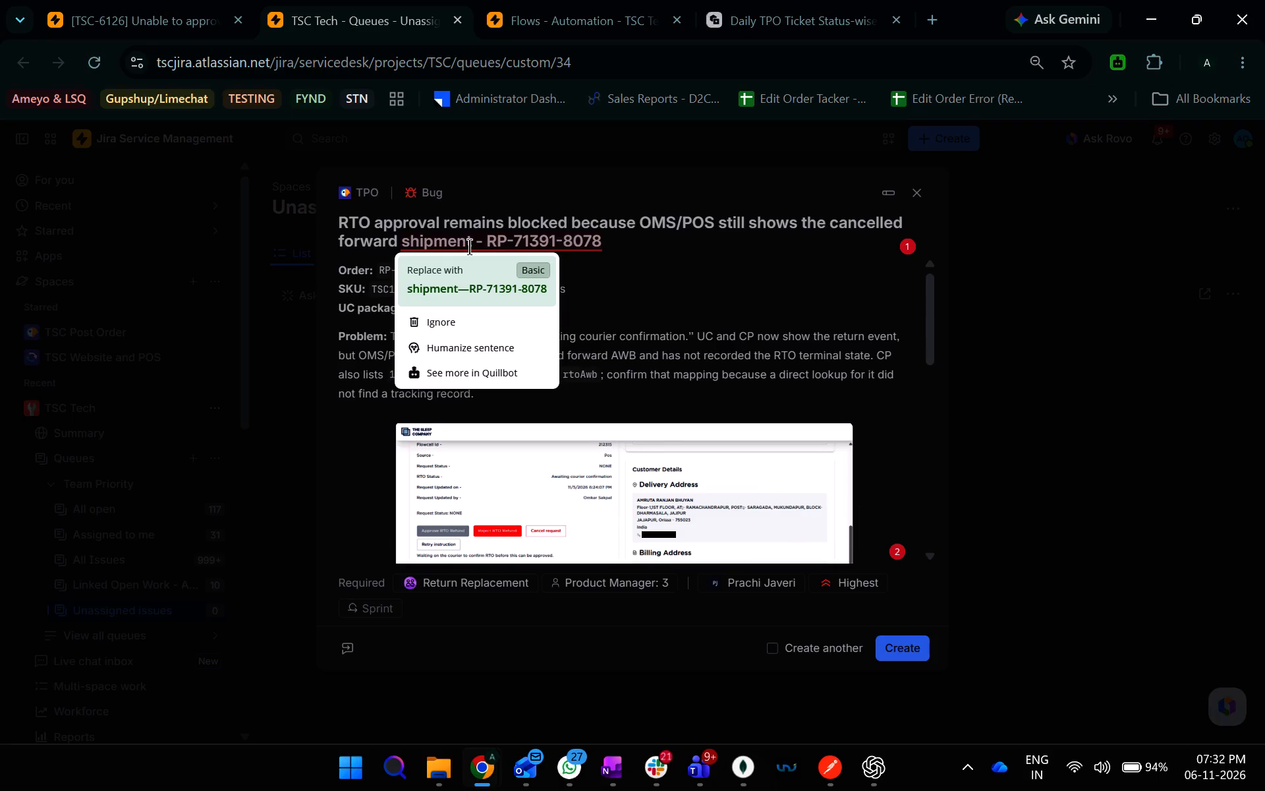
{"action": "left_click", "coordinate": [908, 647]}
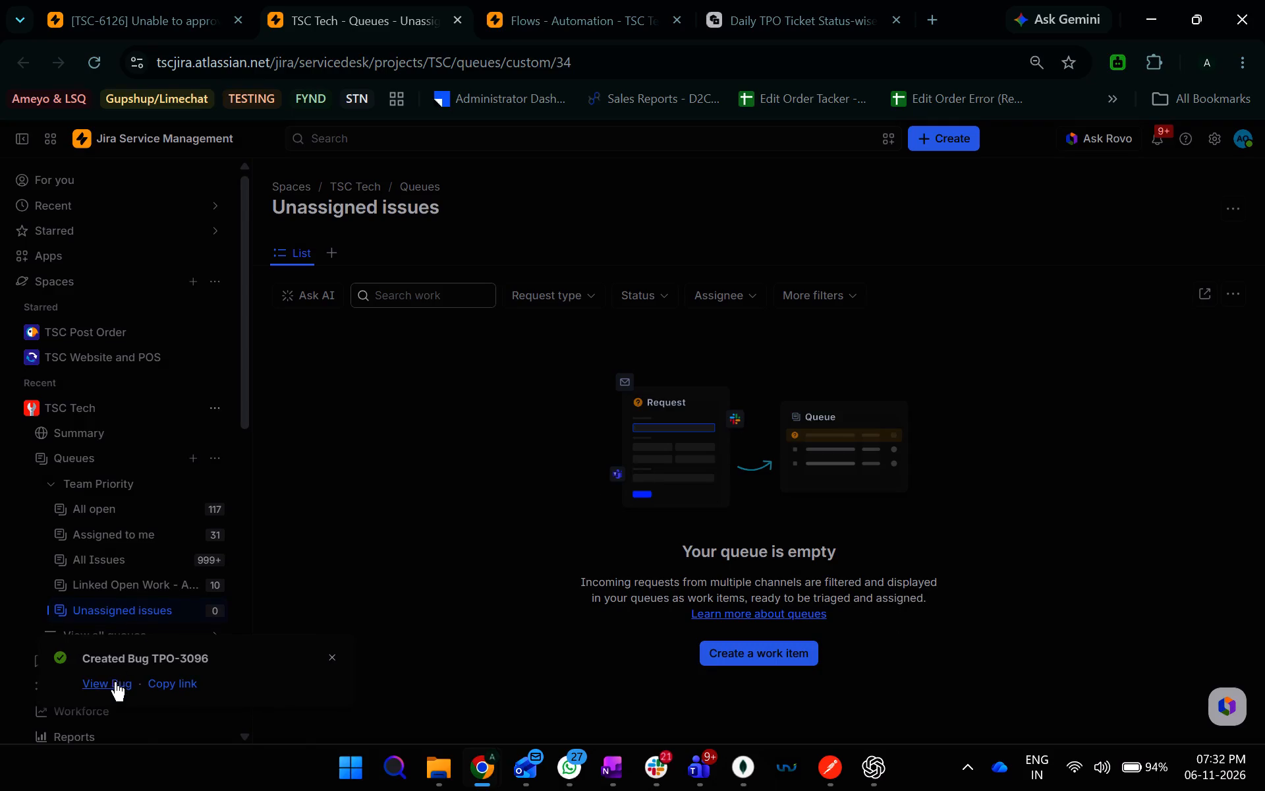
{"action": "left_click", "coordinate": [115, 684]}
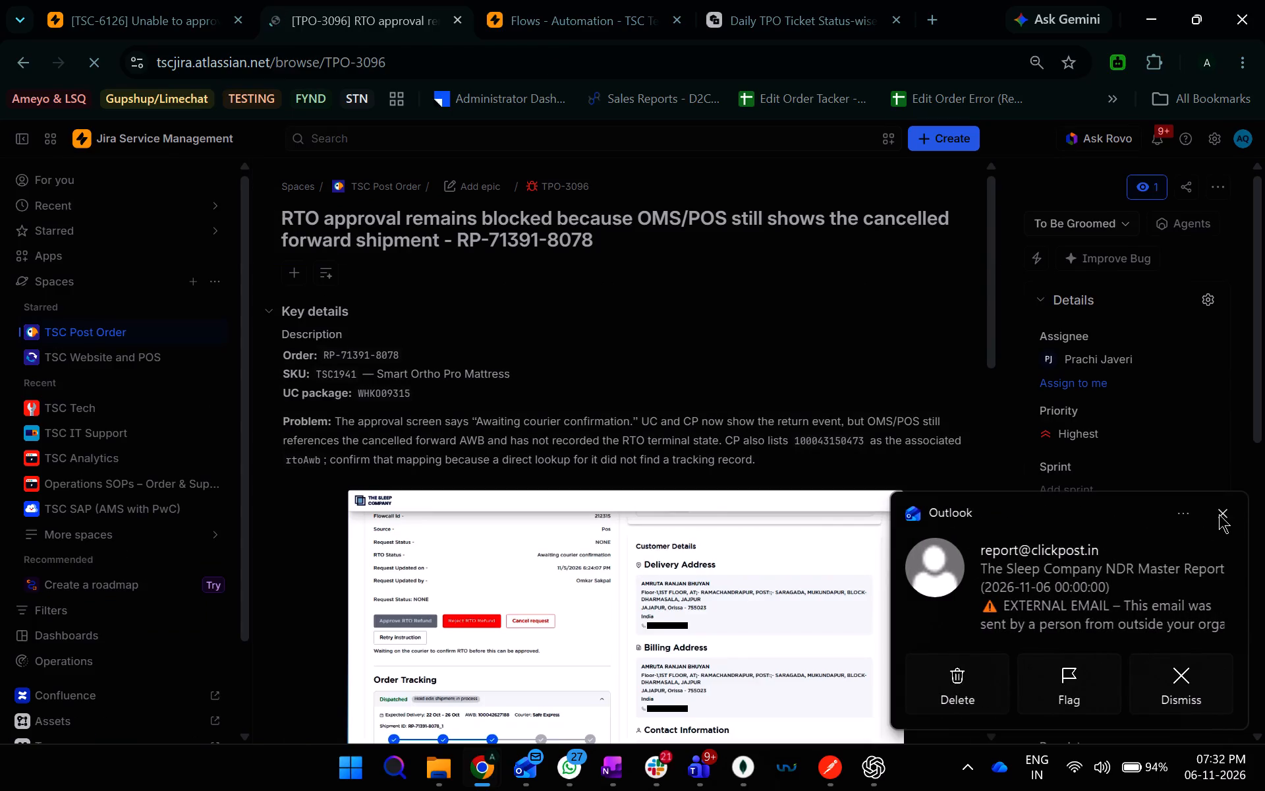
{"action": "left_click", "coordinate": [1225, 513]}
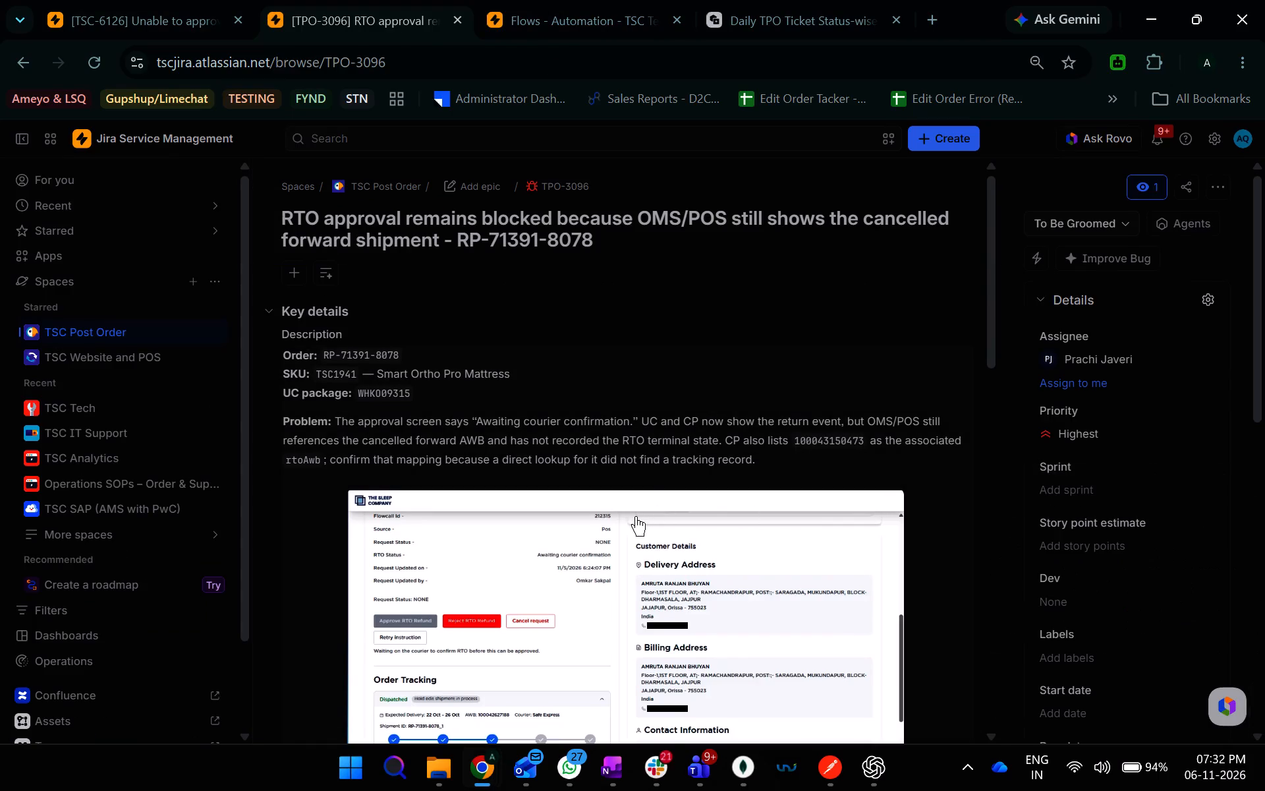
Open the description of bug TPO-3096 for editing at its requested action and acceptance criteria.
{"action": "scroll", "coordinate": [636, 516], "scroll_direction": "down", "scroll_amount": 6}
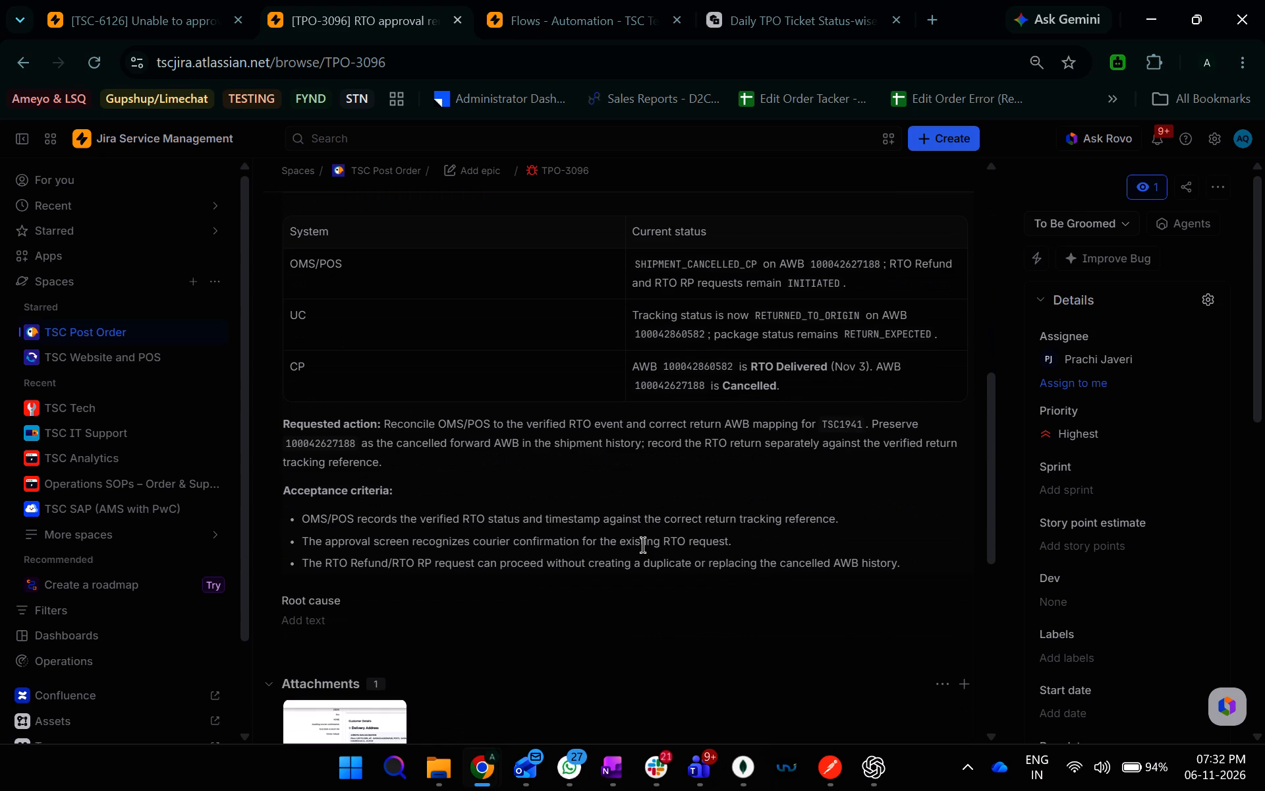
{"action": "left_click", "coordinate": [615, 486]}
{"action": "scroll", "coordinate": [581, 500], "scroll_direction": "up", "scroll_amount": 2}
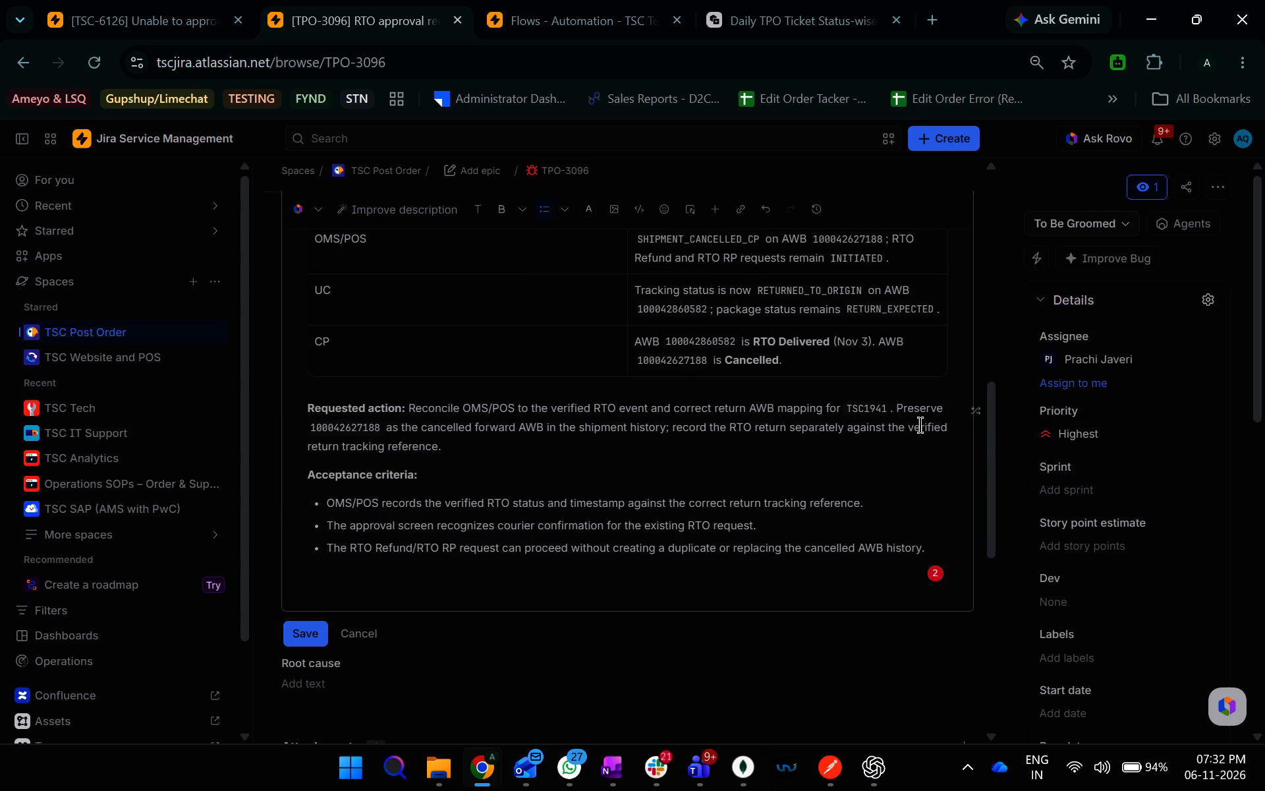
Replace "Preserve" with "Upate the AWB" in the Requested action paragraph of TPO-3096's description.
{"action": "double_click", "coordinate": [913, 405]}
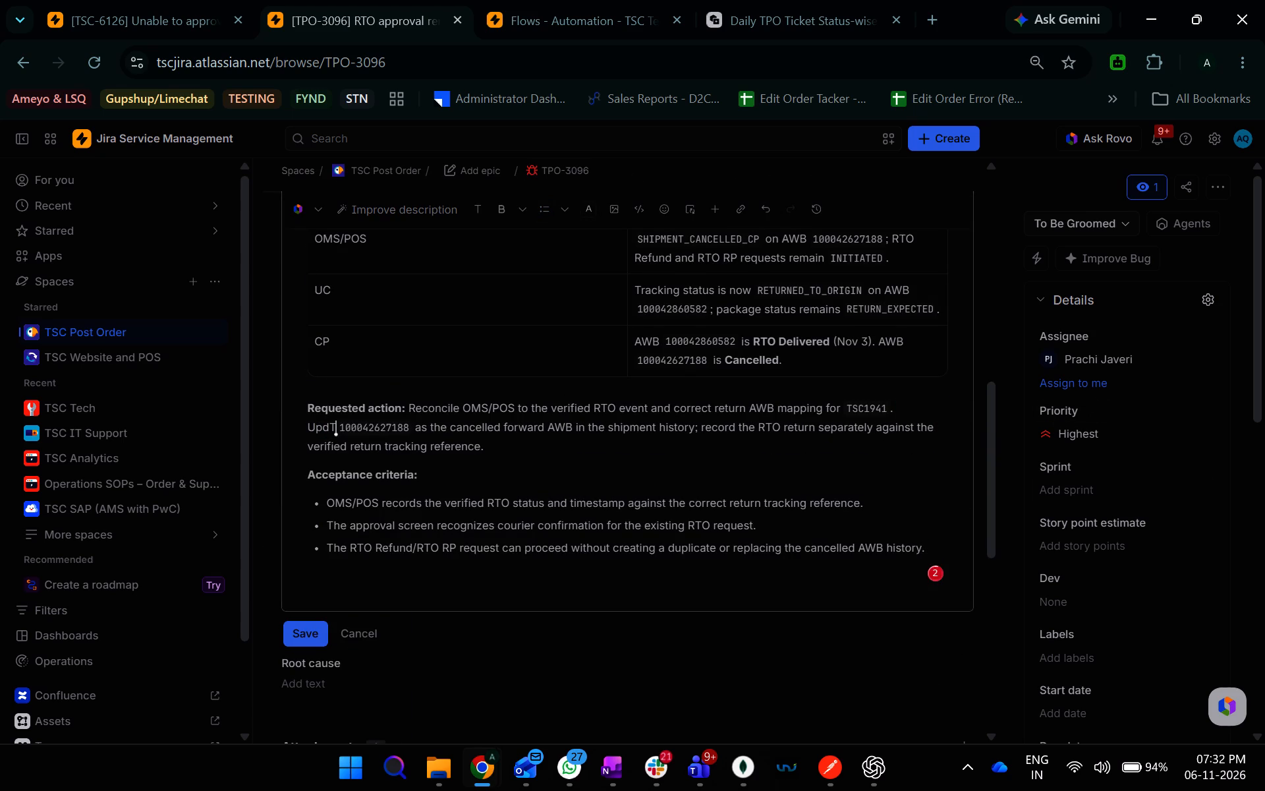
{"action": "key", "text": "BackSpace"}
{"action": "key", "text": "BackSpace"}
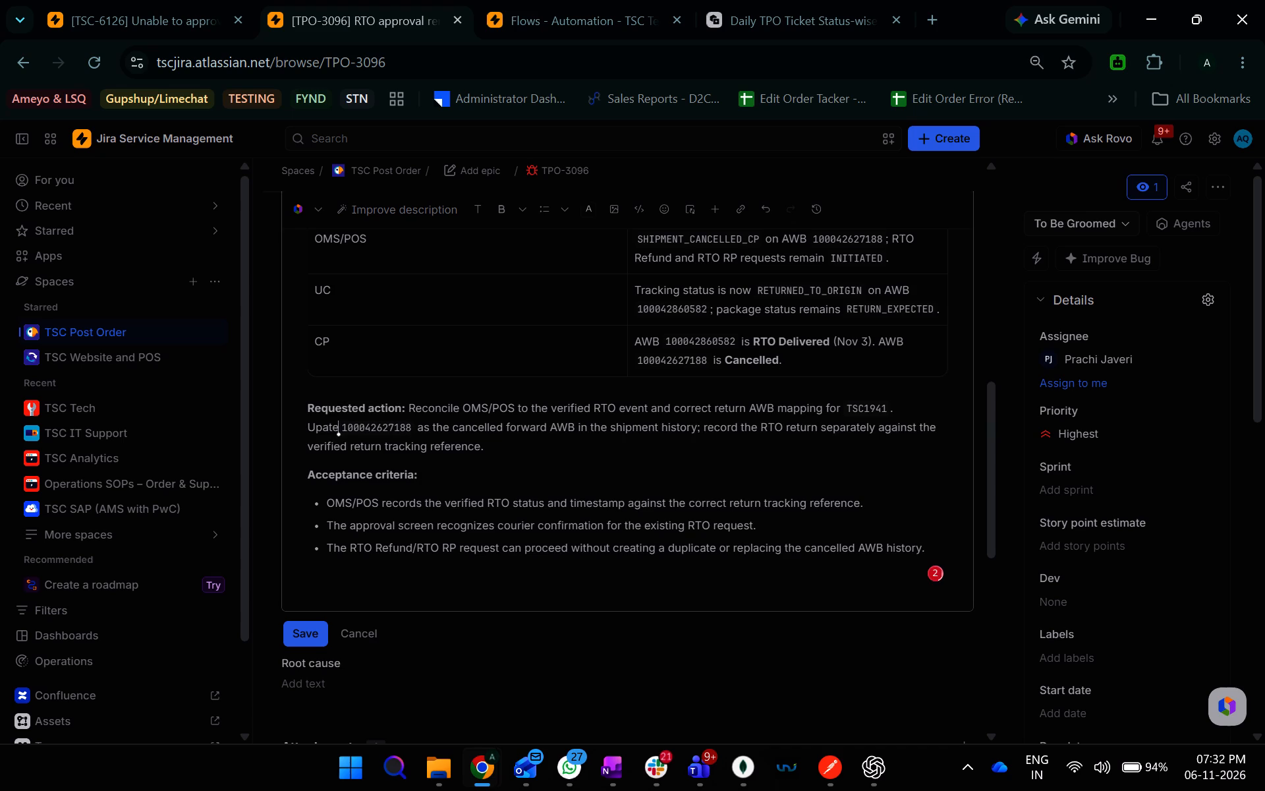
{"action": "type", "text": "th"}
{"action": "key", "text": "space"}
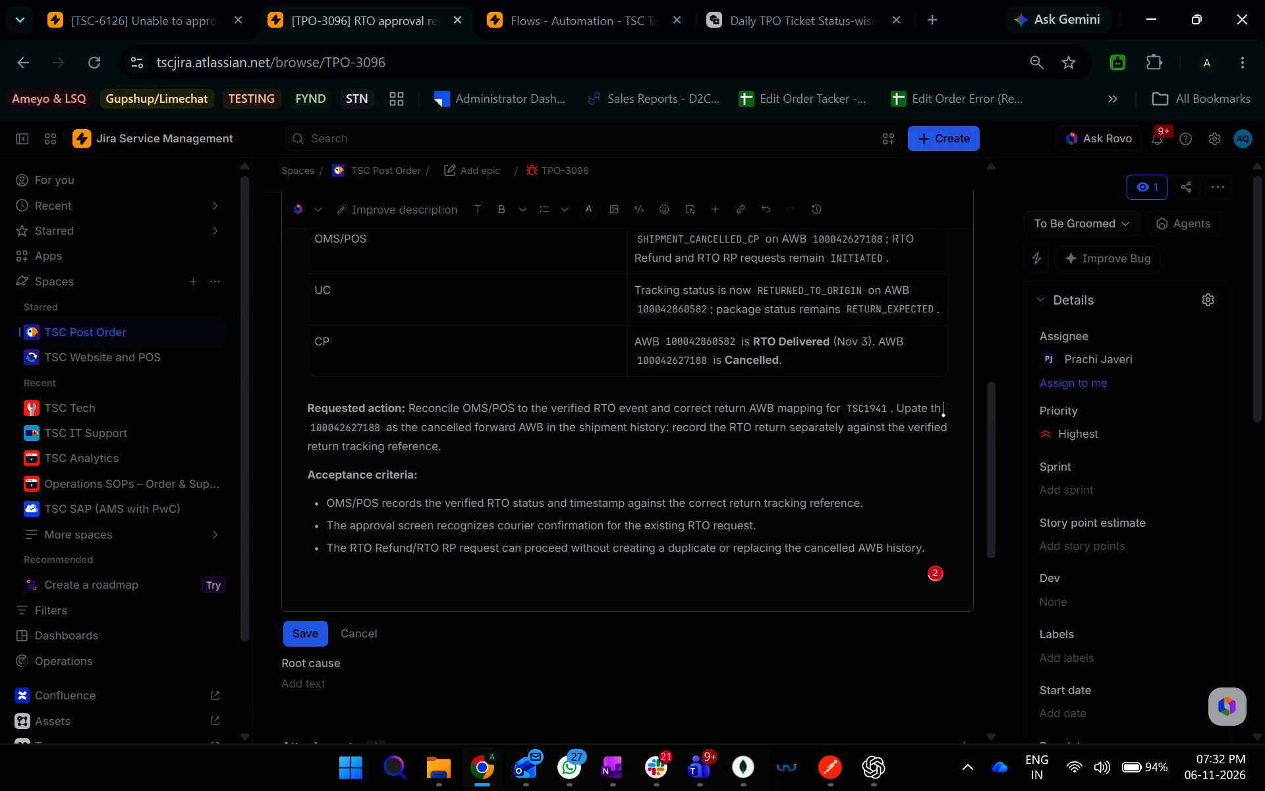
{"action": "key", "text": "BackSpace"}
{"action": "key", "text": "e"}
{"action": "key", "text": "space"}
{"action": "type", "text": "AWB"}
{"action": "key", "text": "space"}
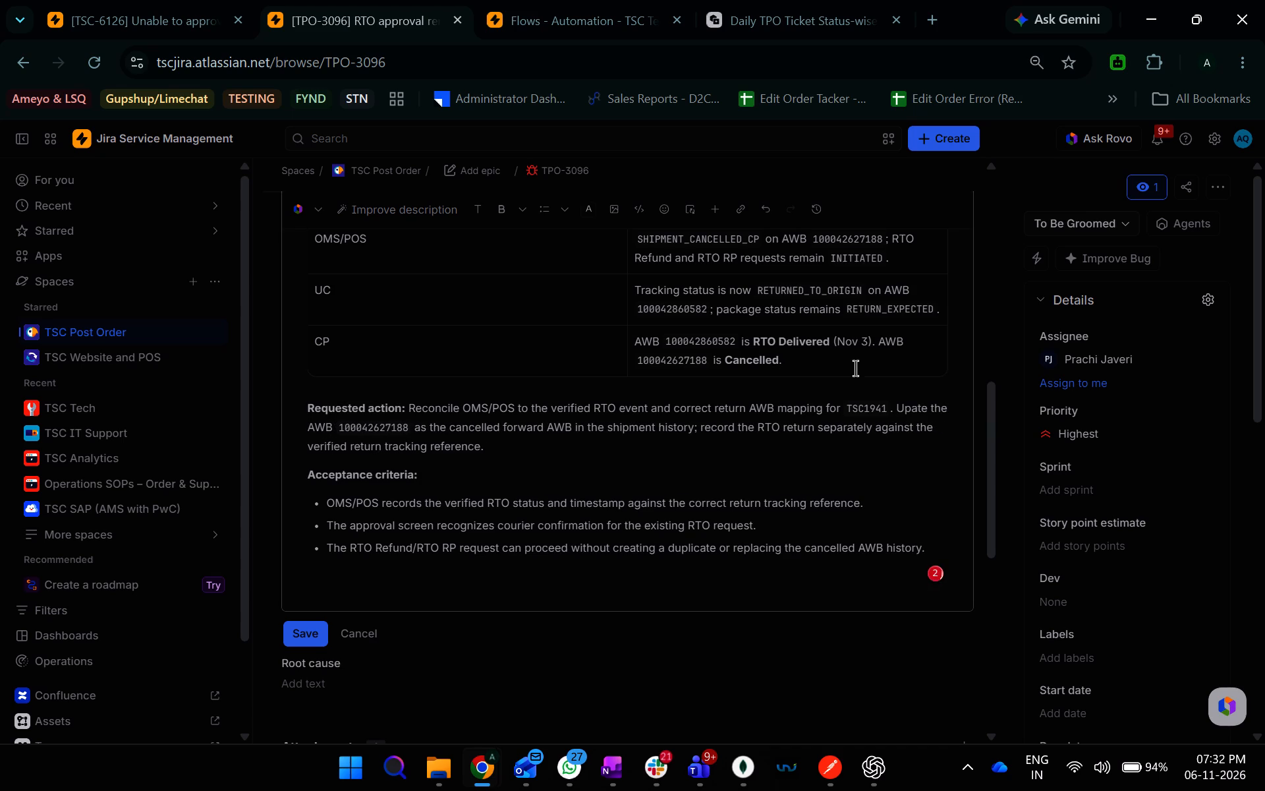
{"action": "left_click", "coordinate": [408, 428]}
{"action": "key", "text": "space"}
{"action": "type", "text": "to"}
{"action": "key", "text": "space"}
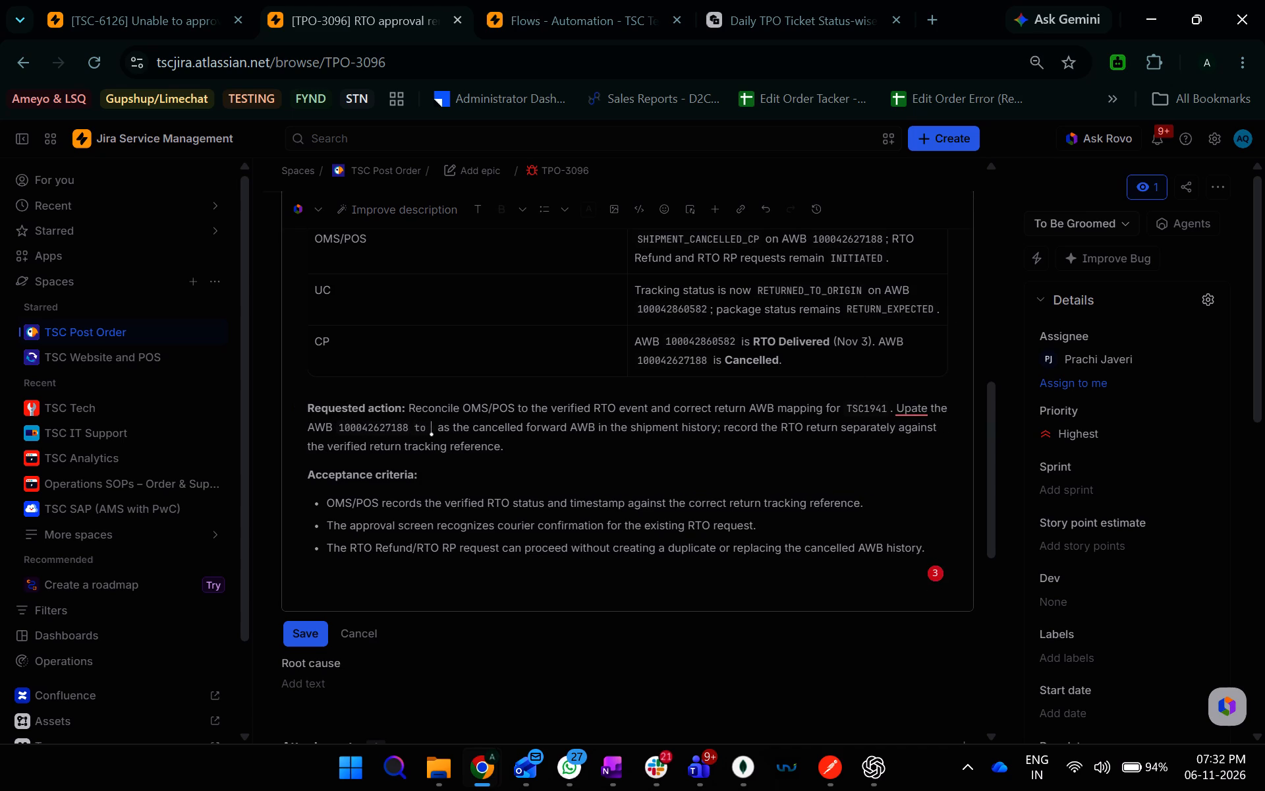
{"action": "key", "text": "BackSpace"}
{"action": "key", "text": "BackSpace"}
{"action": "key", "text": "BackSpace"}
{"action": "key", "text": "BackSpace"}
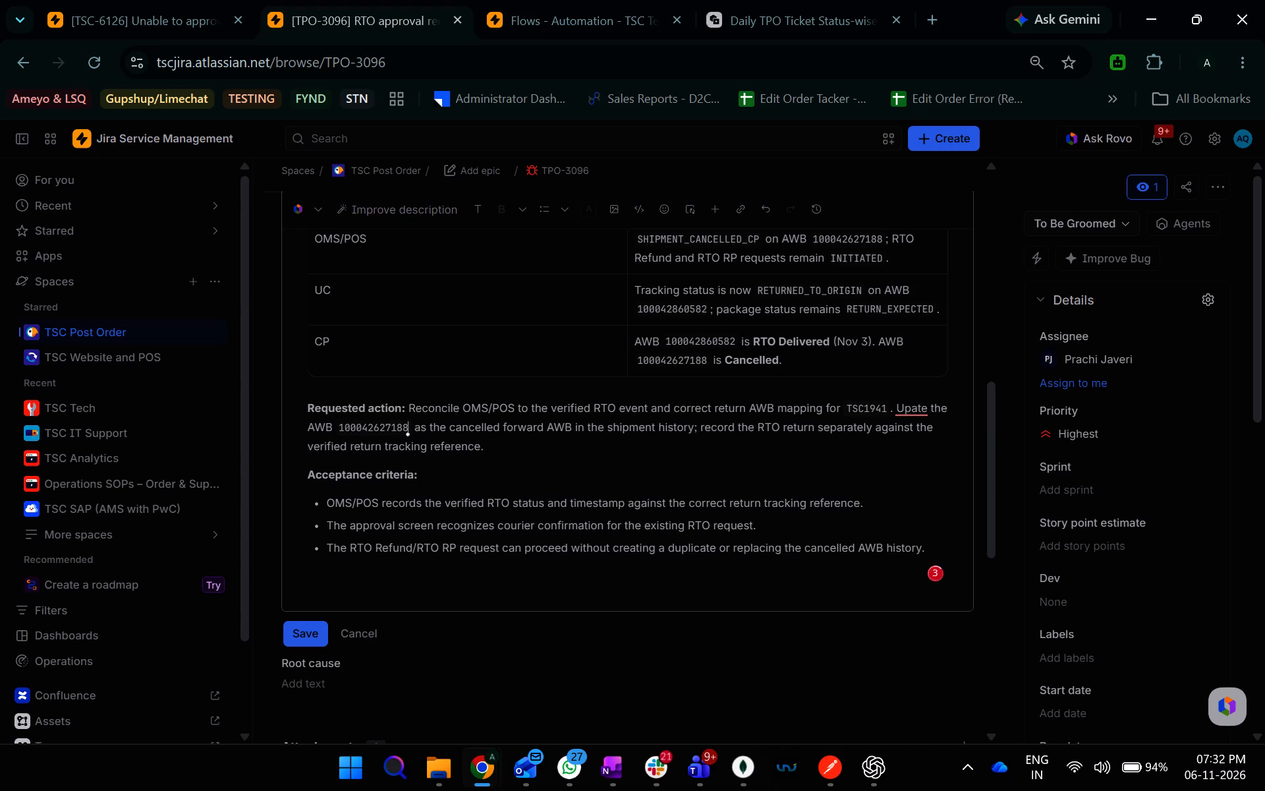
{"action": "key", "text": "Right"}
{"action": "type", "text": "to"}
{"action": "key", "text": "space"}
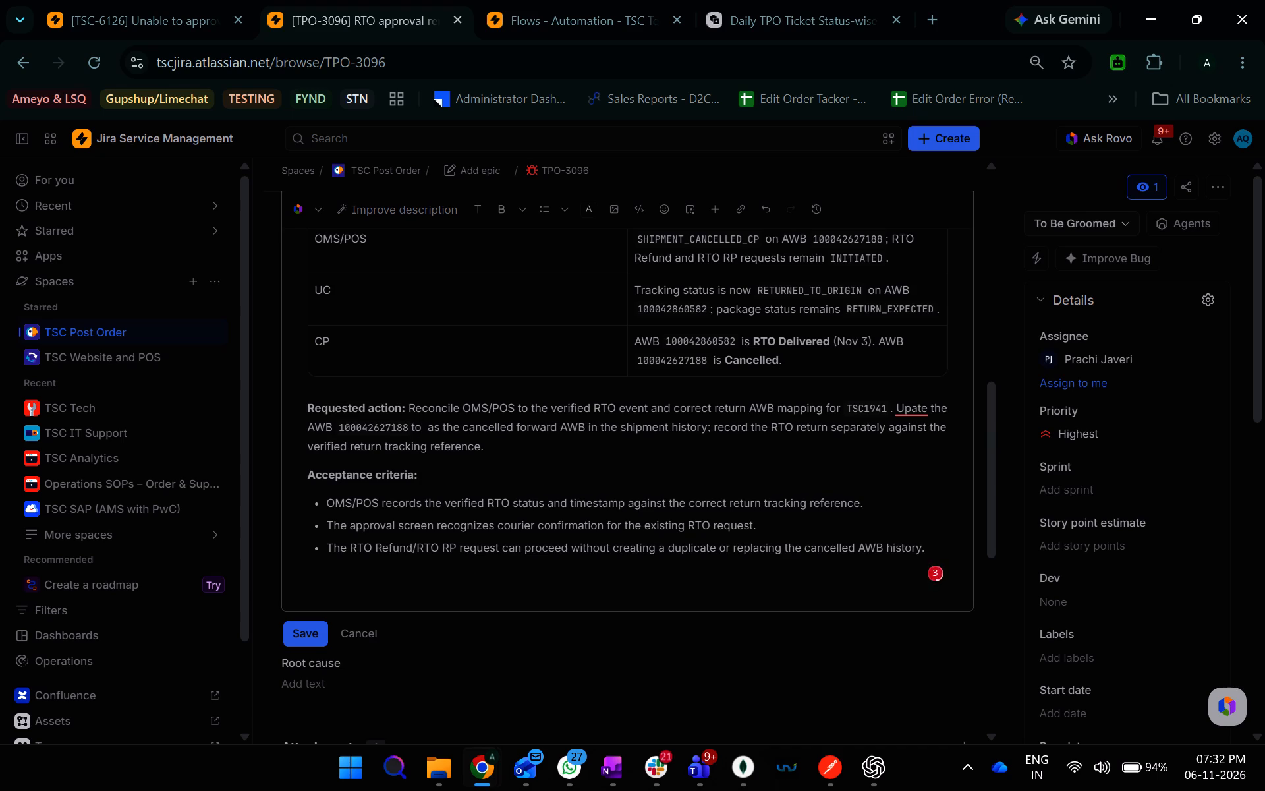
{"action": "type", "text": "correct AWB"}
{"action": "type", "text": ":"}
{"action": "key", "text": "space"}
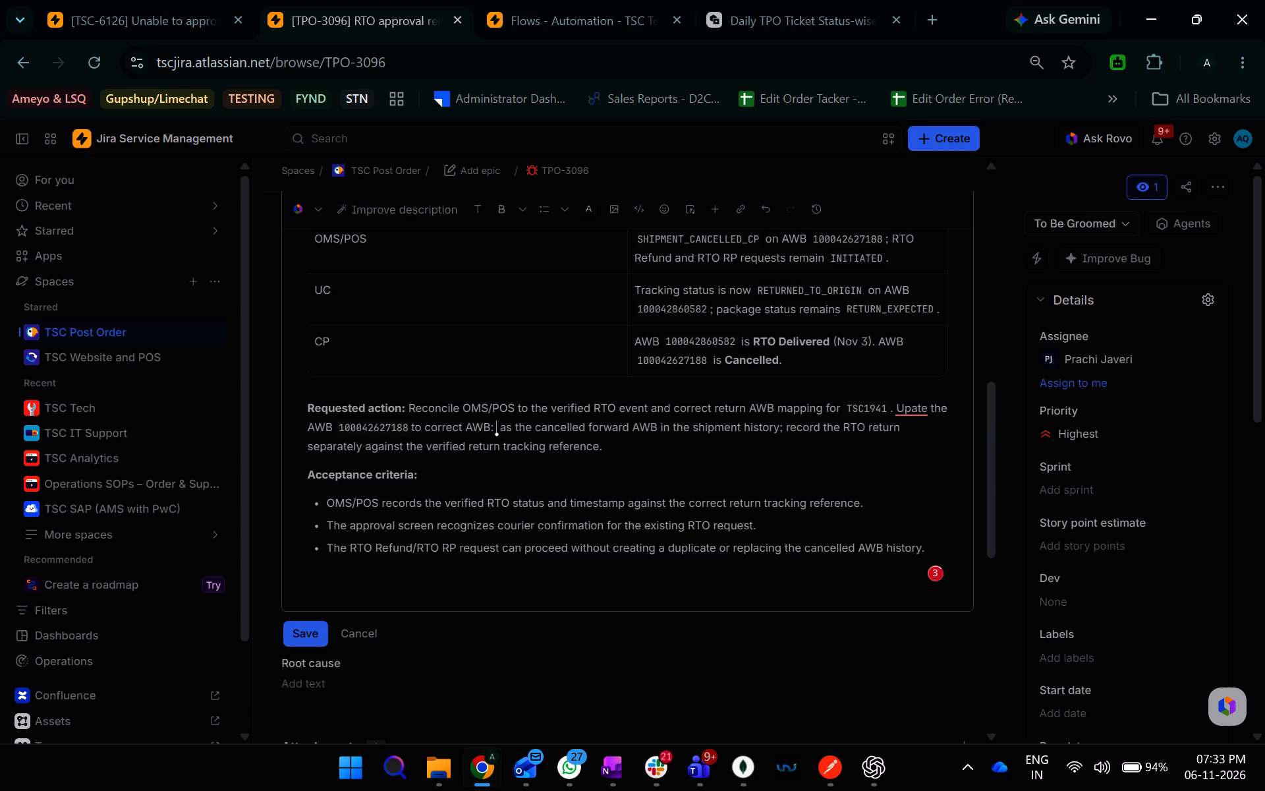
{"action": "scroll", "coordinate": [507, 450], "scroll_direction": "up", "scroll_amount": 1}
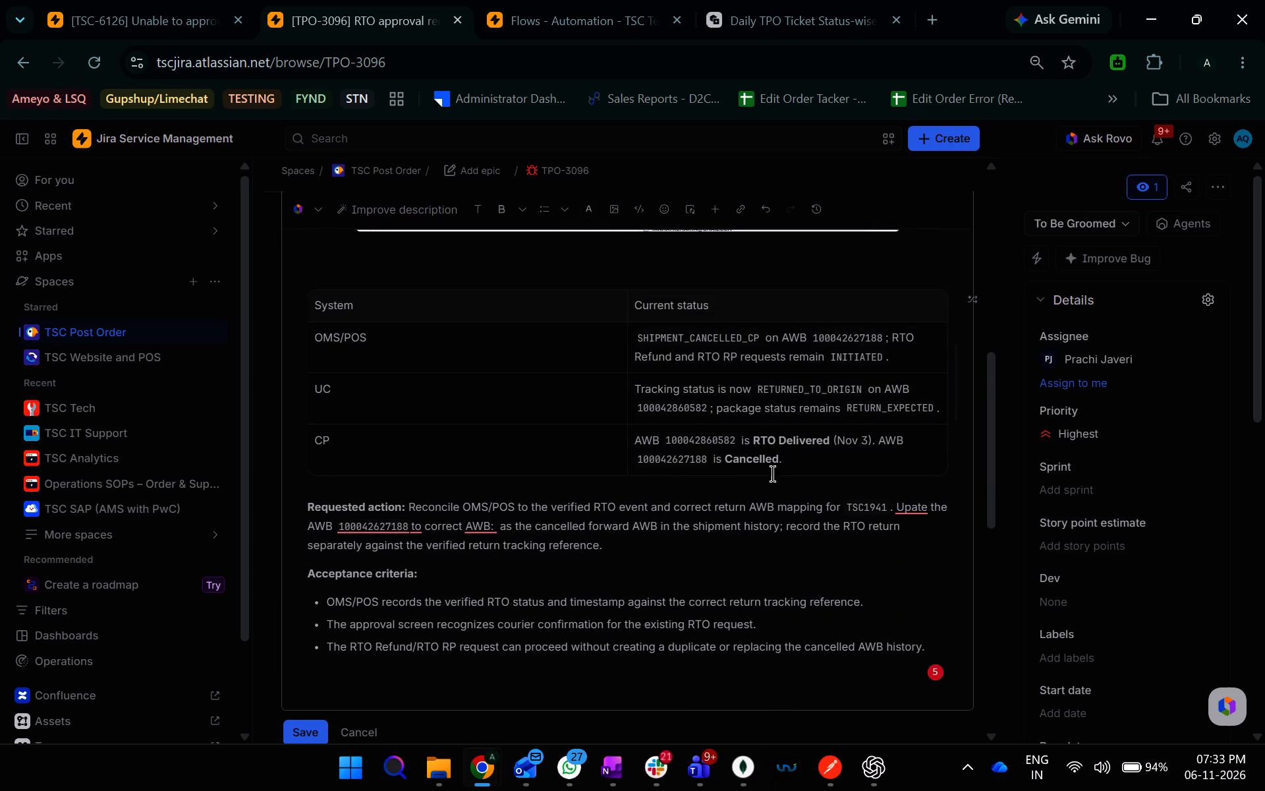
{"action": "double_click", "coordinate": [696, 435]}
{"action": "key", "text": "ctrl+c"}
{"action": "key", "text": "ctrl+c"}
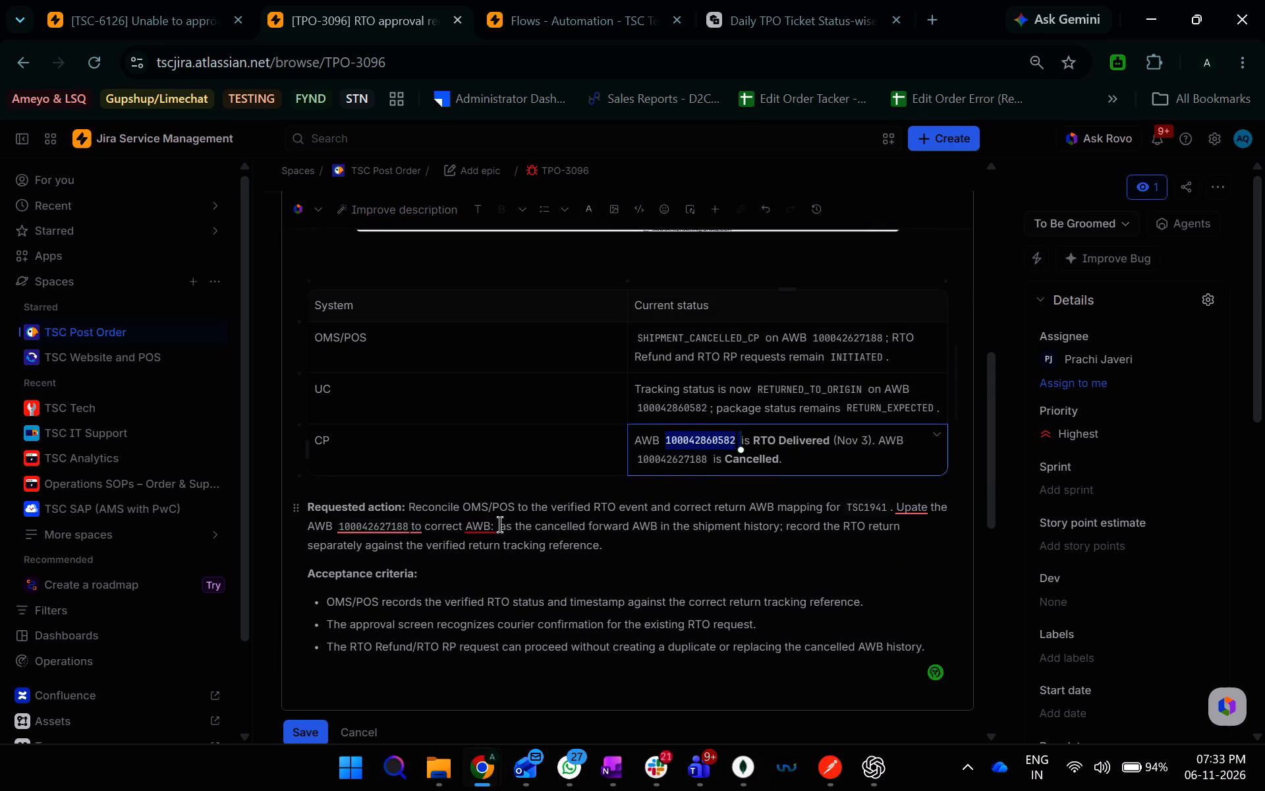
{"action": "left_click", "coordinate": [503, 526]}
{"action": "key", "text": "Left"}
{"action": "key", "text": "ctrl+shift+v"}
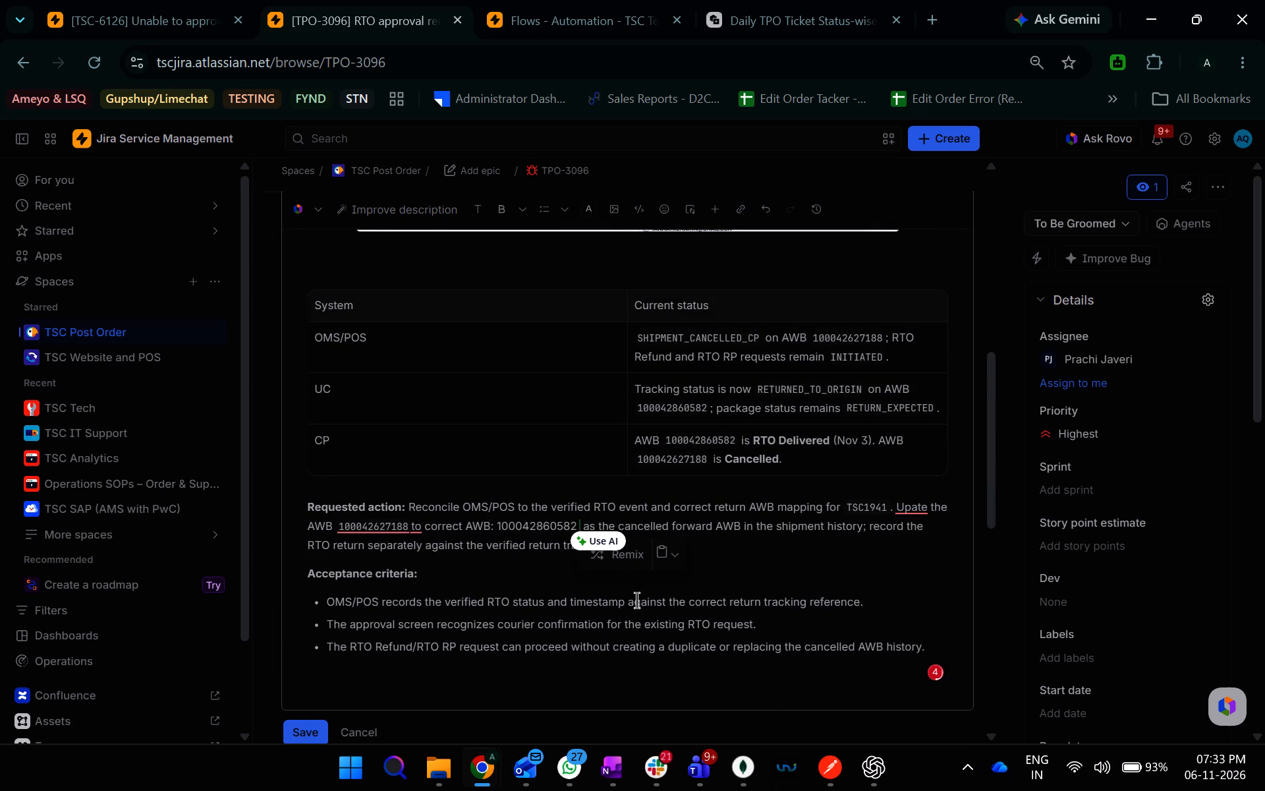
{"action": "key", "text": "BackSpace"}
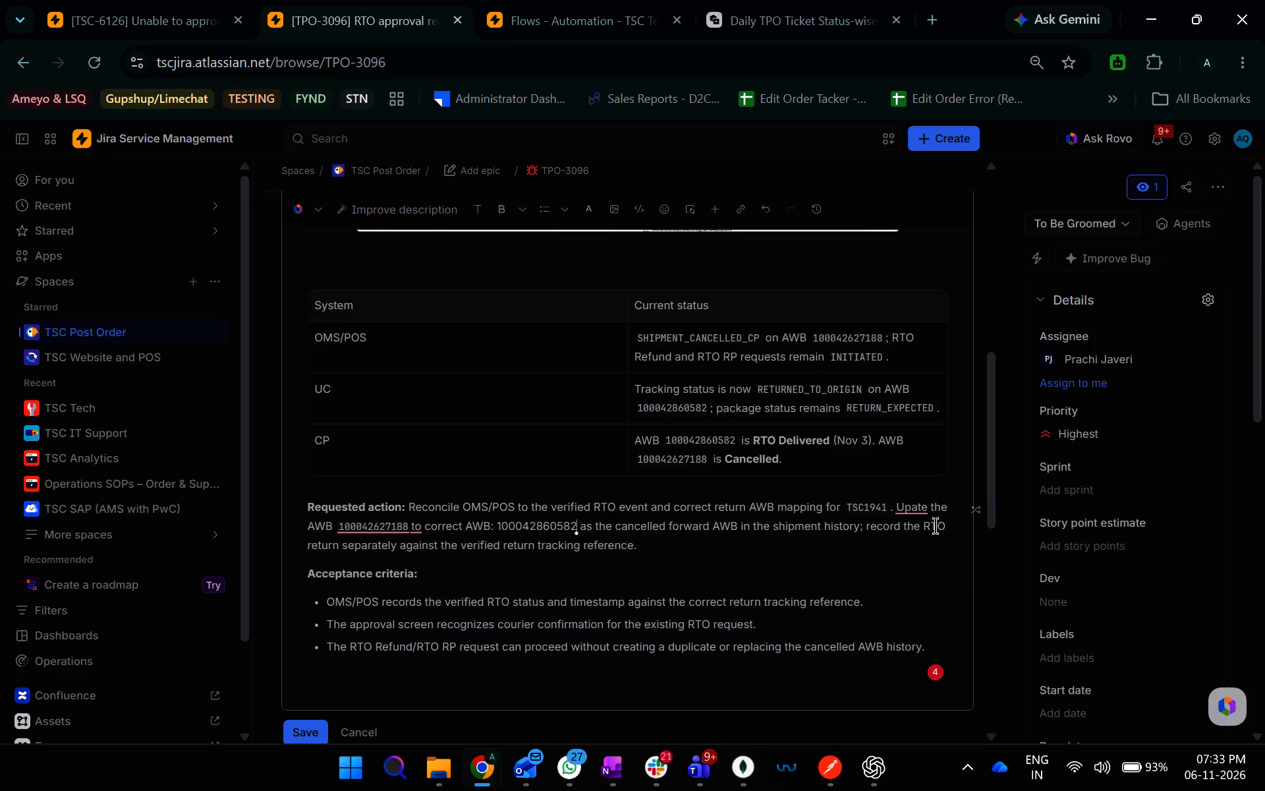
Correct the misspelled "Upate" to "Update" in the Requested action paragraph.
{"action": "left_click", "coordinate": [938, 561]}
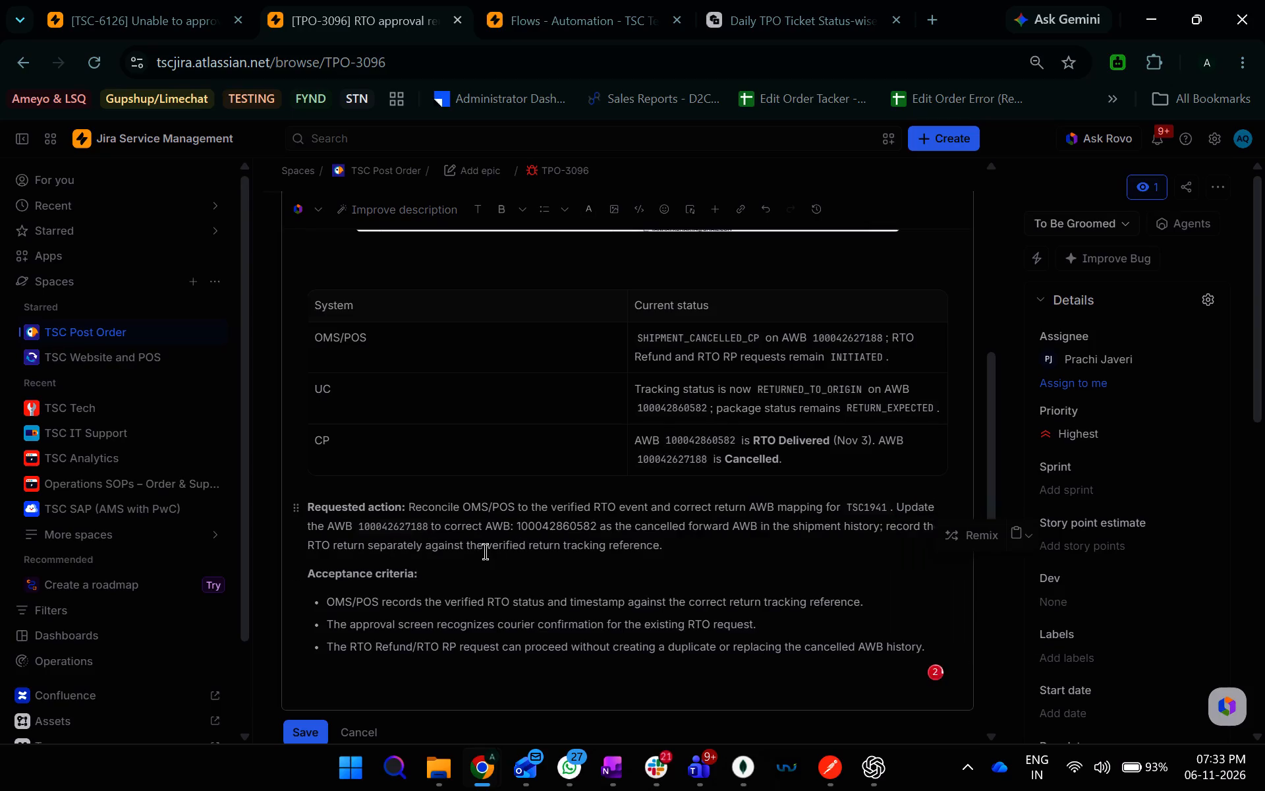
{"action": "scroll", "coordinate": [709, 608], "scroll_direction": "up", "scroll_amount": 5}
{"action": "scroll", "coordinate": [709, 608], "scroll_direction": "down", "scroll_amount": 6}
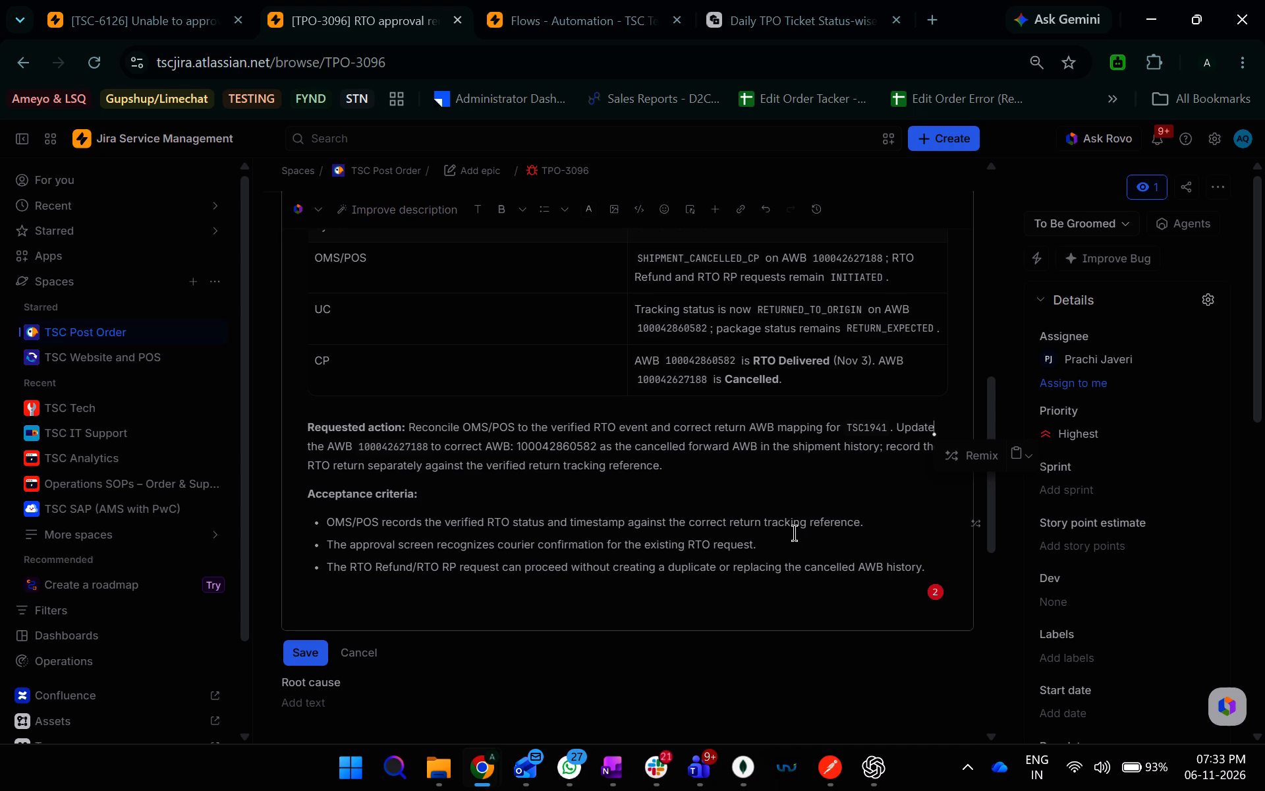
{"action": "double_click", "coordinate": [535, 446]}
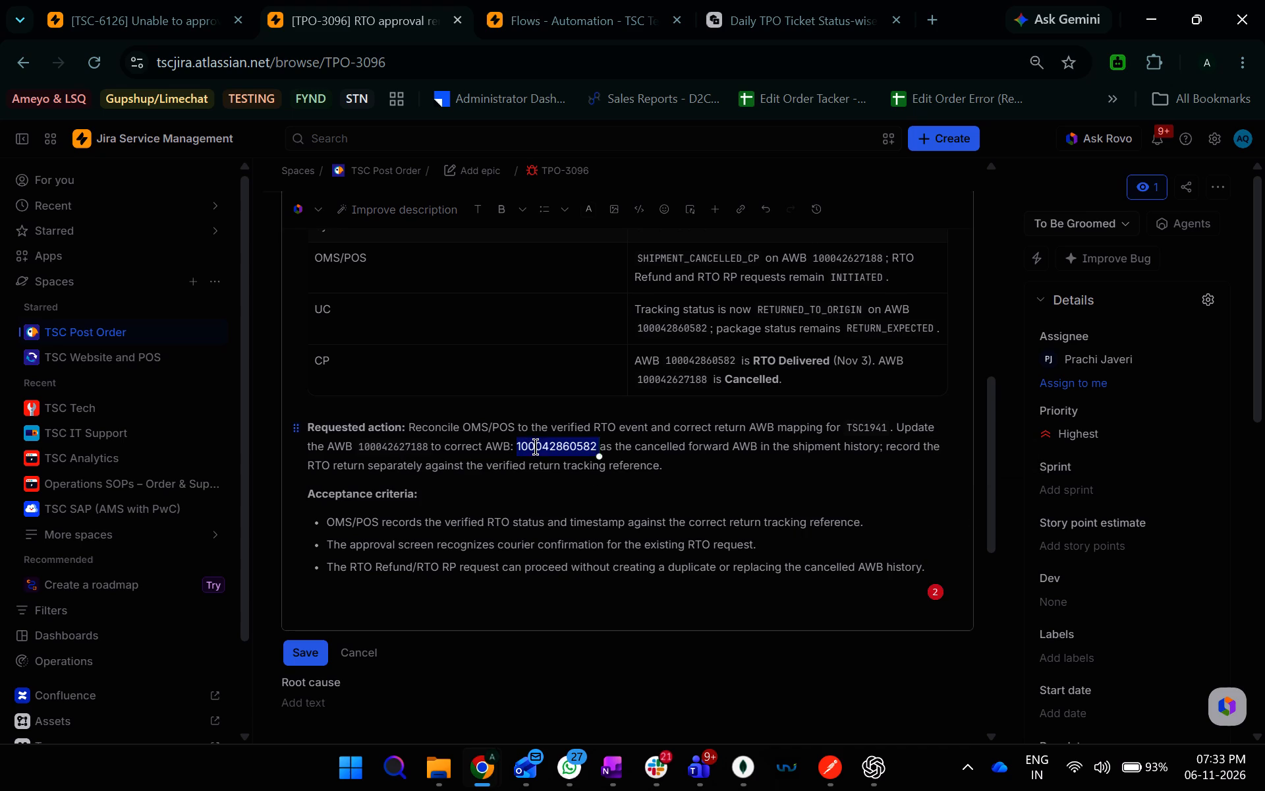
{"action": "left_click", "coordinate": [685, 210]}
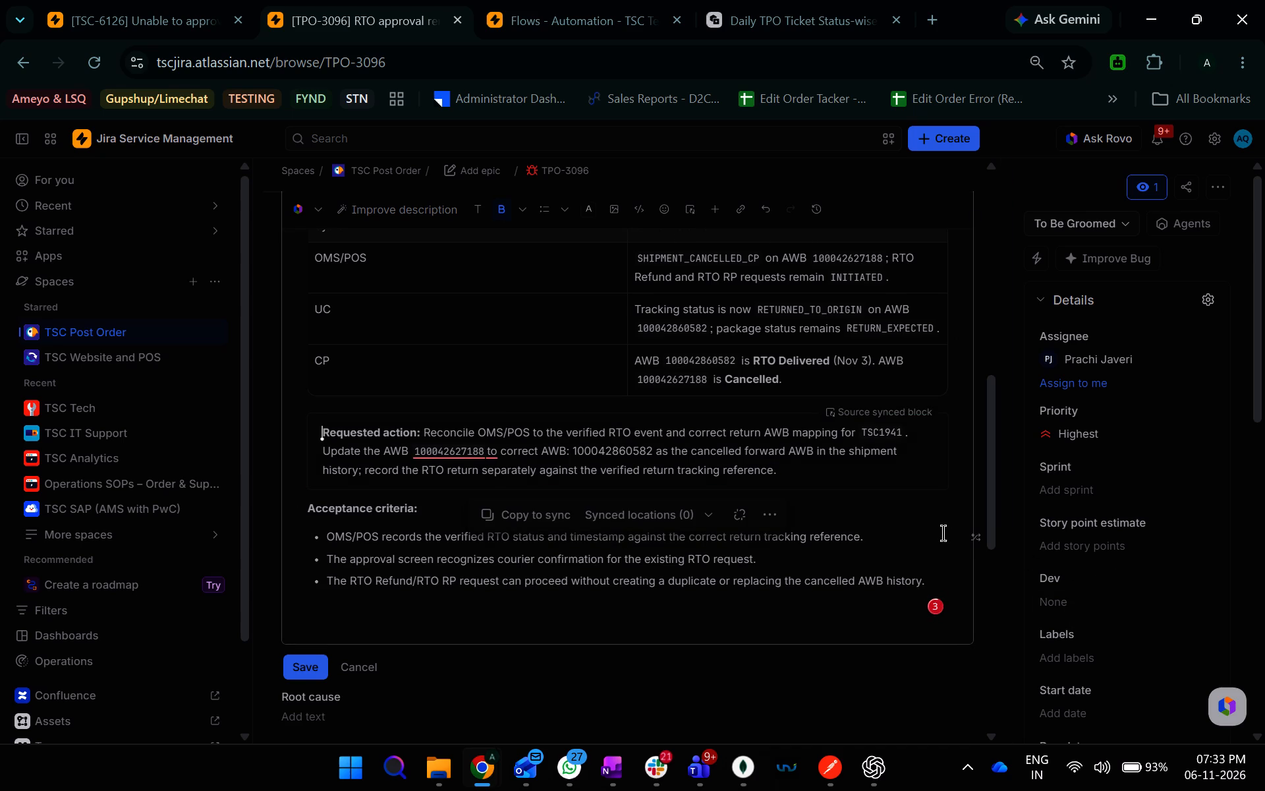
Undo the sync block conversion in TPO-3096's description, restoring Requested action as an ordinary paragraph.
{"action": "key", "text": "ctrl+z"}
{"action": "left_click", "coordinate": [802, 469]}
{"action": "left_click", "coordinate": [770, 511]}
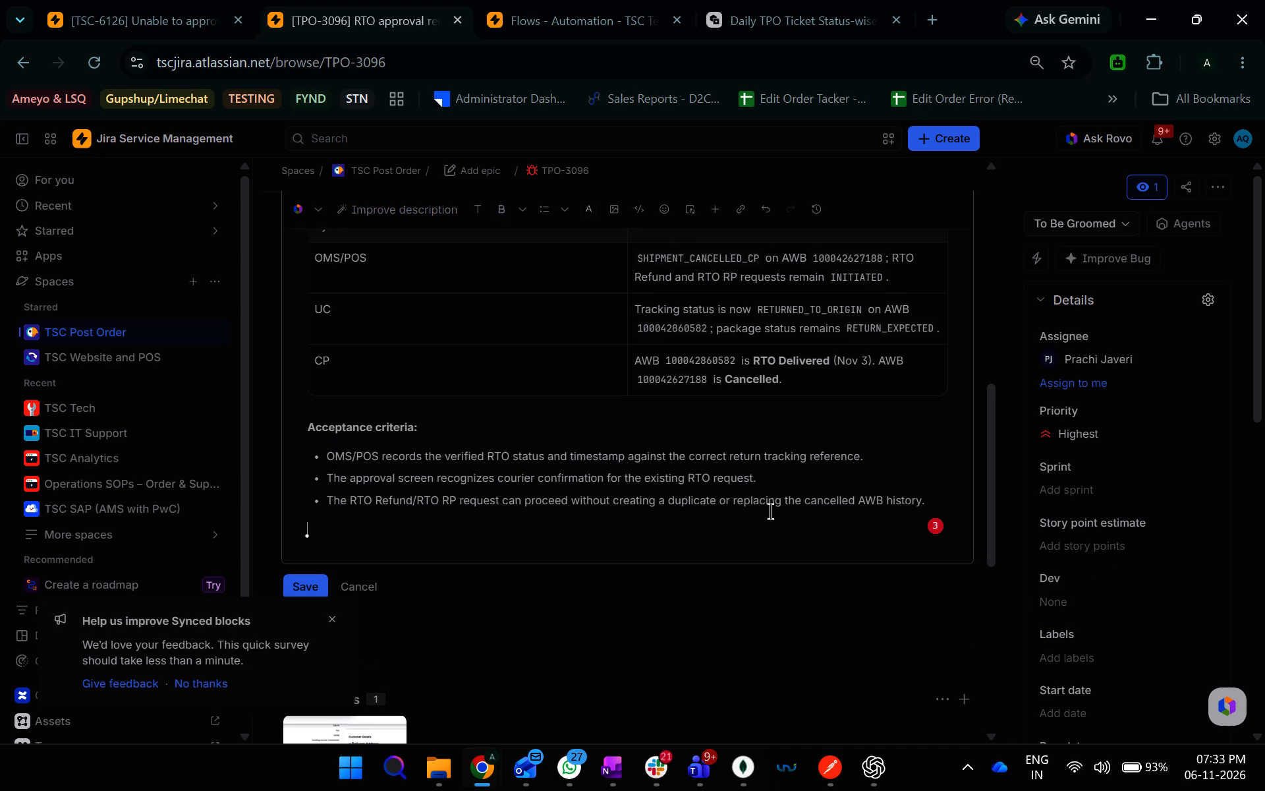
{"action": "key", "text": "ctrl+z"}
{"action": "left_click", "coordinate": [796, 478]}
{"action": "left_click", "coordinate": [340, 621]}
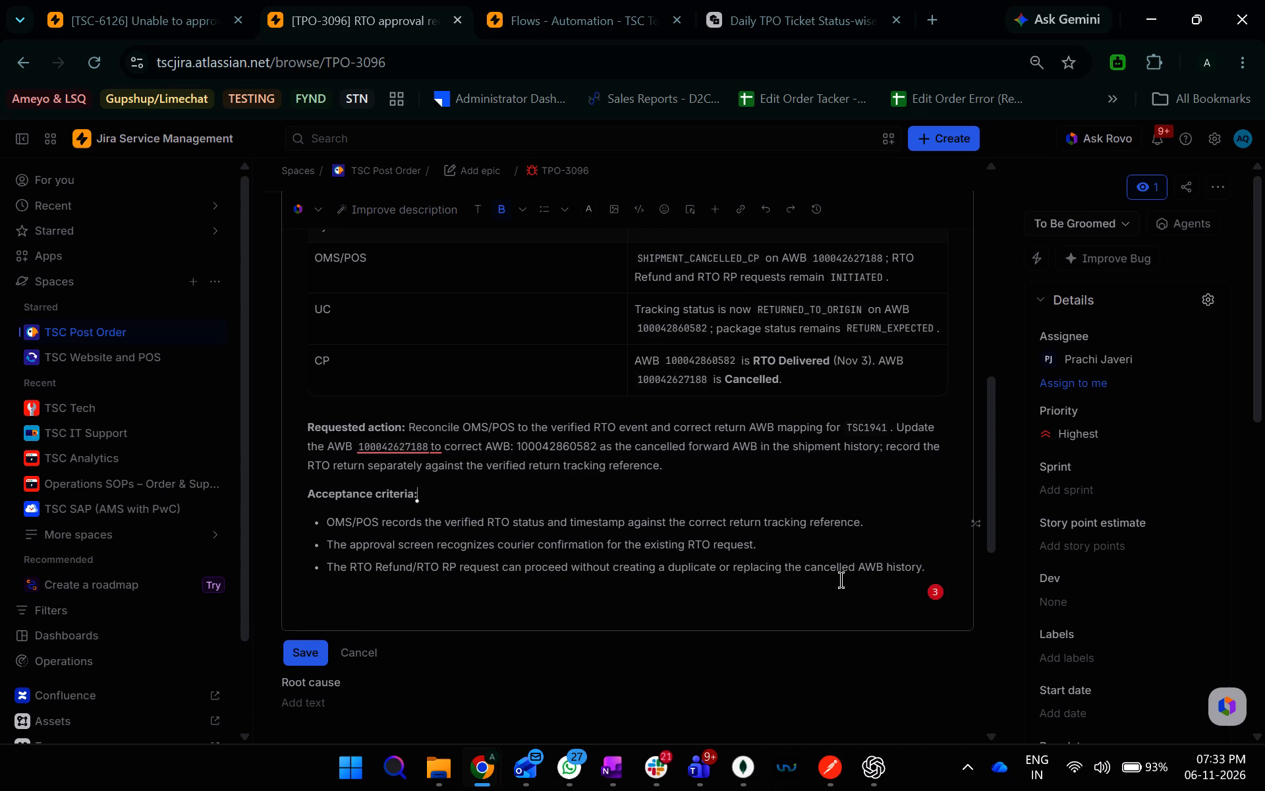
{"action": "scroll", "coordinate": [840, 579], "scroll_direction": "up", "scroll_amount": 1}
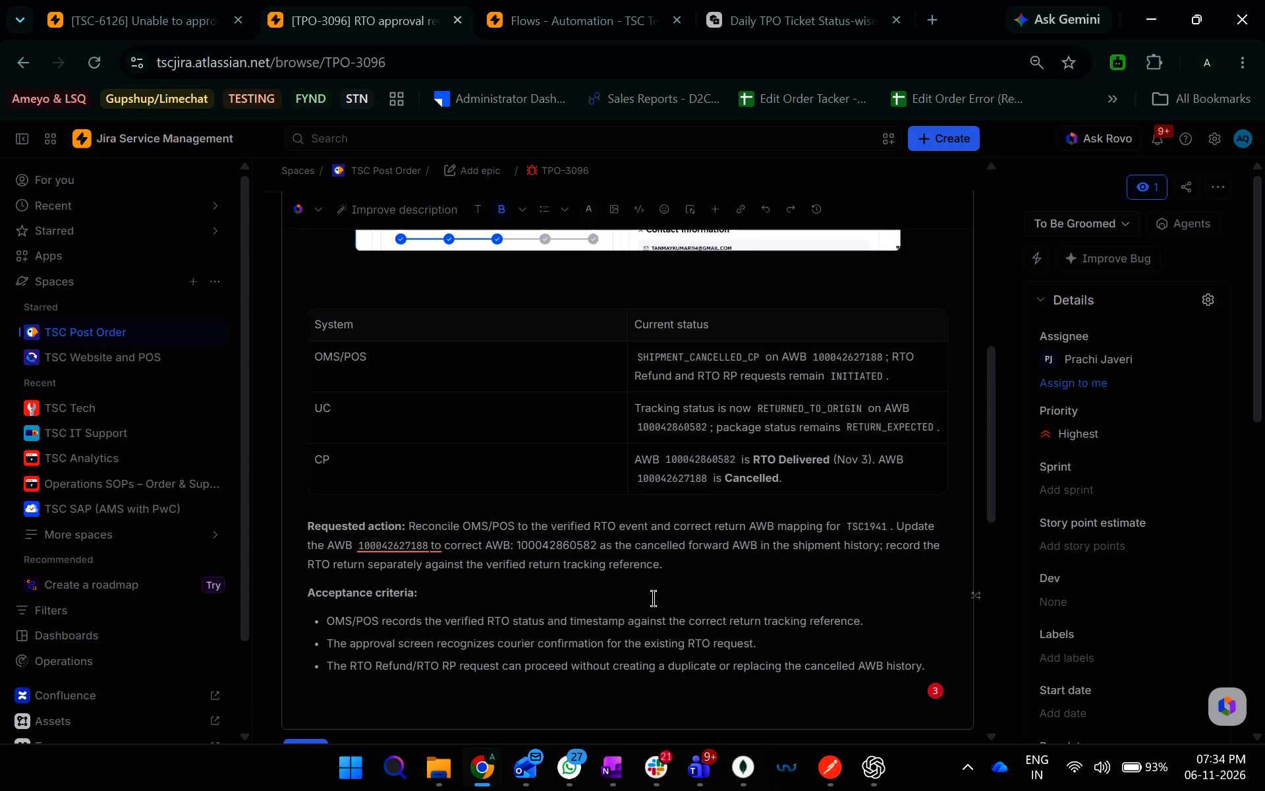
{"action": "scroll", "coordinate": [652, 597], "scroll_direction": "down", "scroll_amount": 1}
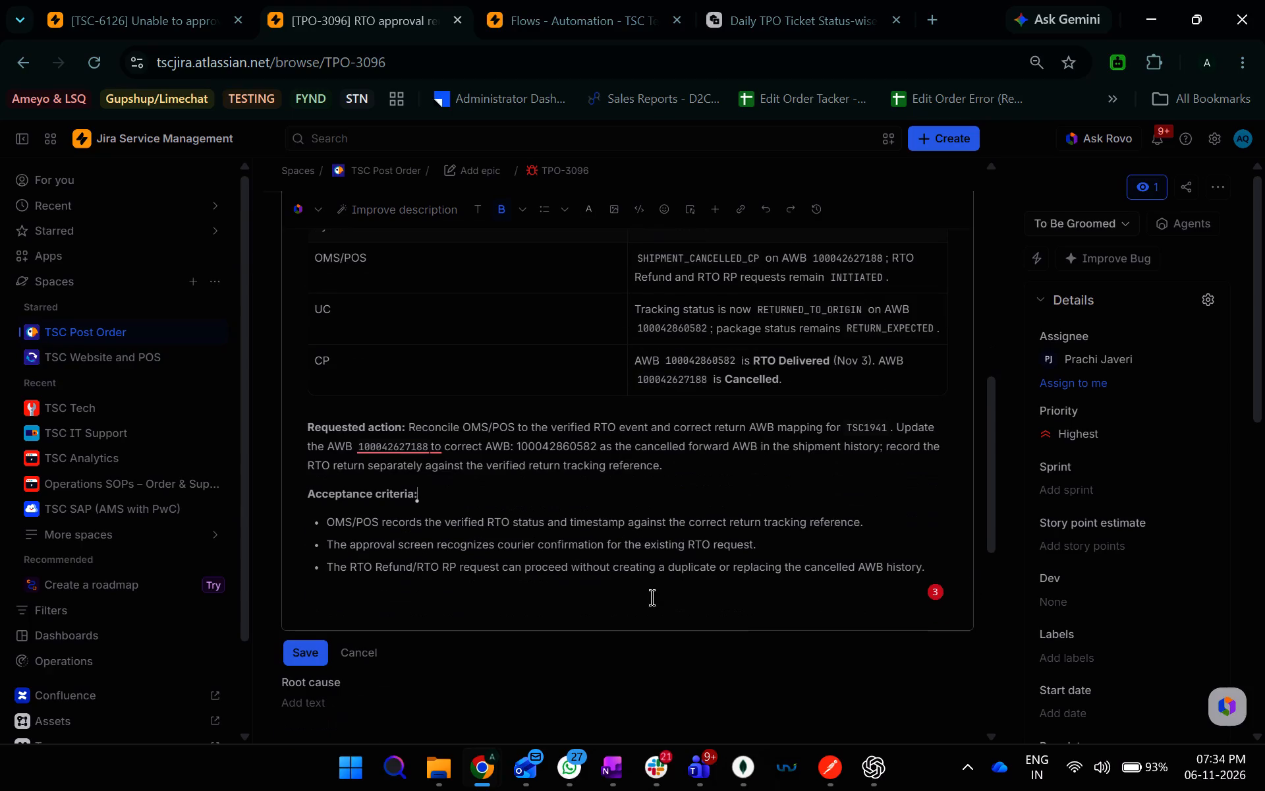
{"action": "scroll", "coordinate": [652, 597], "scroll_direction": "up", "scroll_amount": 7}
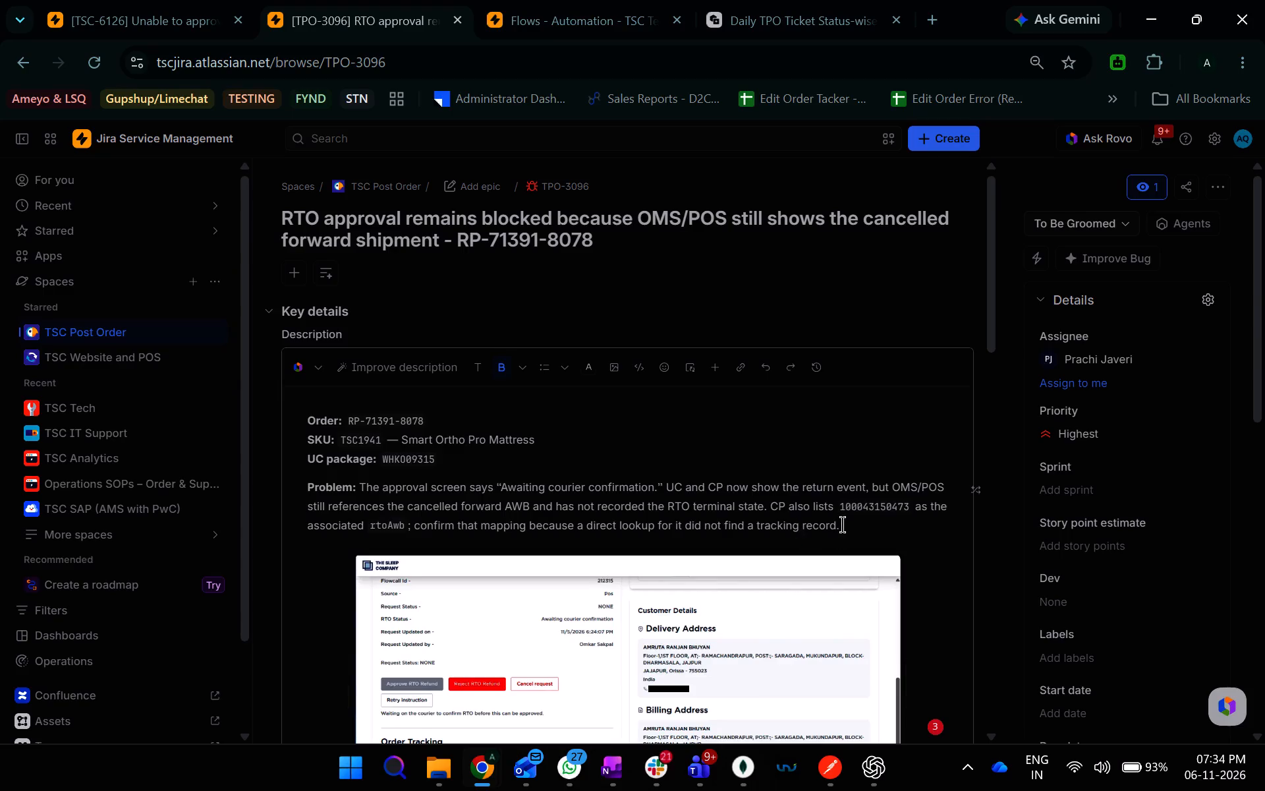
{"action": "left_click_drag", "start_coordinate": [845, 524], "coordinate": [769, 504]}
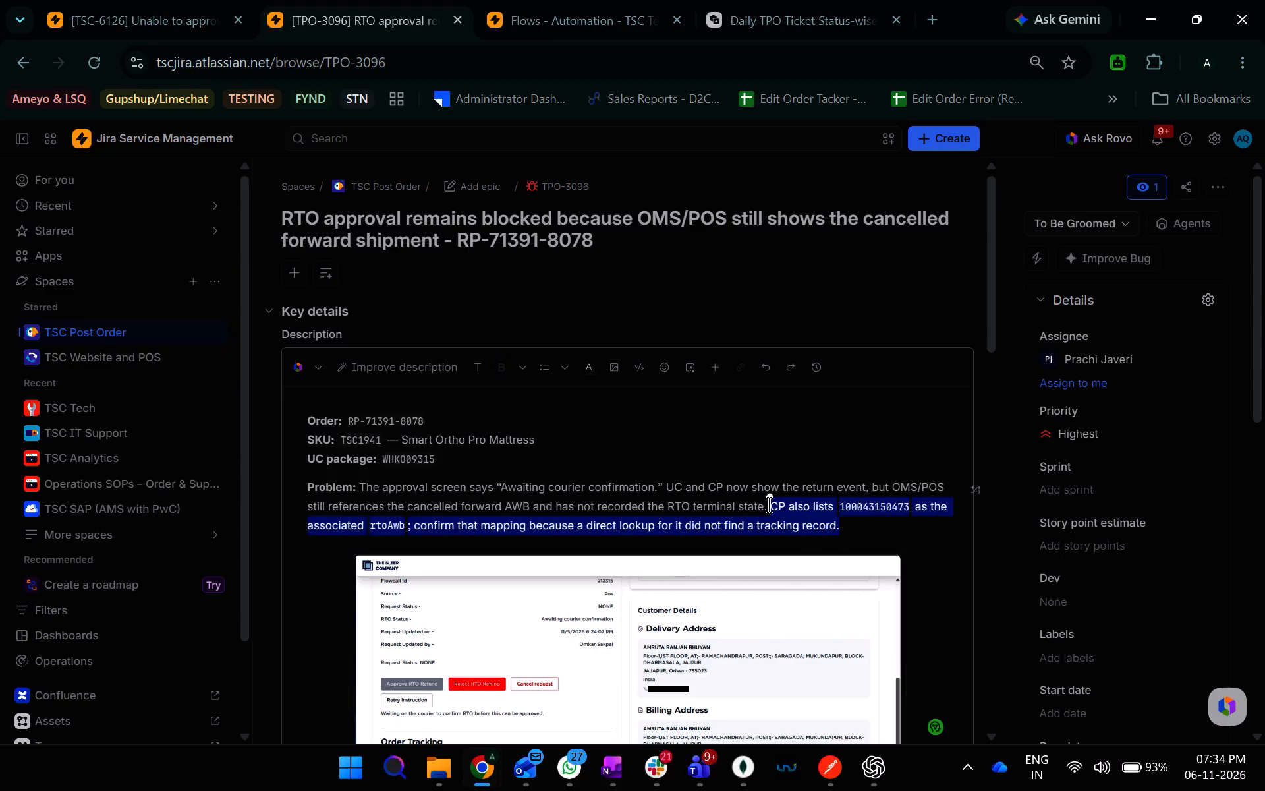
{"action": "left_click_drag", "start_coordinate": [769, 504], "coordinate": [770, 505]}
{"action": "key", "text": "BackSpace"}
{"action": "key", "text": "BackSpace"}
{"action": "scroll", "coordinate": [631, 580], "scroll_direction": "down", "scroll_amount": 6}
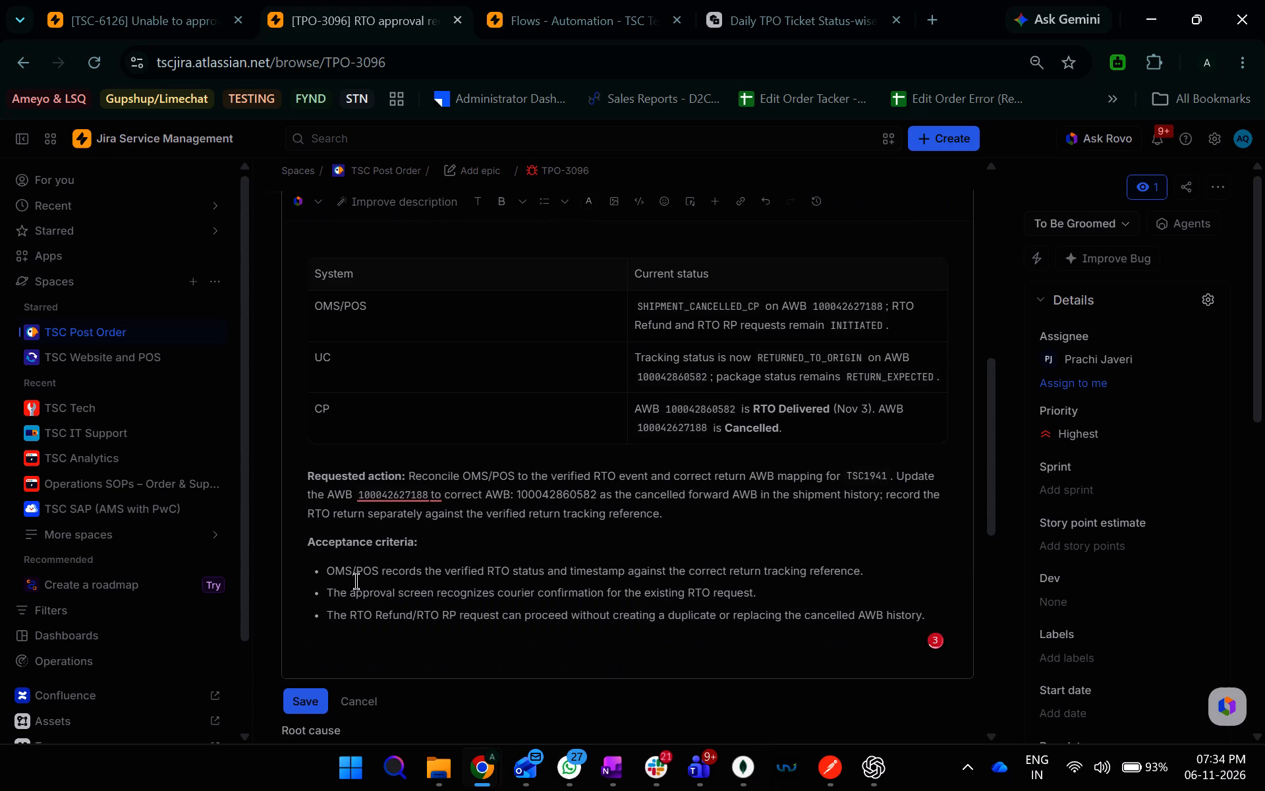
{"action": "left_click", "coordinate": [307, 707]}
Set the parent of TPO-3096 to TPO-1343 BUGS RP RT.
{"action": "scroll", "coordinate": [1109, 556], "scroll_direction": "down", "scroll_amount": 3}
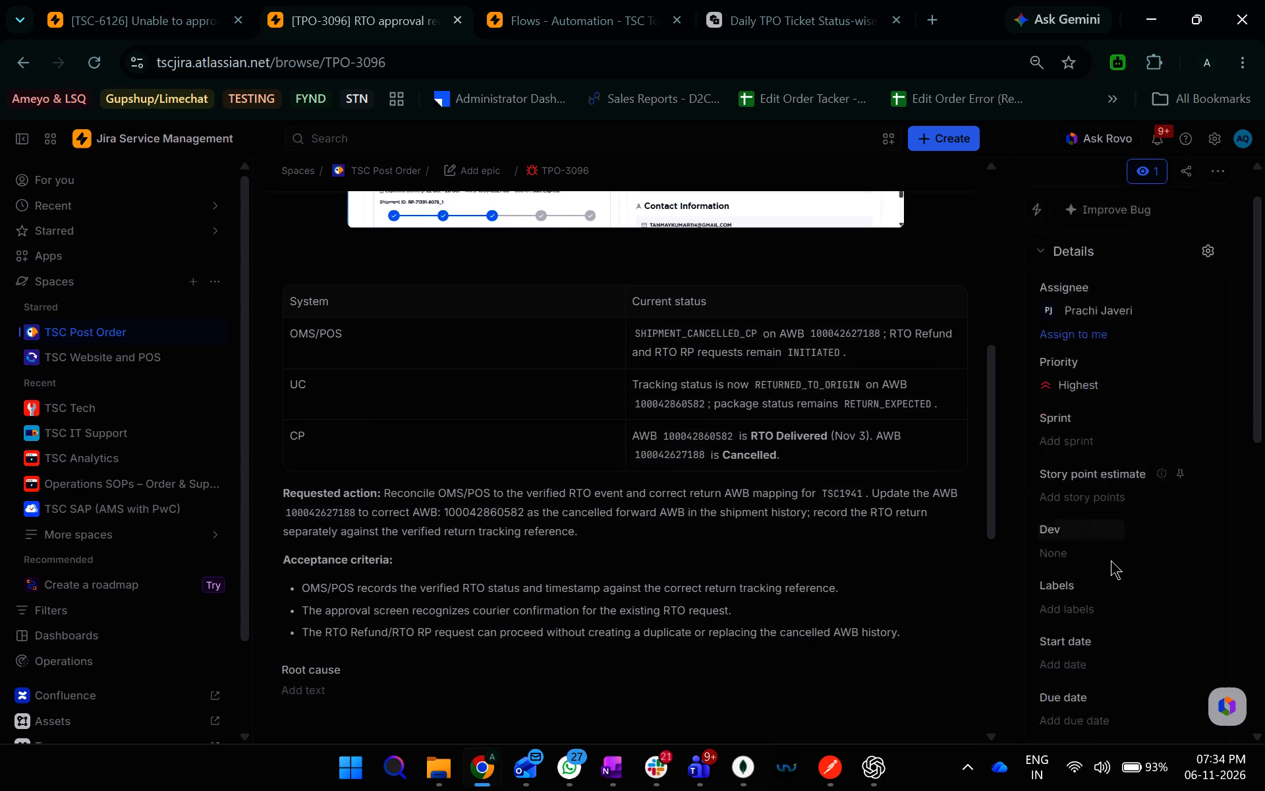
{"action": "left_click", "coordinate": [1119, 591]}
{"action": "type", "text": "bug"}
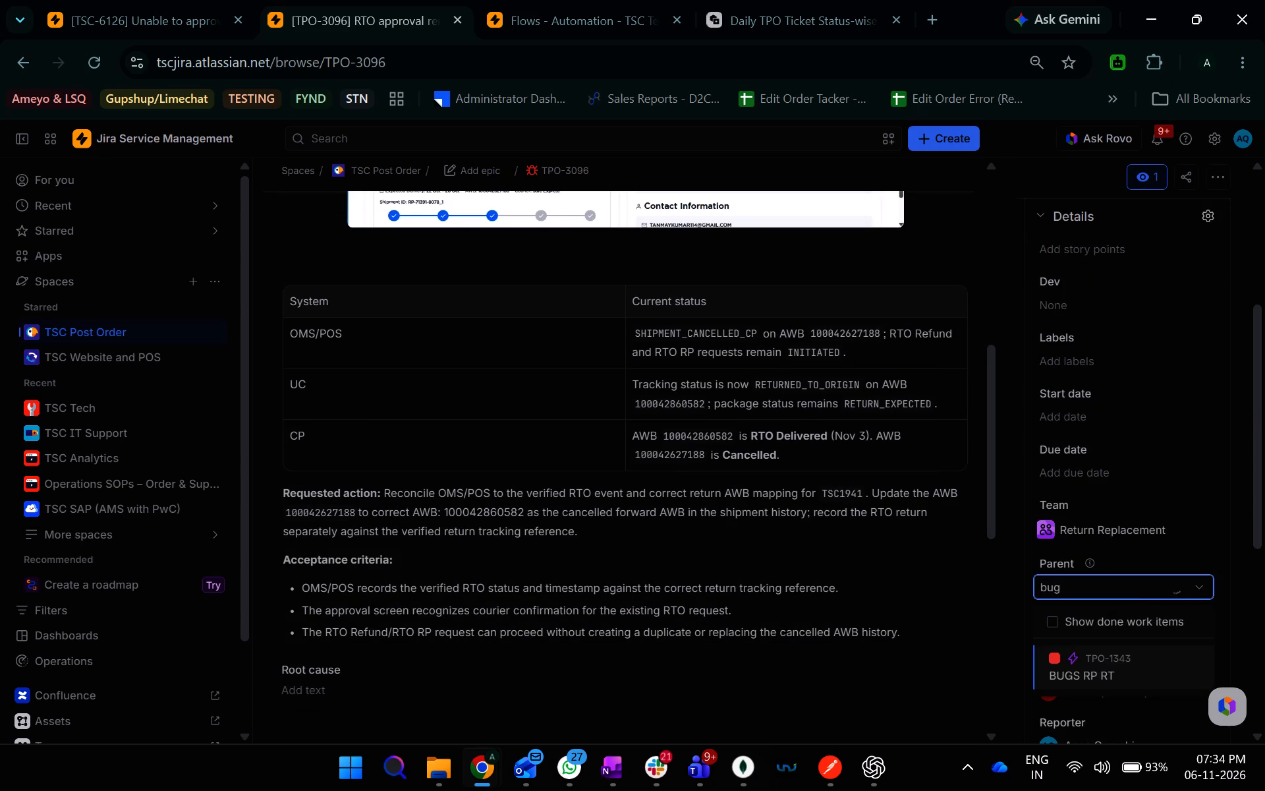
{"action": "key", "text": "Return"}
Copy TSC-6126's link and add it to TPO-3096 as a linked work item with the "blocks" relation.
{"action": "scroll", "coordinate": [838, 560], "scroll_direction": "down", "scroll_amount": 5}
{"action": "scroll", "coordinate": [605, 581], "scroll_direction": "down", "scroll_amount": 3}
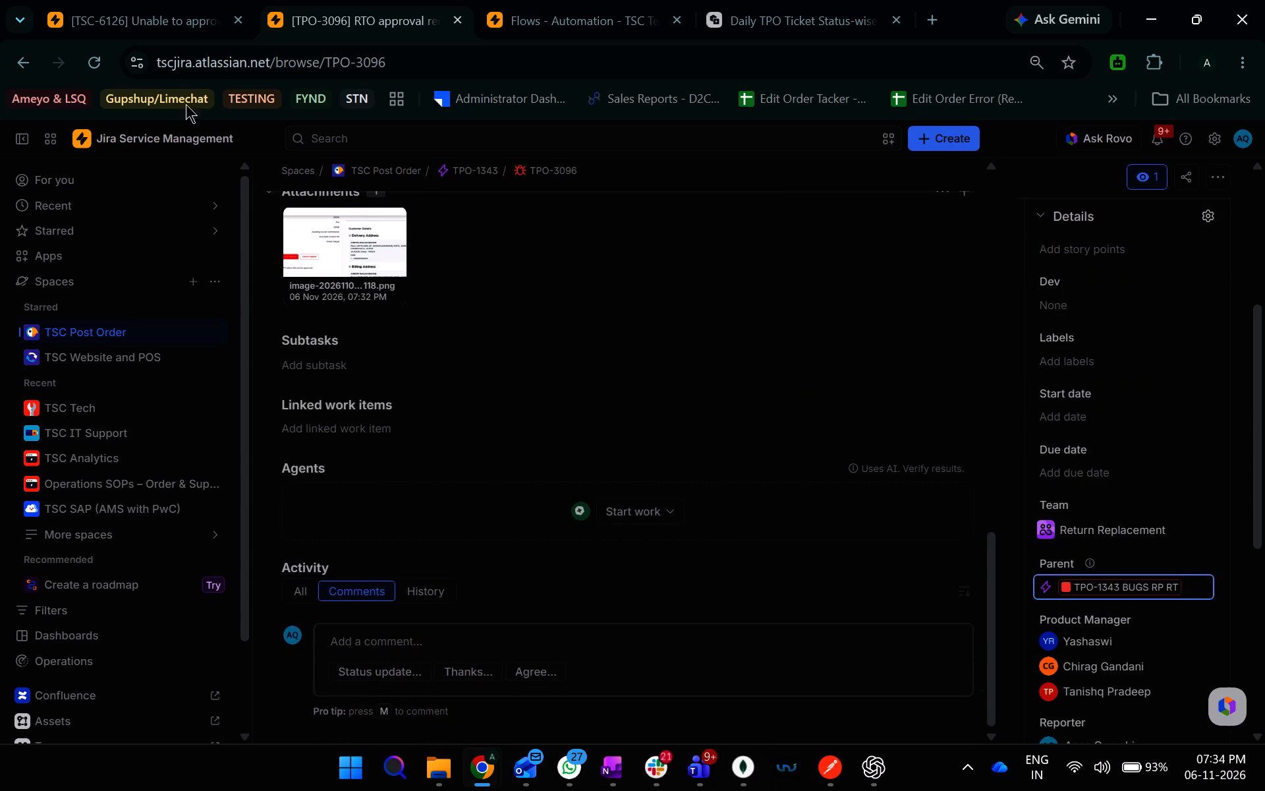
{"action": "left_click", "coordinate": [146, 1]}
{"action": "left_click", "coordinate": [1046, 385]}
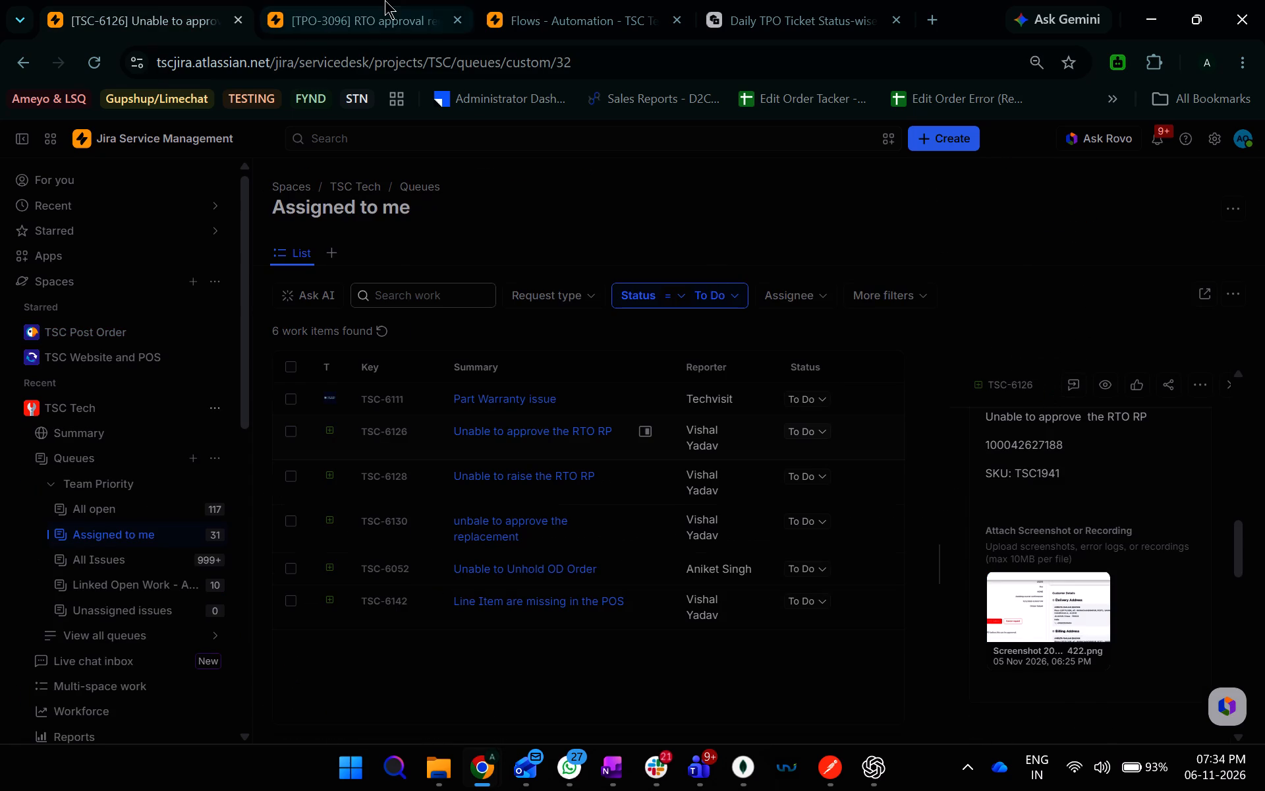
{"action": "left_click", "coordinate": [383, 0]}
{"action": "left_click", "coordinate": [324, 425]}
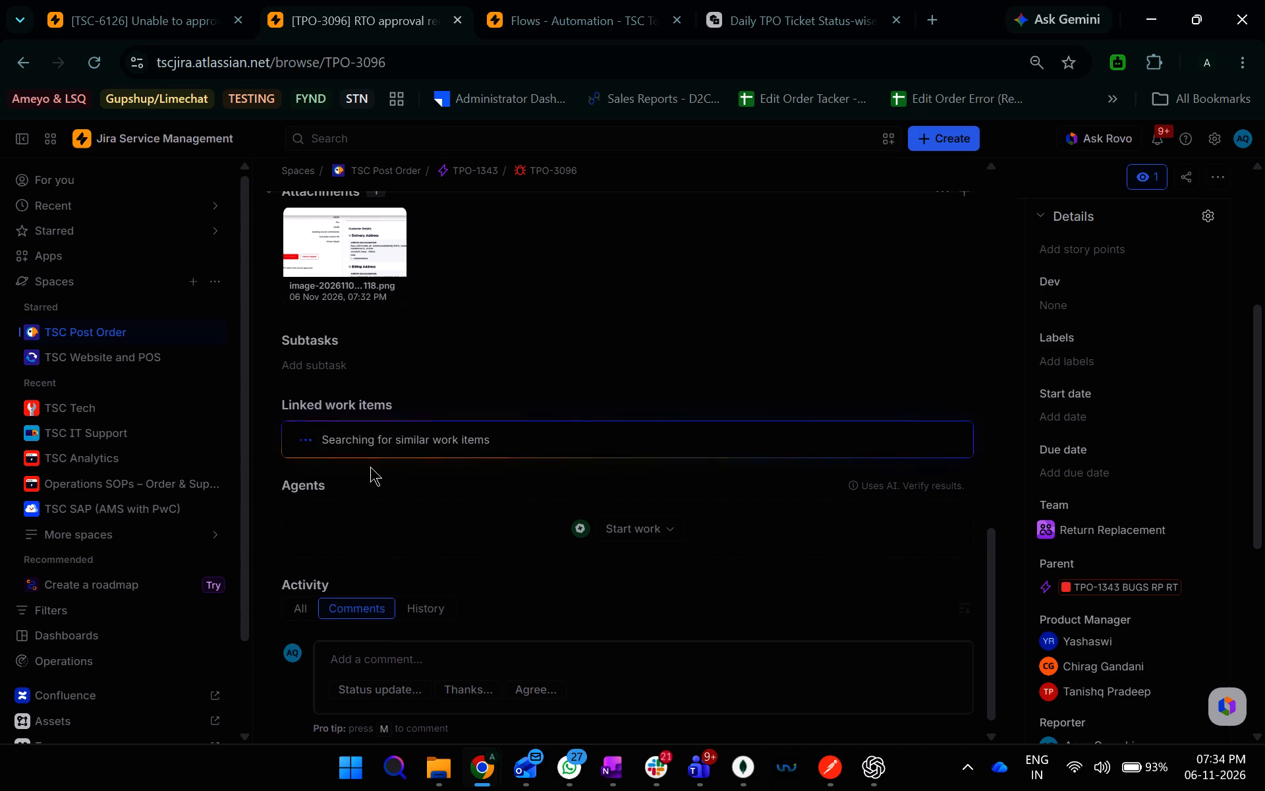
{"action": "left_click", "coordinate": [326, 490]}
{"action": "left_click", "coordinate": [329, 554]}
{"action": "left_click", "coordinate": [517, 500]}
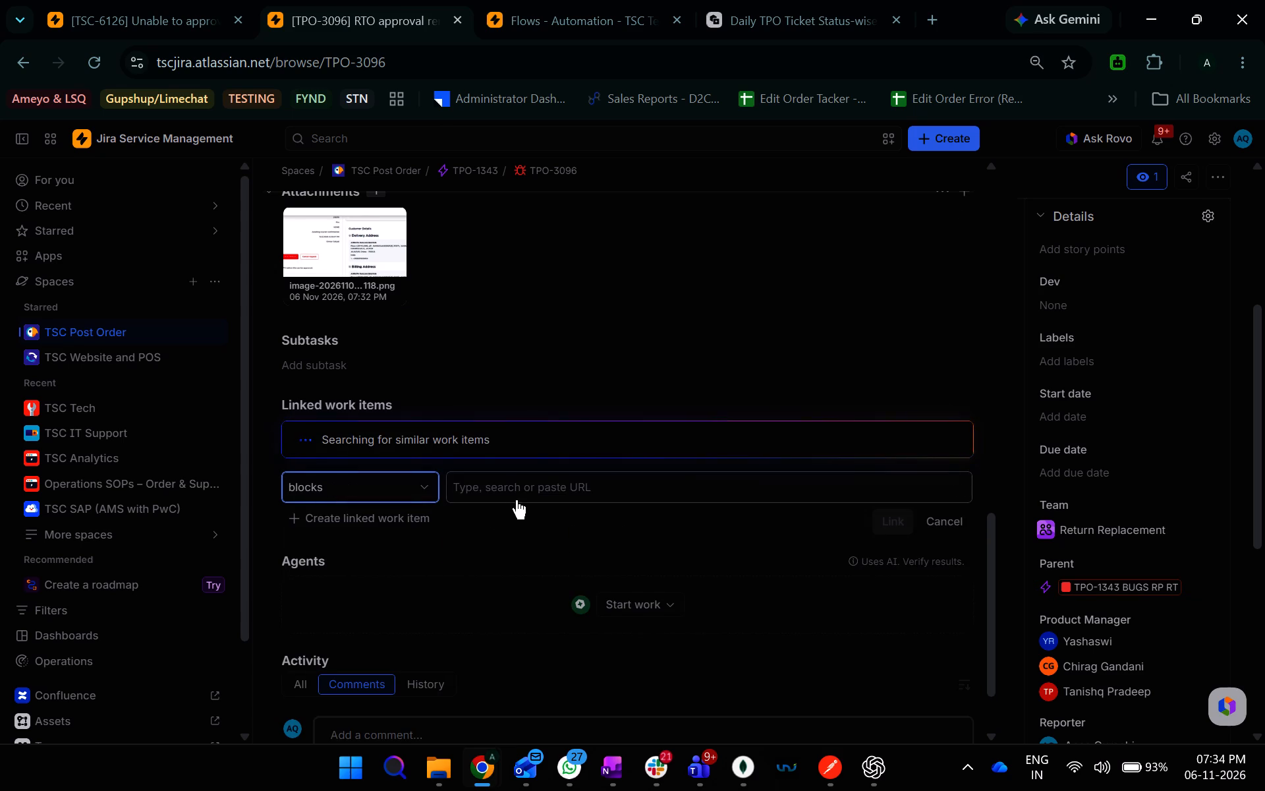
{"action": "key", "text": "ctrl+v"}
{"action": "left_click", "coordinate": [582, 541]}
{"action": "left_click", "coordinate": [765, 336]}
{"action": "left_click", "coordinate": [895, 527]}
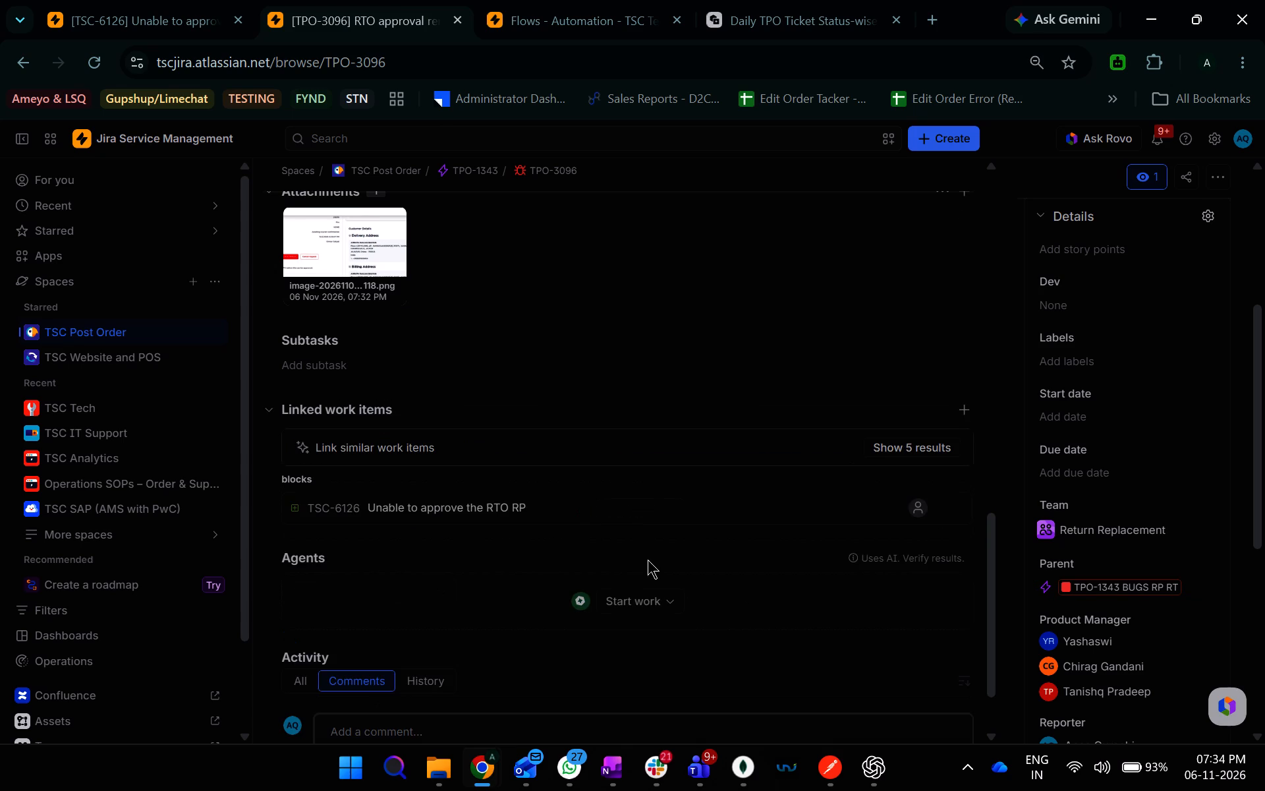
Reply to the customer on TSC-6126 with the "Backend Team" canned response and save the comment.
{"action": "left_click", "coordinate": [206, 0]}
{"action": "scroll", "coordinate": [1121, 633], "scroll_direction": "down", "scroll_amount": 8}
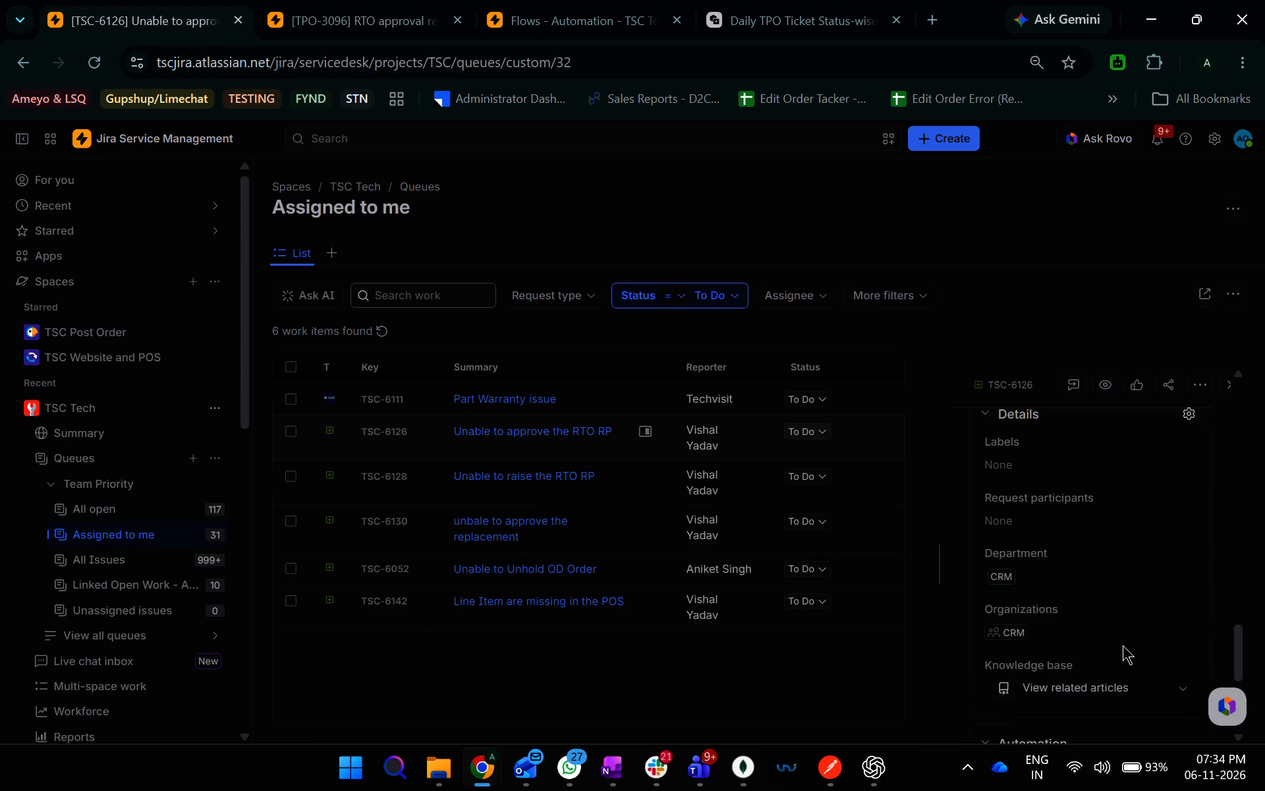
{"action": "scroll", "coordinate": [1123, 645], "scroll_direction": "down", "scroll_amount": 4}
{"action": "left_click", "coordinate": [1159, 686]}
{"action": "left_click", "coordinate": [1191, 600]}
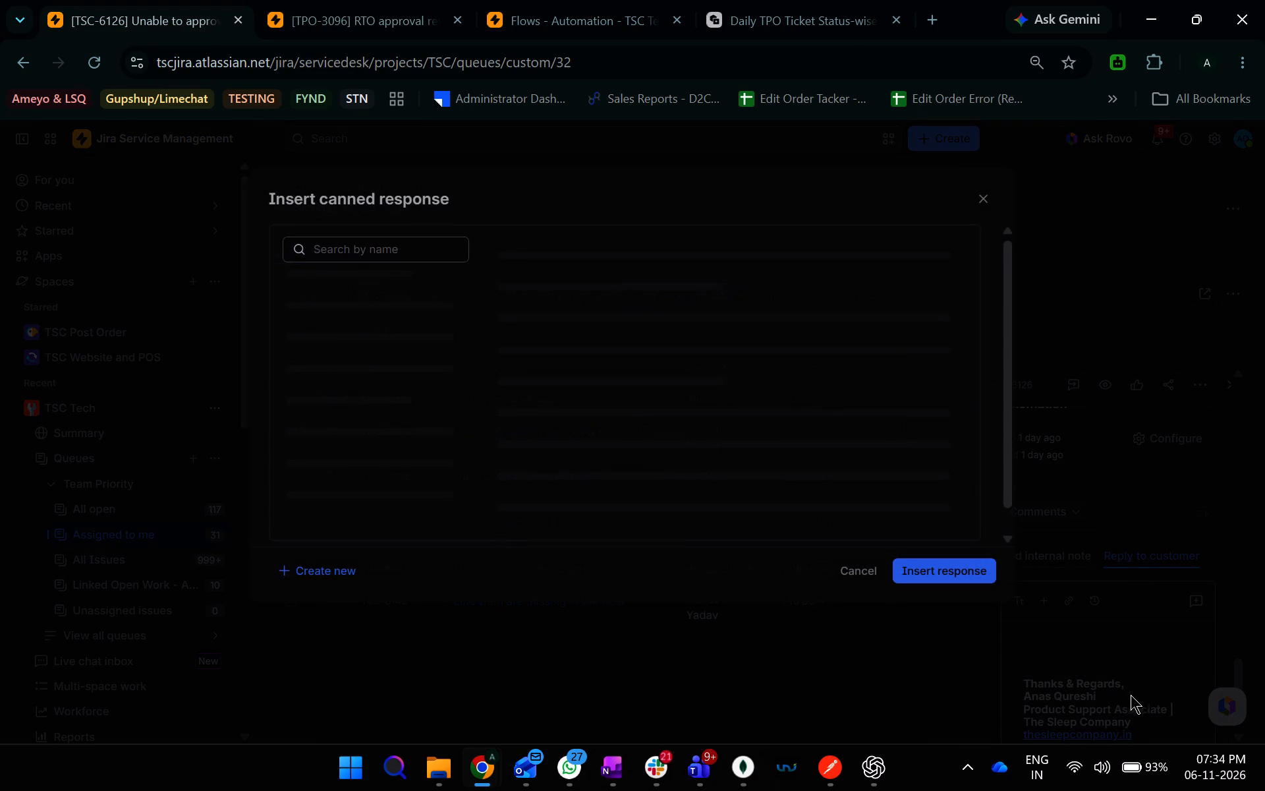
{"action": "left_click", "coordinate": [930, 575]}
{"action": "scroll", "coordinate": [1148, 659], "scroll_direction": "down", "scroll_amount": 2}
{"action": "left_click", "coordinate": [1032, 701]}
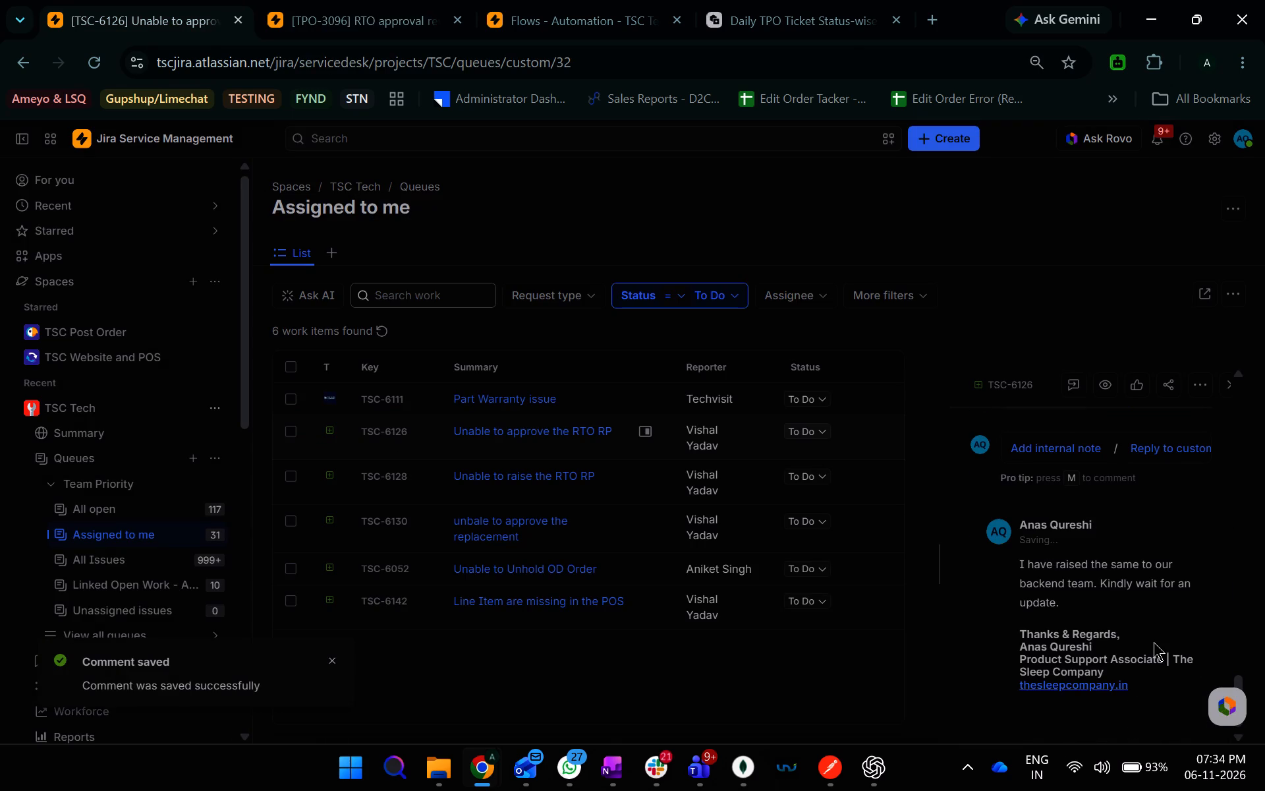
Change TSC-6126's status to Assigned to Dev.
{"action": "scroll", "coordinate": [1154, 642], "scroll_direction": "up", "scroll_amount": 14}
{"action": "scroll", "coordinate": [1154, 642], "scroll_direction": "down", "scroll_amount": 1}
{"action": "scroll", "coordinate": [1154, 642], "scroll_direction": "up", "scroll_amount": 10}
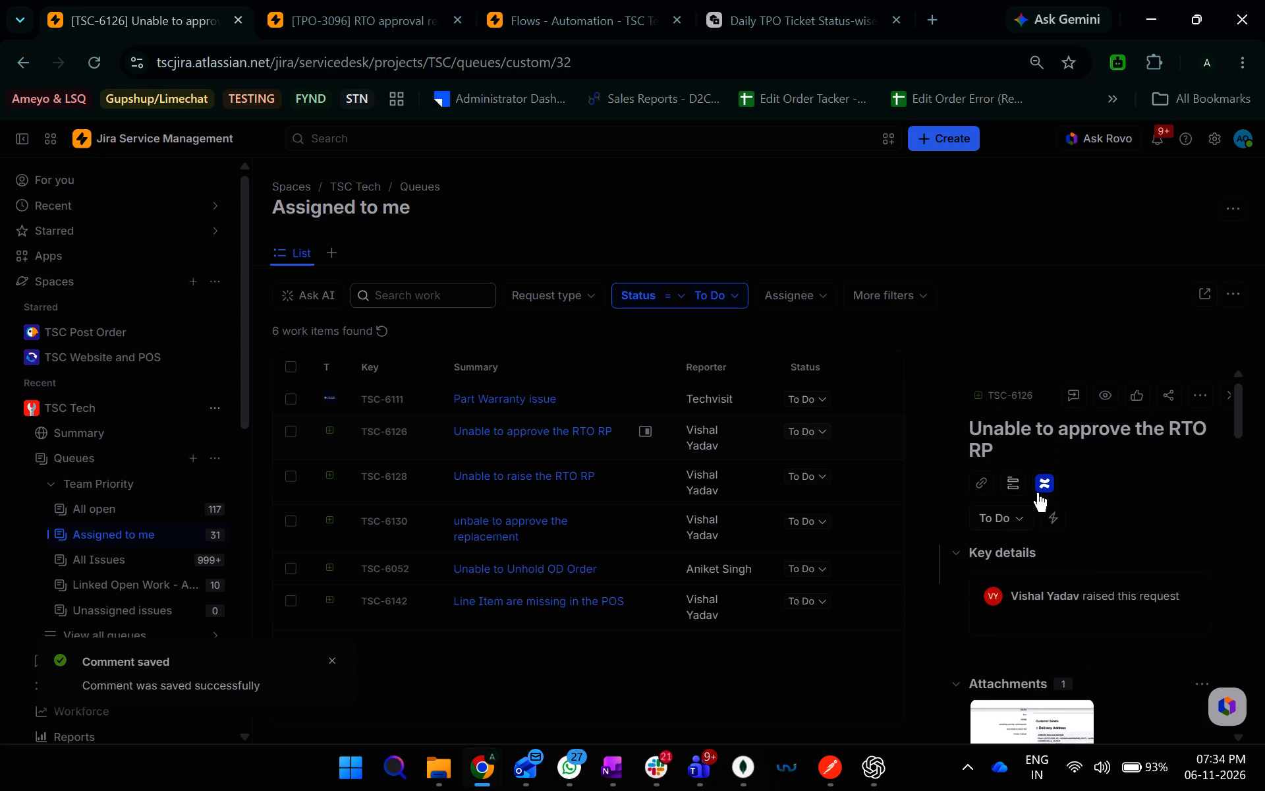
{"action": "left_click", "coordinate": [1001, 511]}
{"action": "left_click", "coordinate": [1028, 561]}
Check TSC-6126's linked work items and refresh the Assigned to me queue.
{"action": "scroll", "coordinate": [1178, 518], "scroll_direction": "down", "scroll_amount": 2}
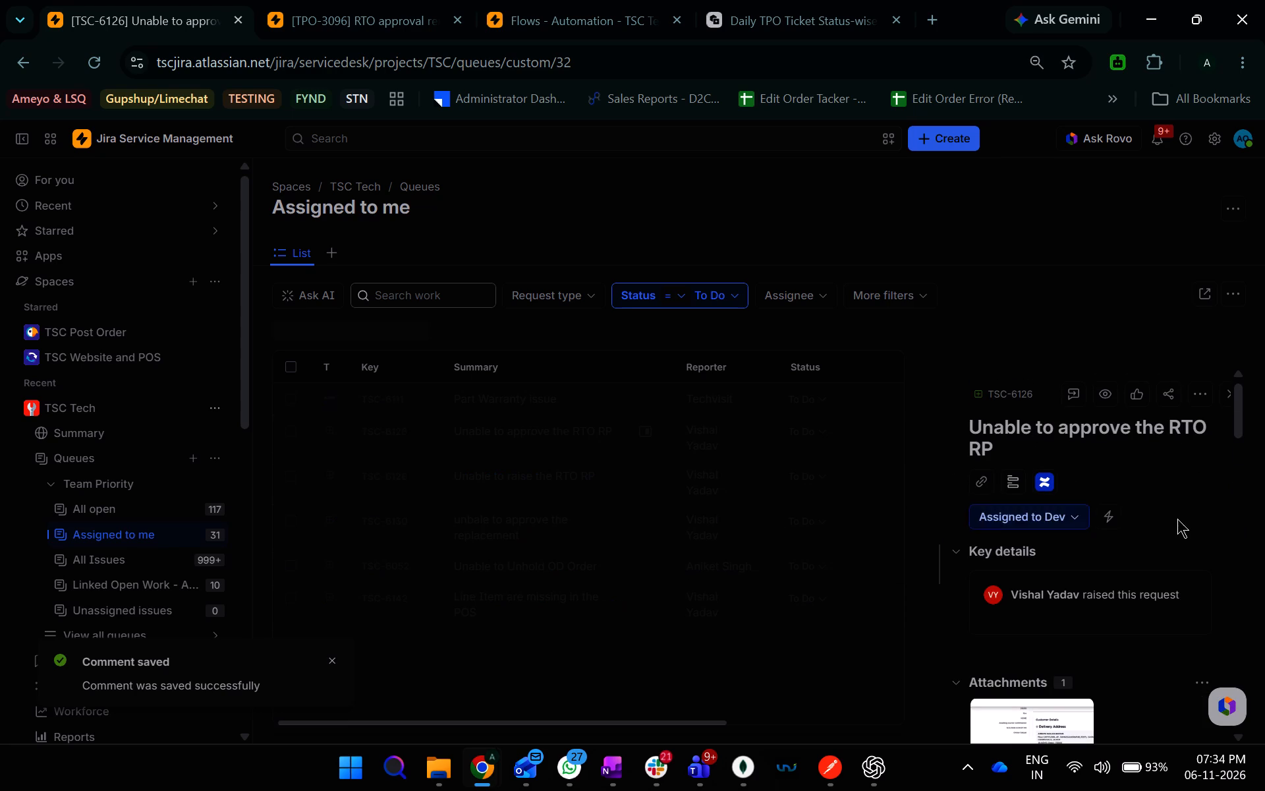
{"action": "scroll", "coordinate": [1177, 519], "scroll_direction": "down", "scroll_amount": 1}
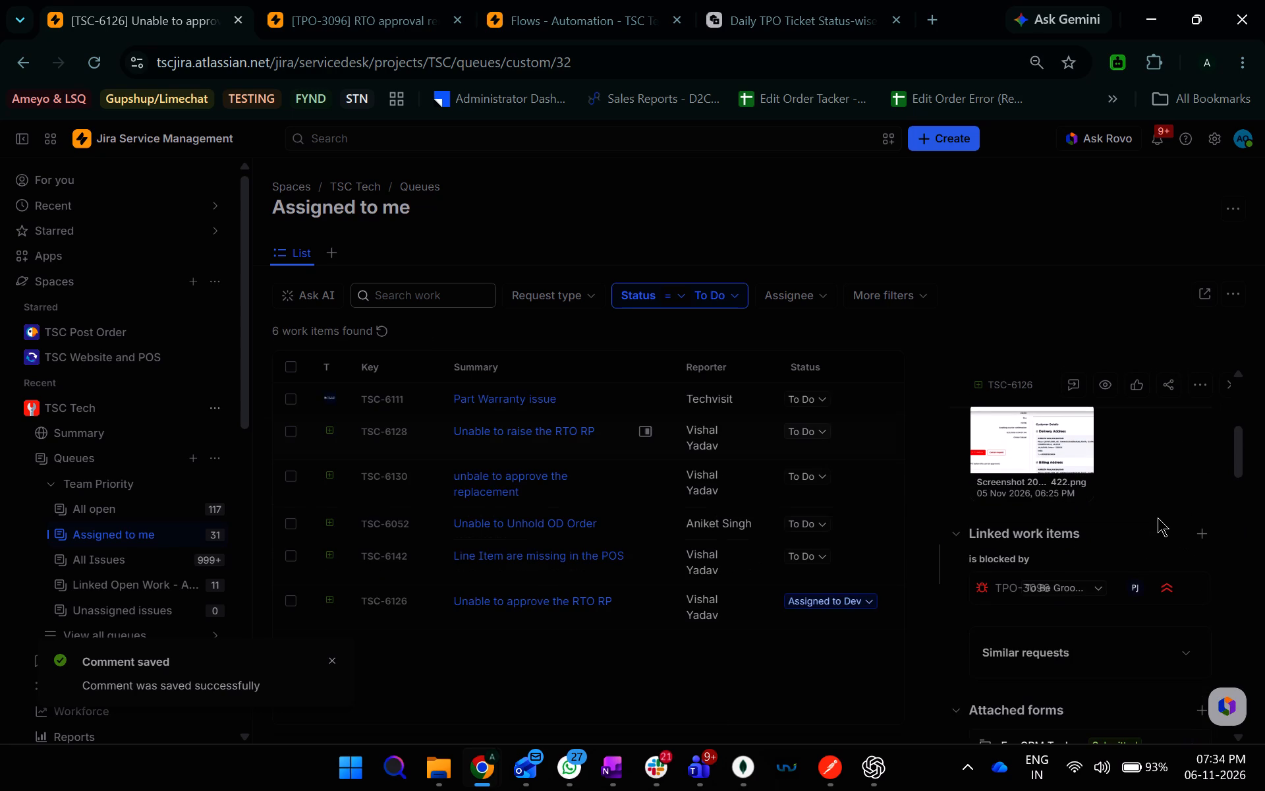
{"action": "left_click", "coordinate": [378, 330]}
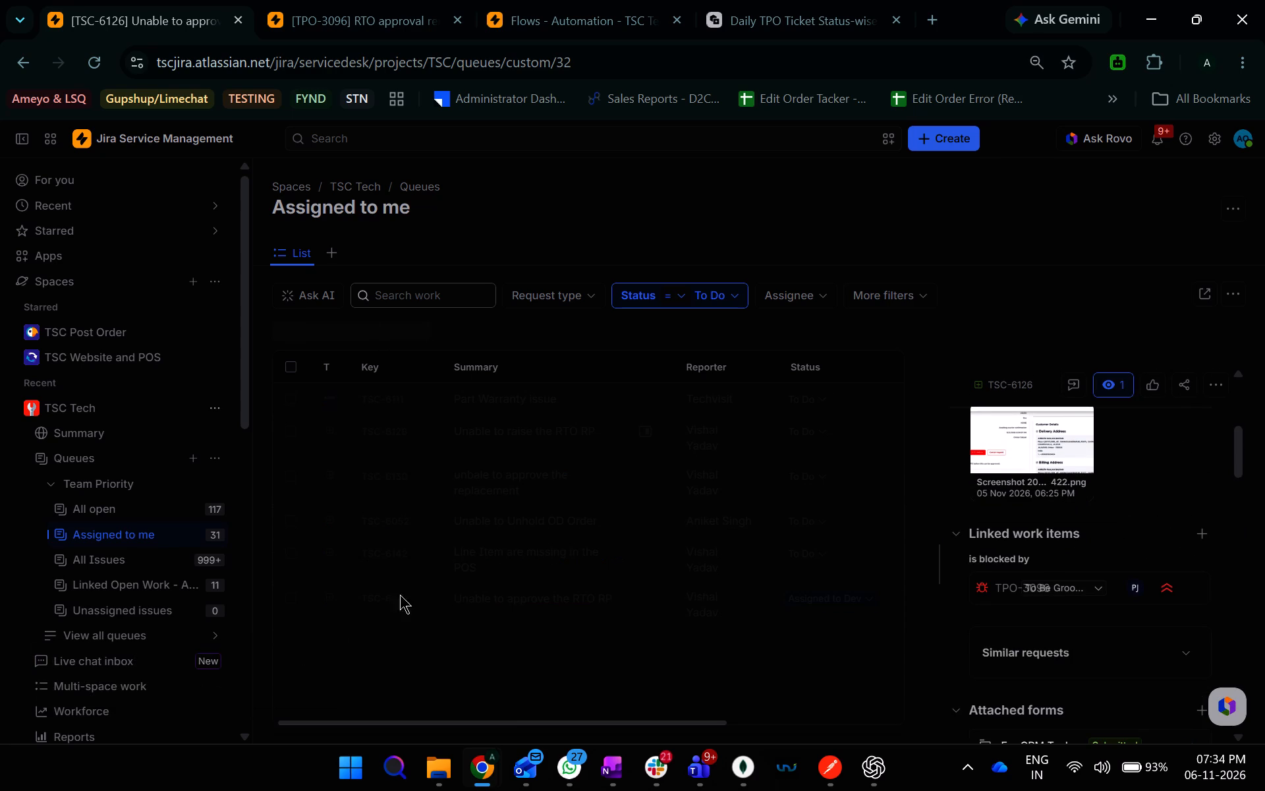
{"action": "left_click_drag", "start_coordinate": [520, 721], "coordinate": [719, 740]}
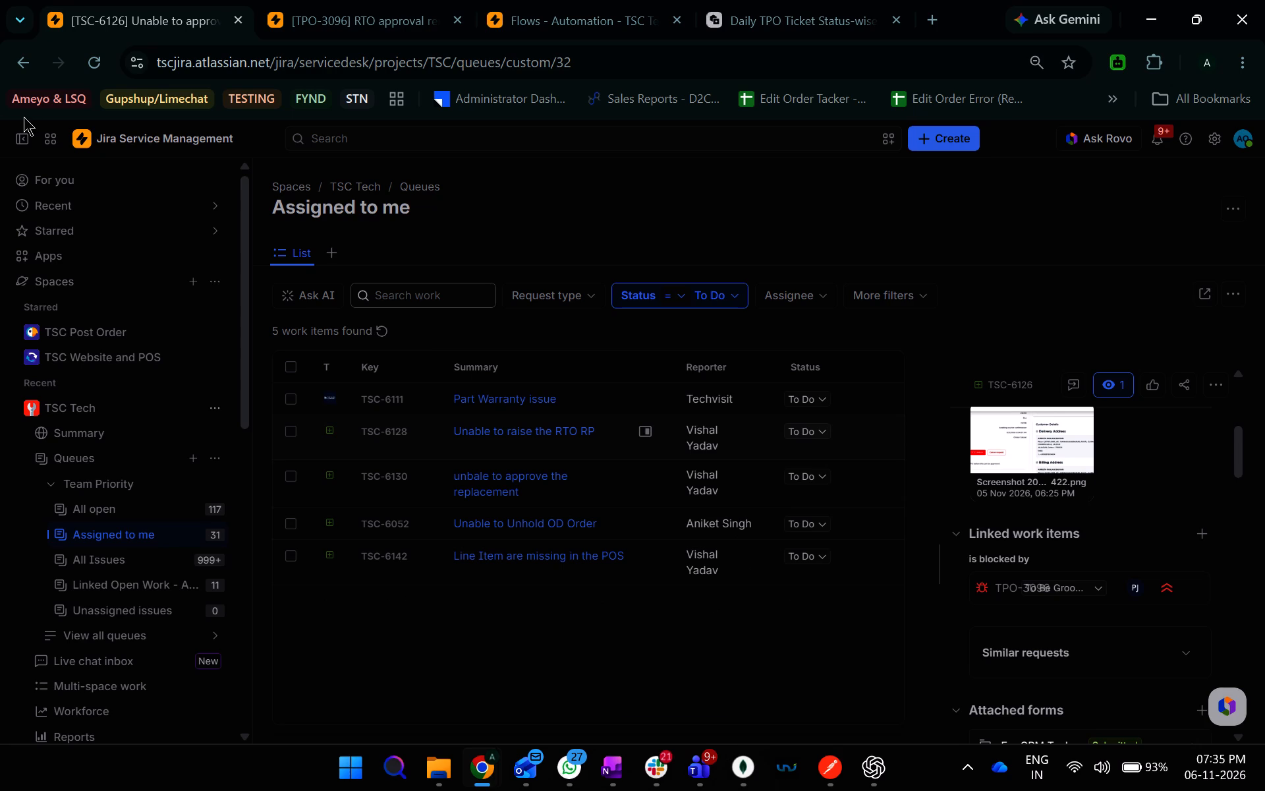
Collapse the sidebar and open TSC-6128, Unable to raise the RTO RP, in the queue's side preview.
{"action": "left_click", "coordinate": [16, 137]}
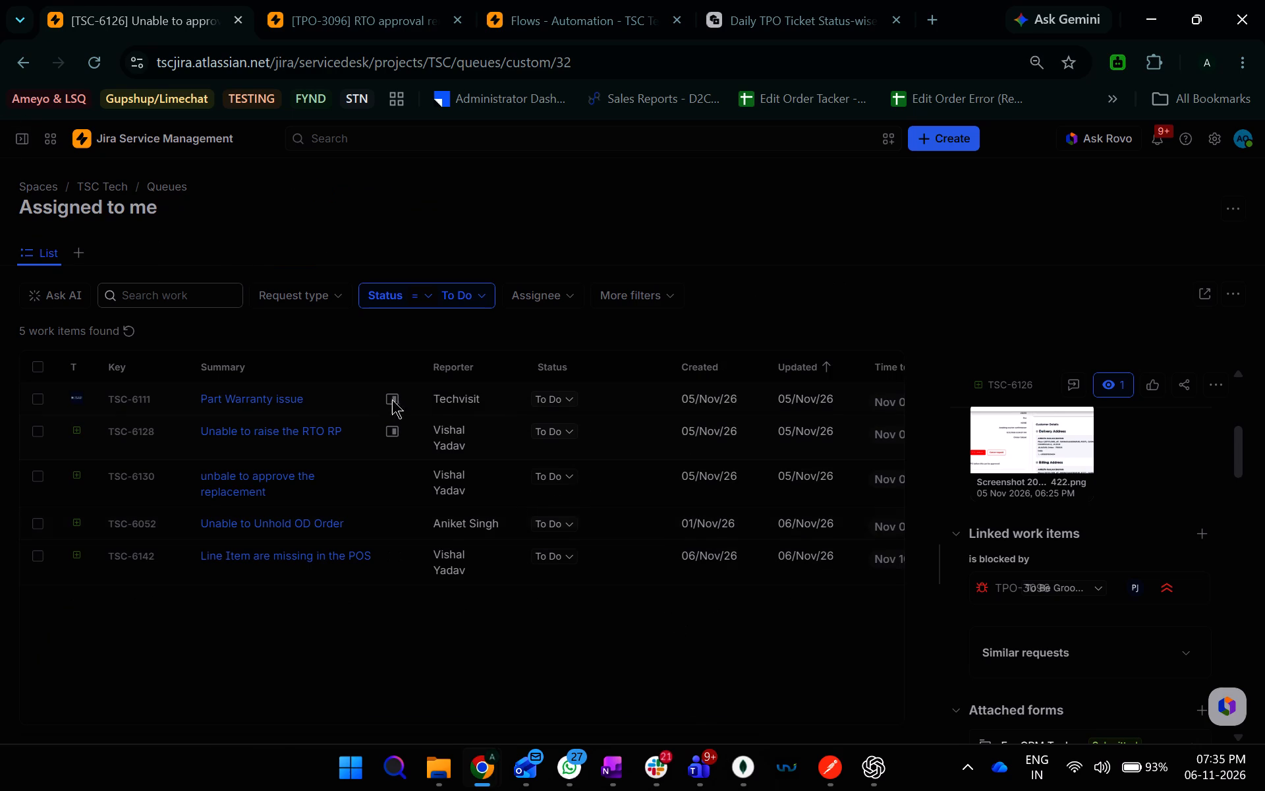
{"action": "left_click", "coordinate": [394, 434]}
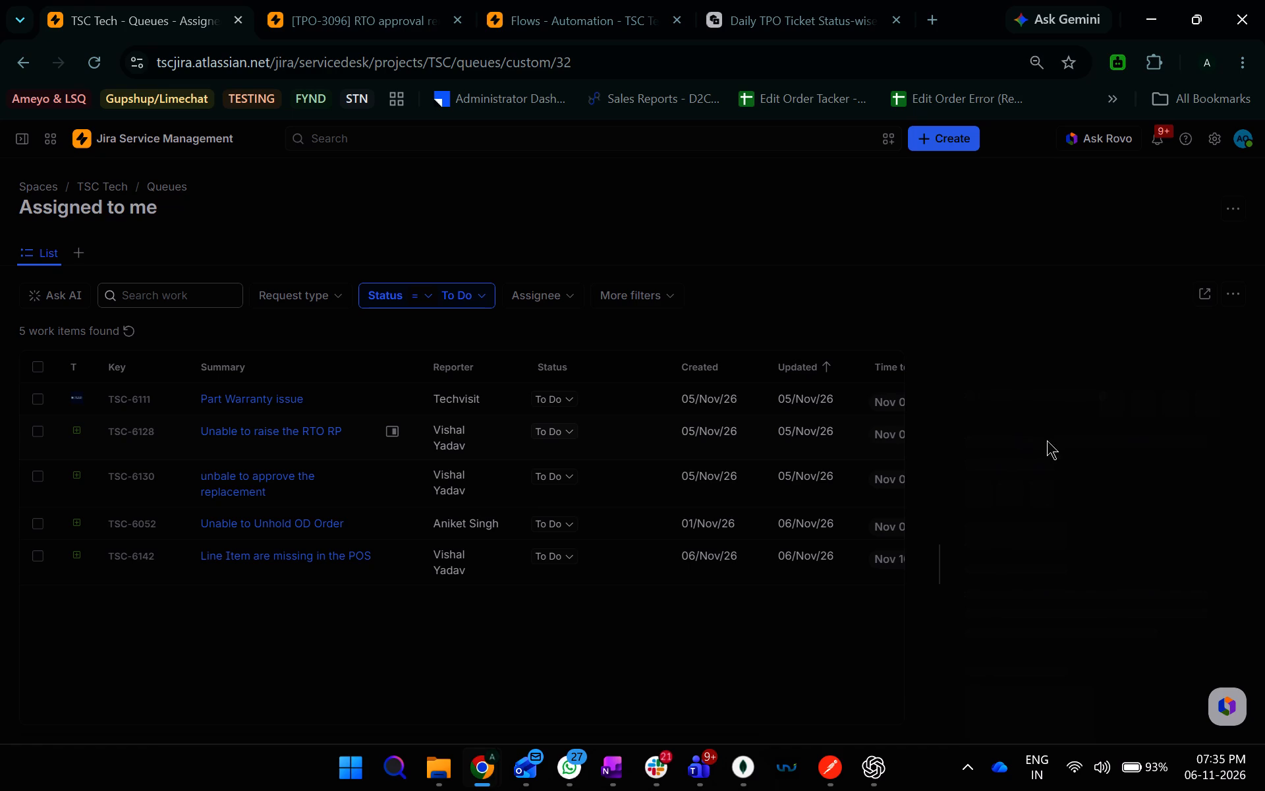
{"action": "left_click", "coordinate": [1039, 398]}
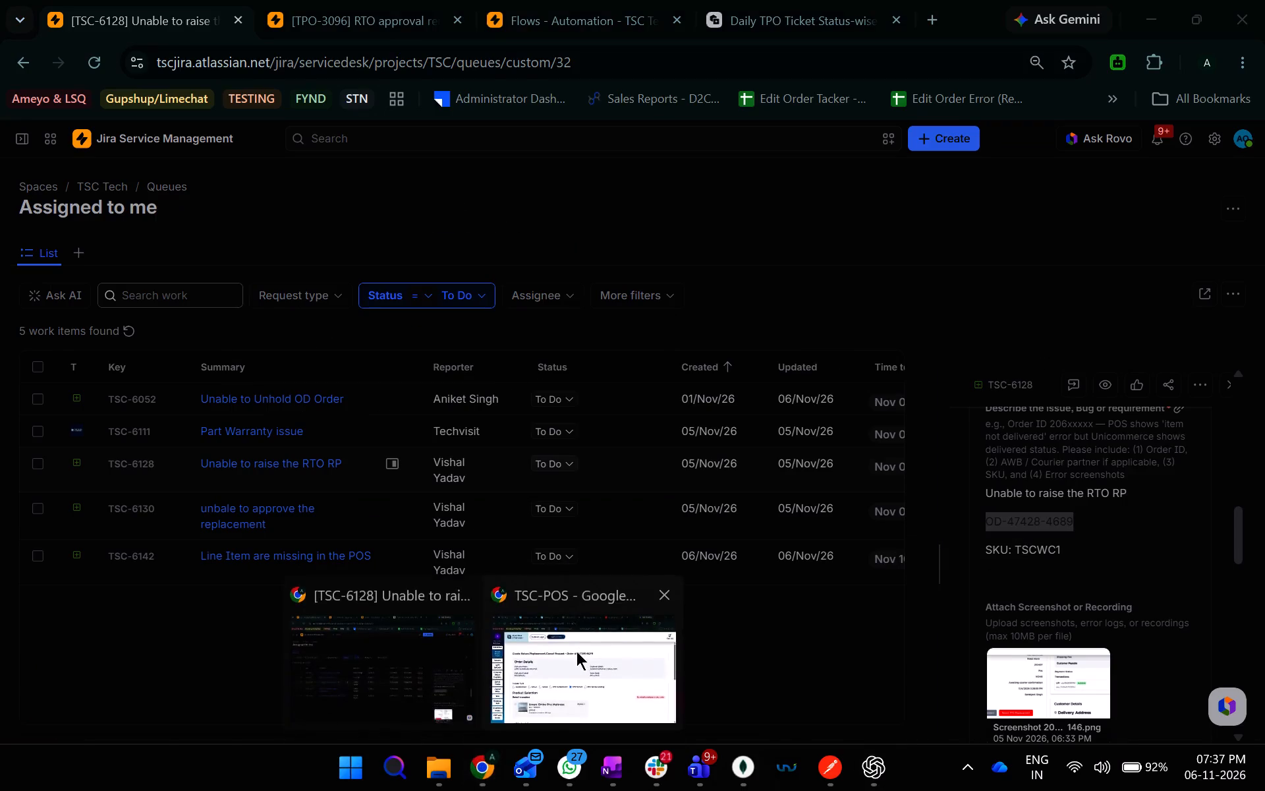
{"action": "left_click", "coordinate": [576, 651]}
{"action": "left_click", "coordinate": [48, 261]}
{"action": "left_click", "coordinate": [389, 291]}
{"action": "key", "text": "ctrl+a"}
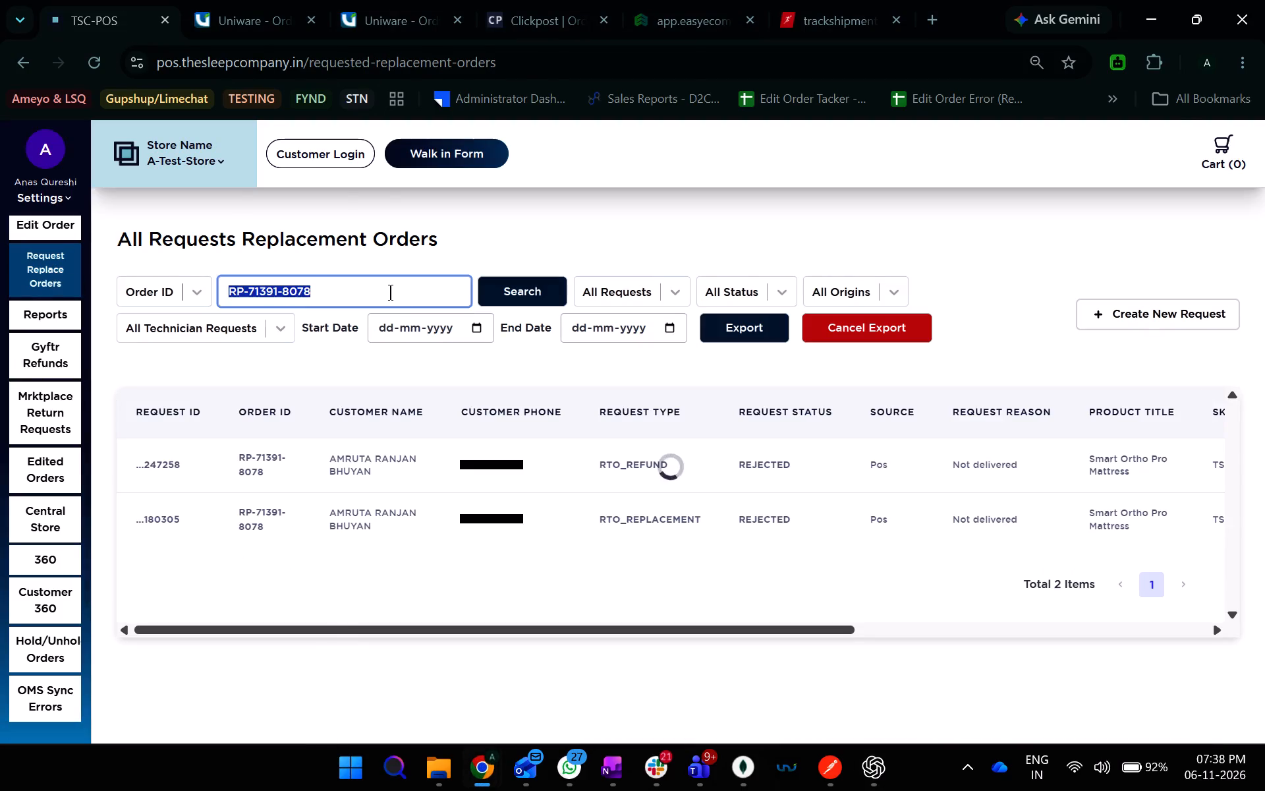
{"action": "key", "text": "ctrl+v"}
{"action": "left_click", "coordinate": [513, 288]}
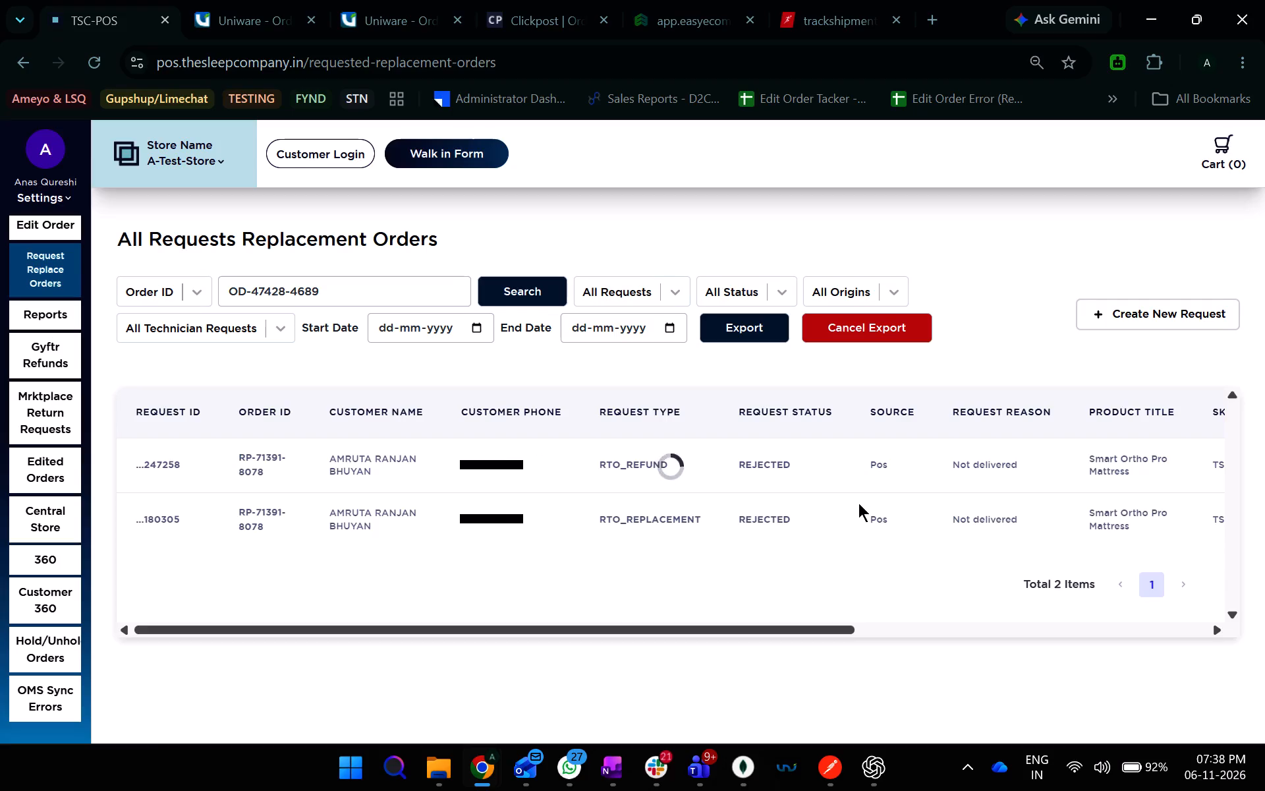
{"action": "key", "text": "alt+Tab"}
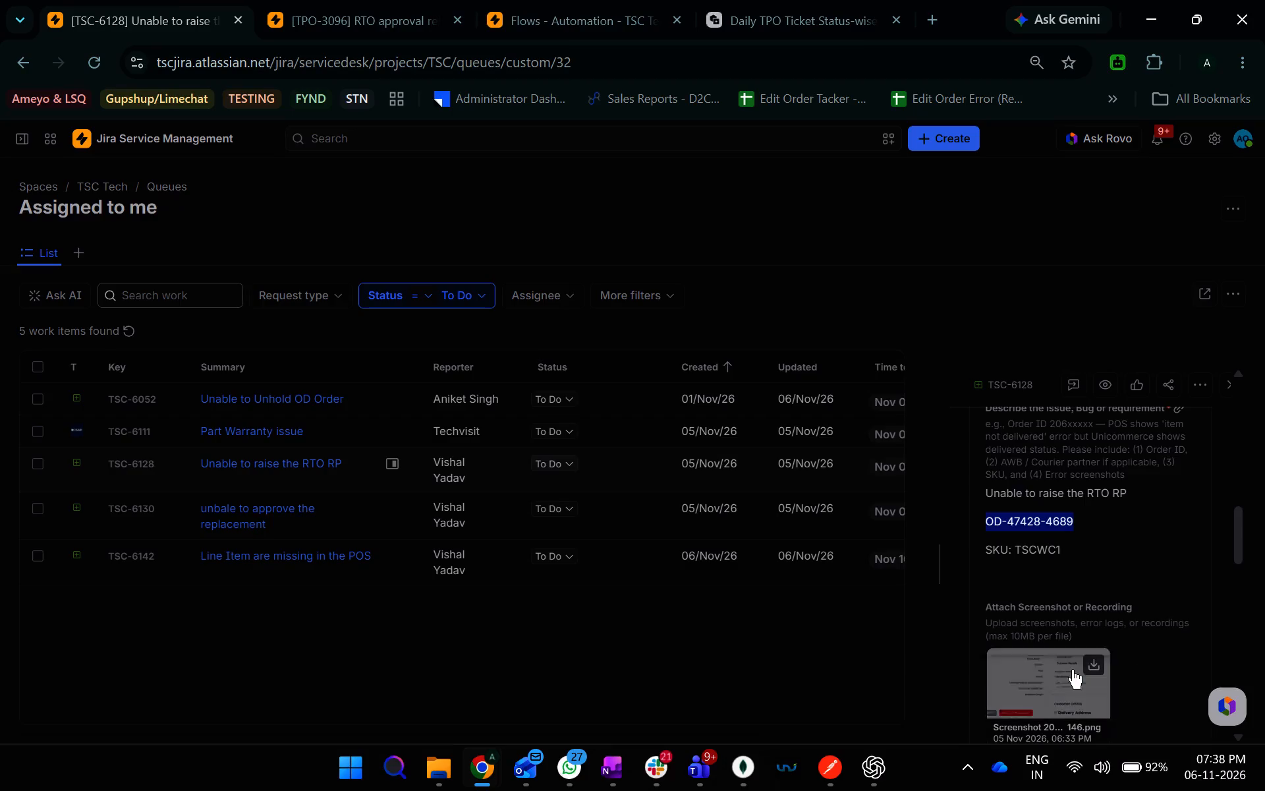
{"action": "key", "text": "alt+Tab"}
{"action": "left_click", "coordinate": [140, 469]}
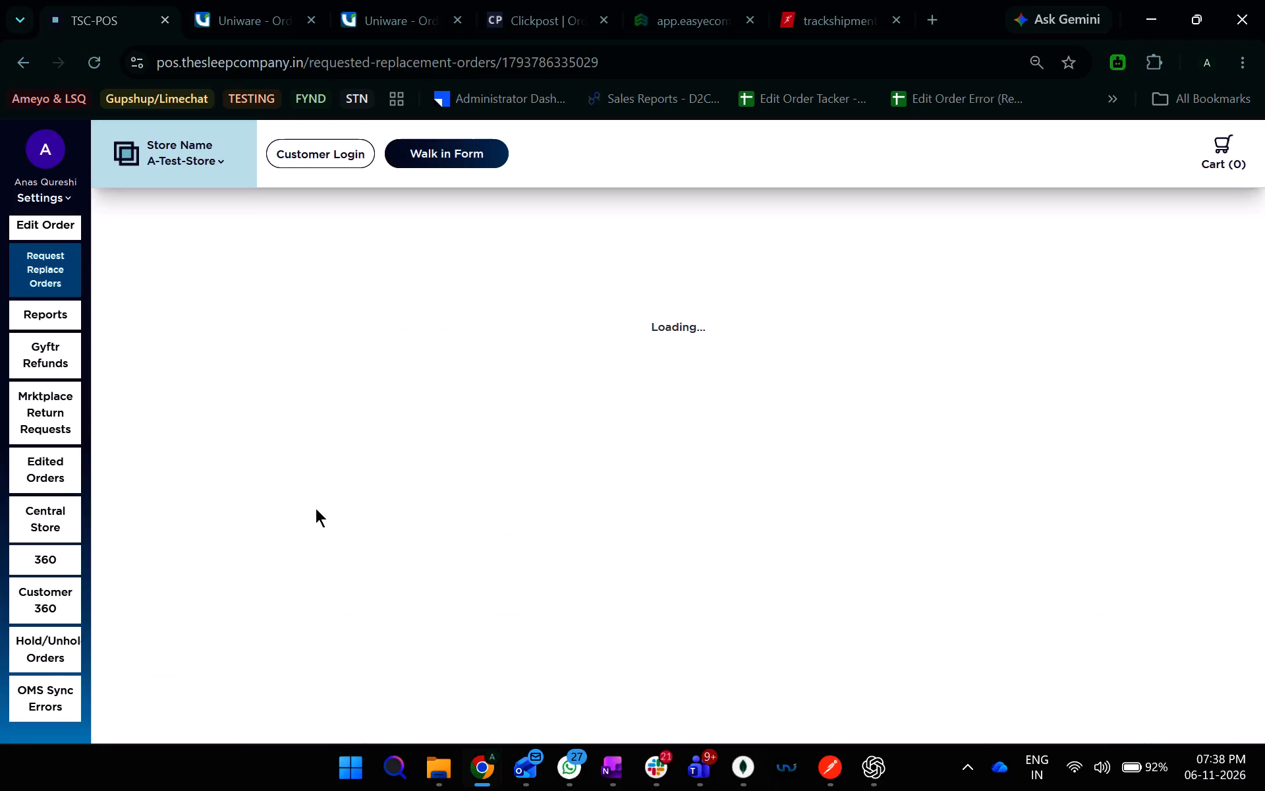
{"action": "scroll", "coordinate": [376, 504], "scroll_direction": "down", "scroll_amount": 7}
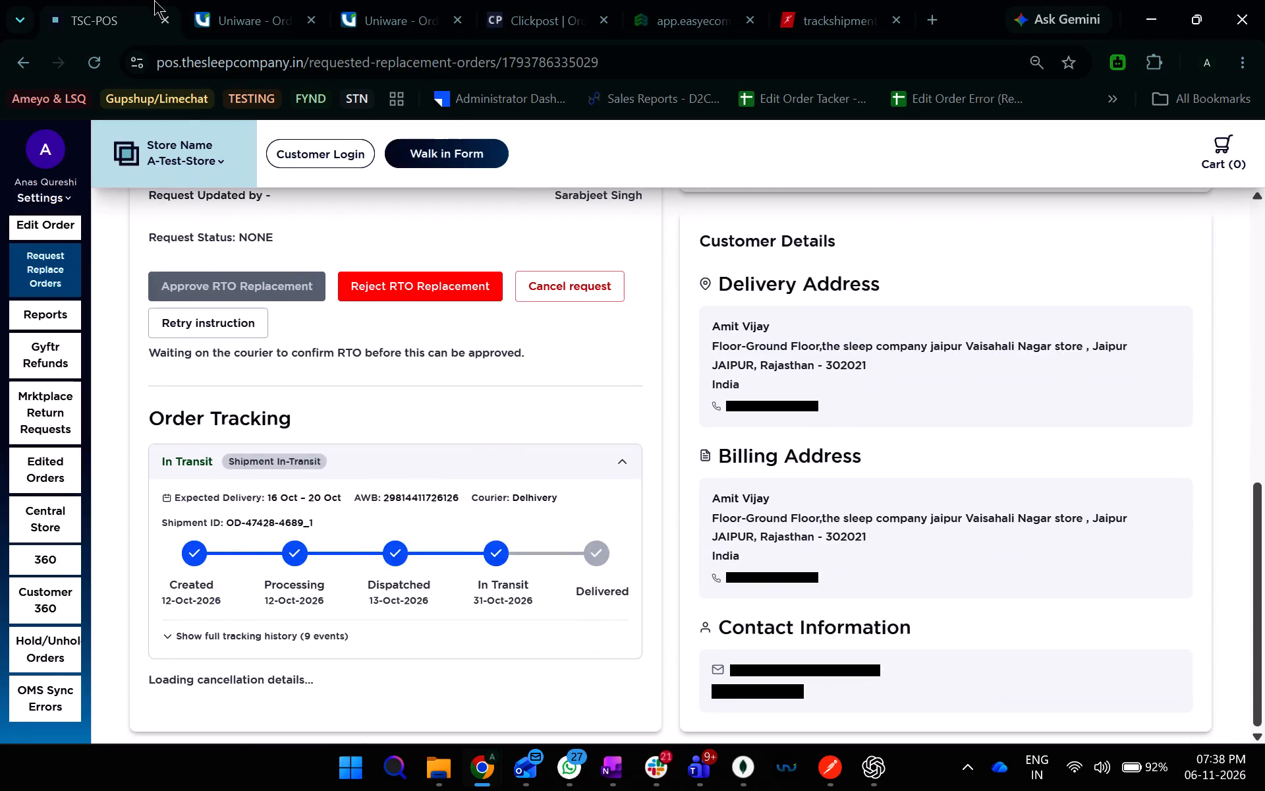
{"action": "left_click", "coordinate": [202, 0]}
{"action": "left_click", "coordinate": [898, 177]}
{"action": "key", "text": "ctrl+v"}
{"action": "key", "text": "Return"}
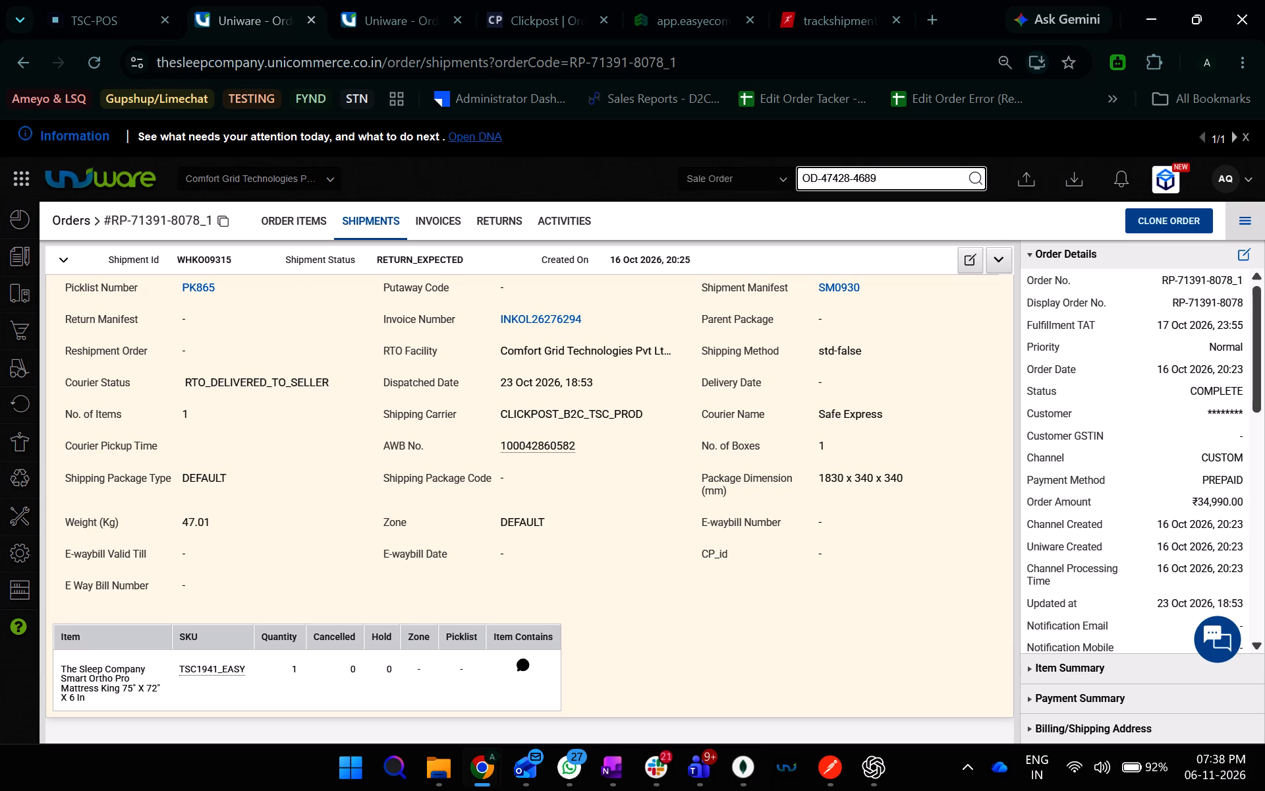
{"action": "left_click", "coordinate": [927, 196]}
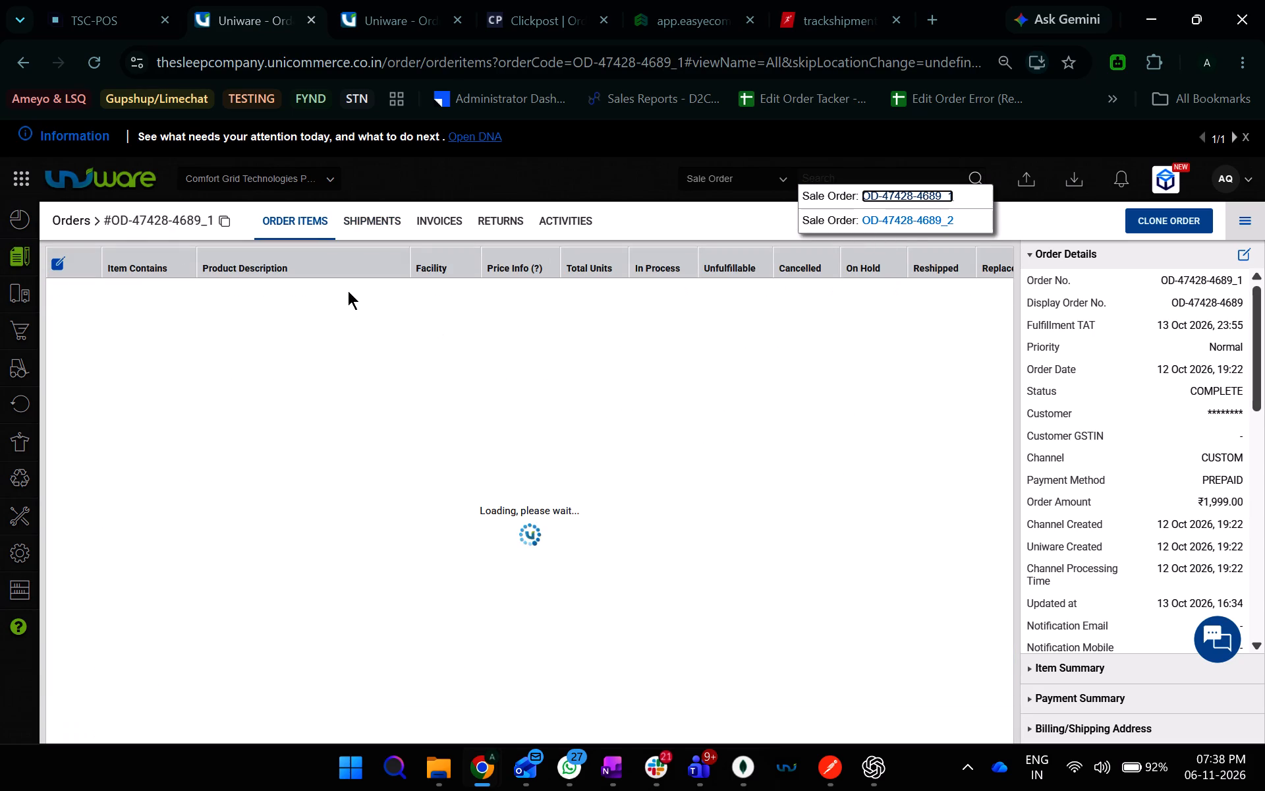
{"action": "left_click", "coordinate": [354, 289]}
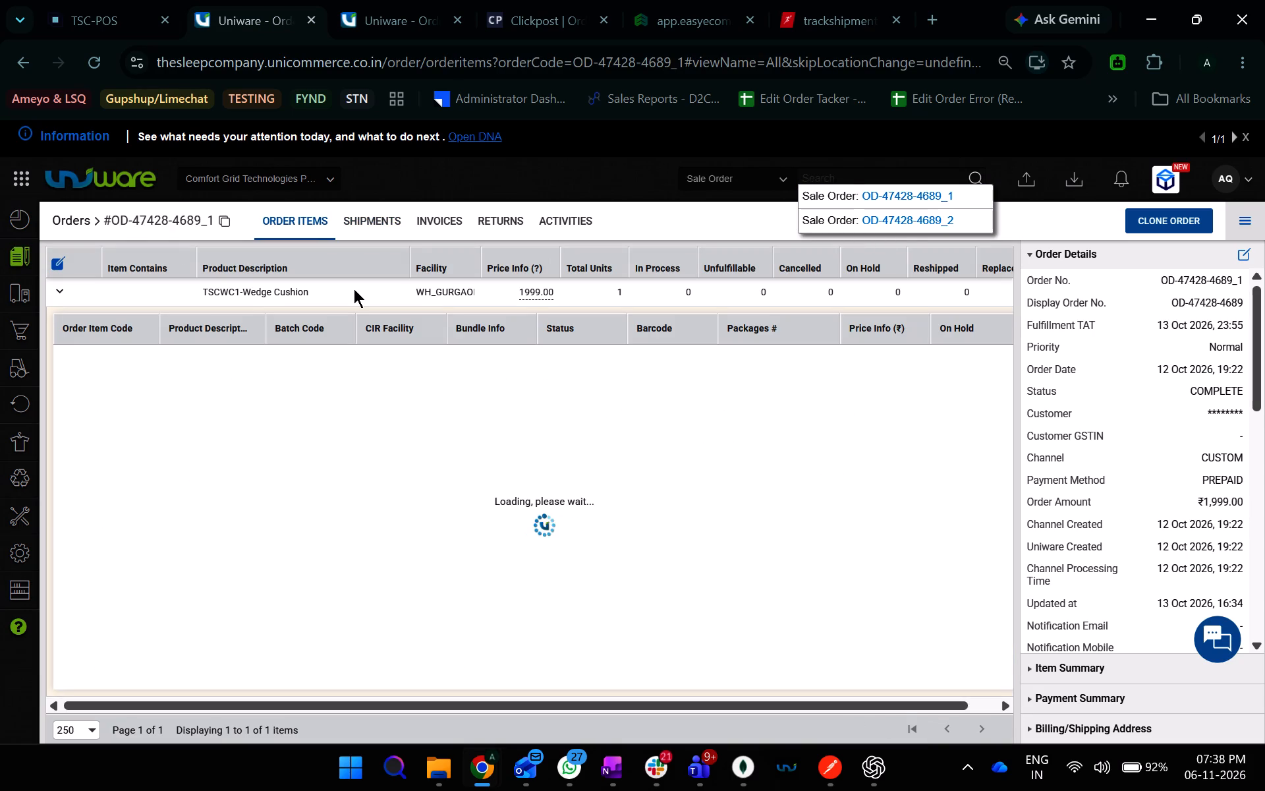
Widen the Facility column to read the item's warehouse, and switch Uniware's active facility to Comfort Grid Technologies Pvt Ltd Gurgaon.
{"action": "left_click", "coordinate": [308, 180]}
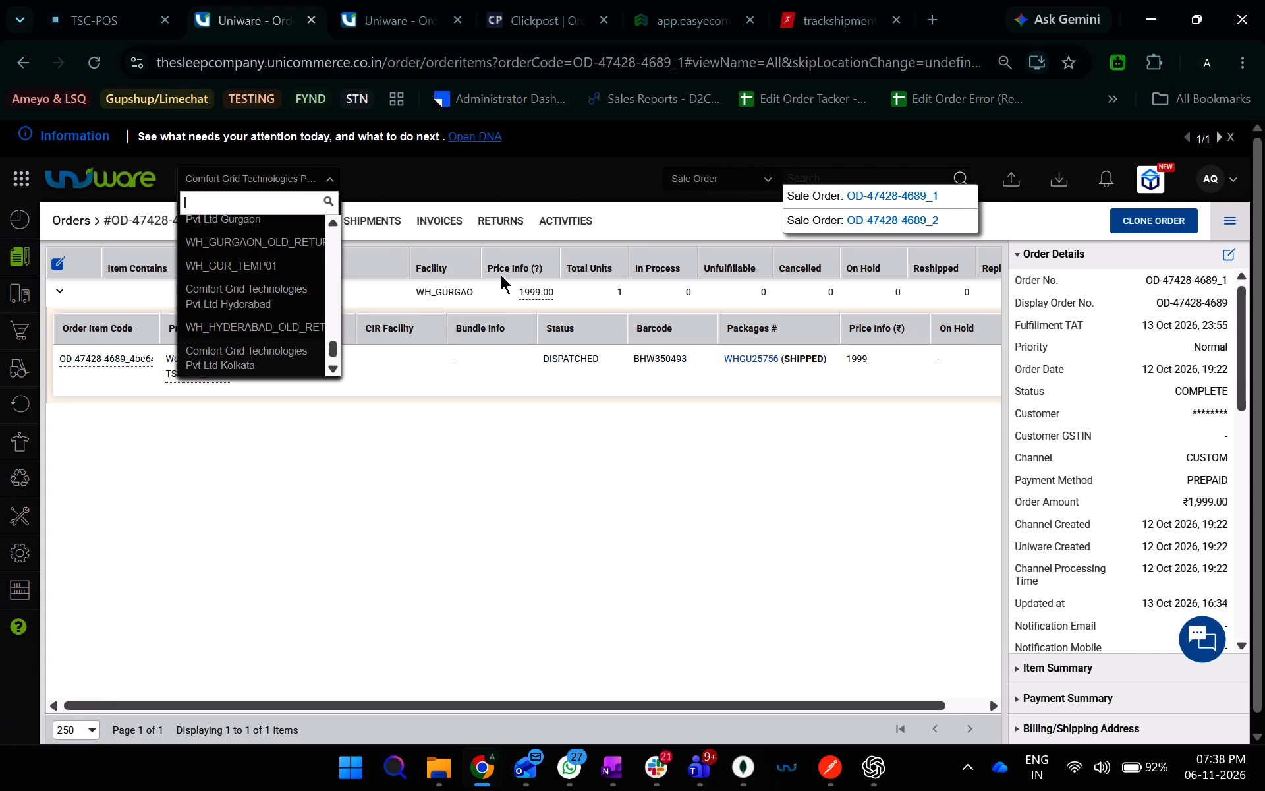
{"action": "double_click", "coordinate": [478, 262]}
{"action": "left_click_drag", "start_coordinate": [480, 262], "coordinate": [540, 269]}
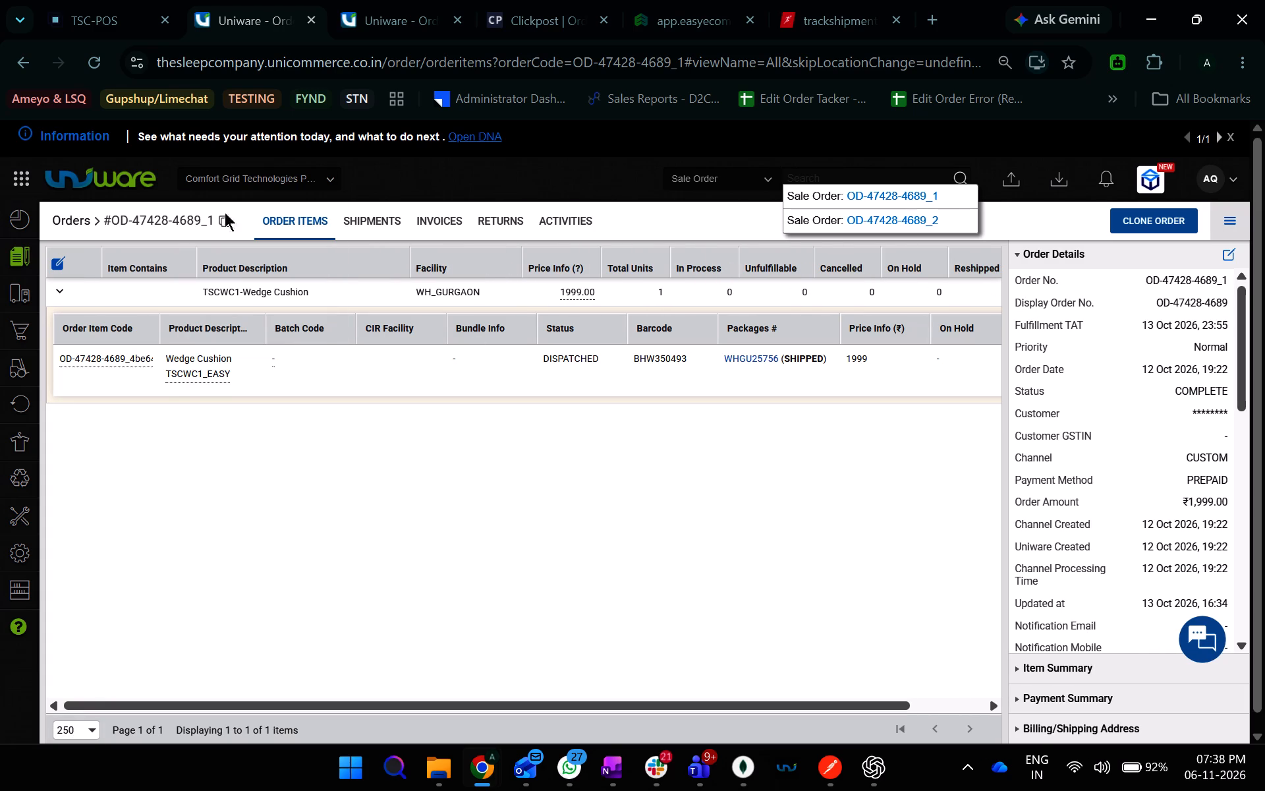
{"action": "left_click", "coordinate": [231, 168]}
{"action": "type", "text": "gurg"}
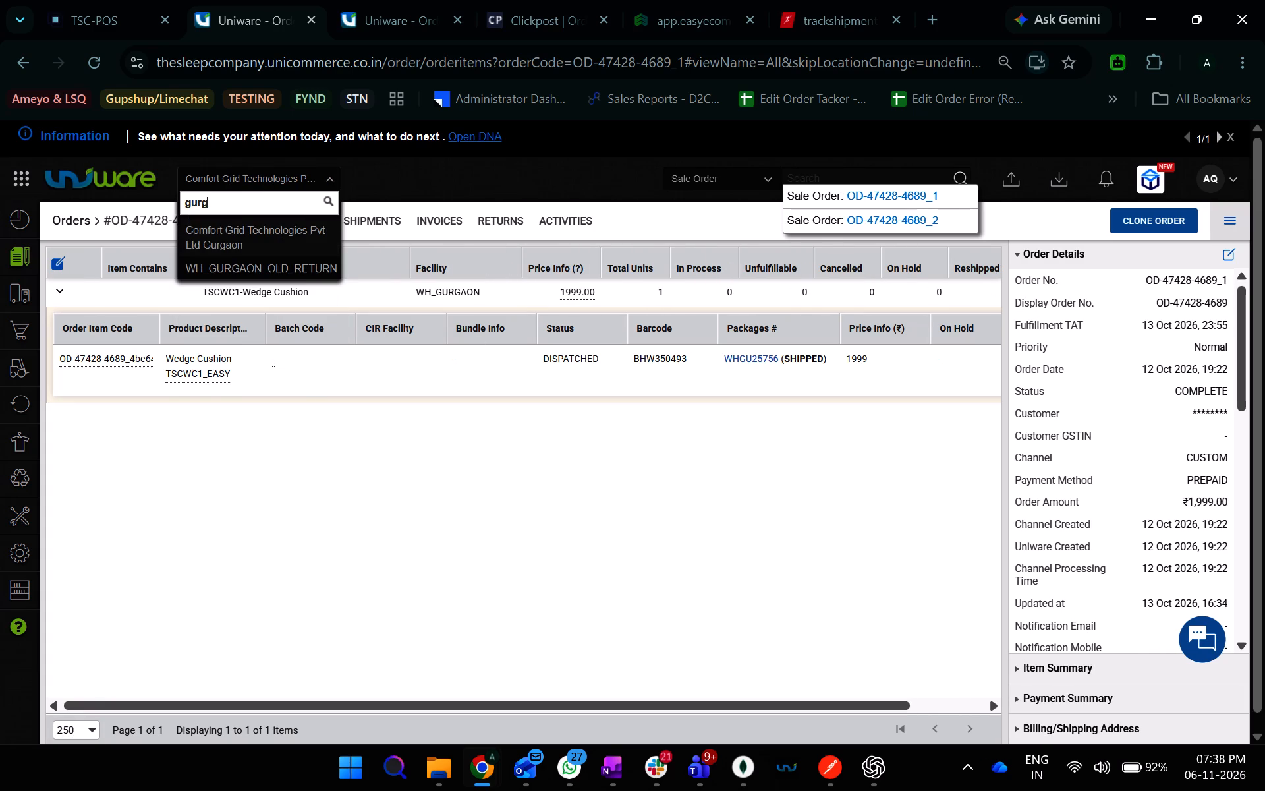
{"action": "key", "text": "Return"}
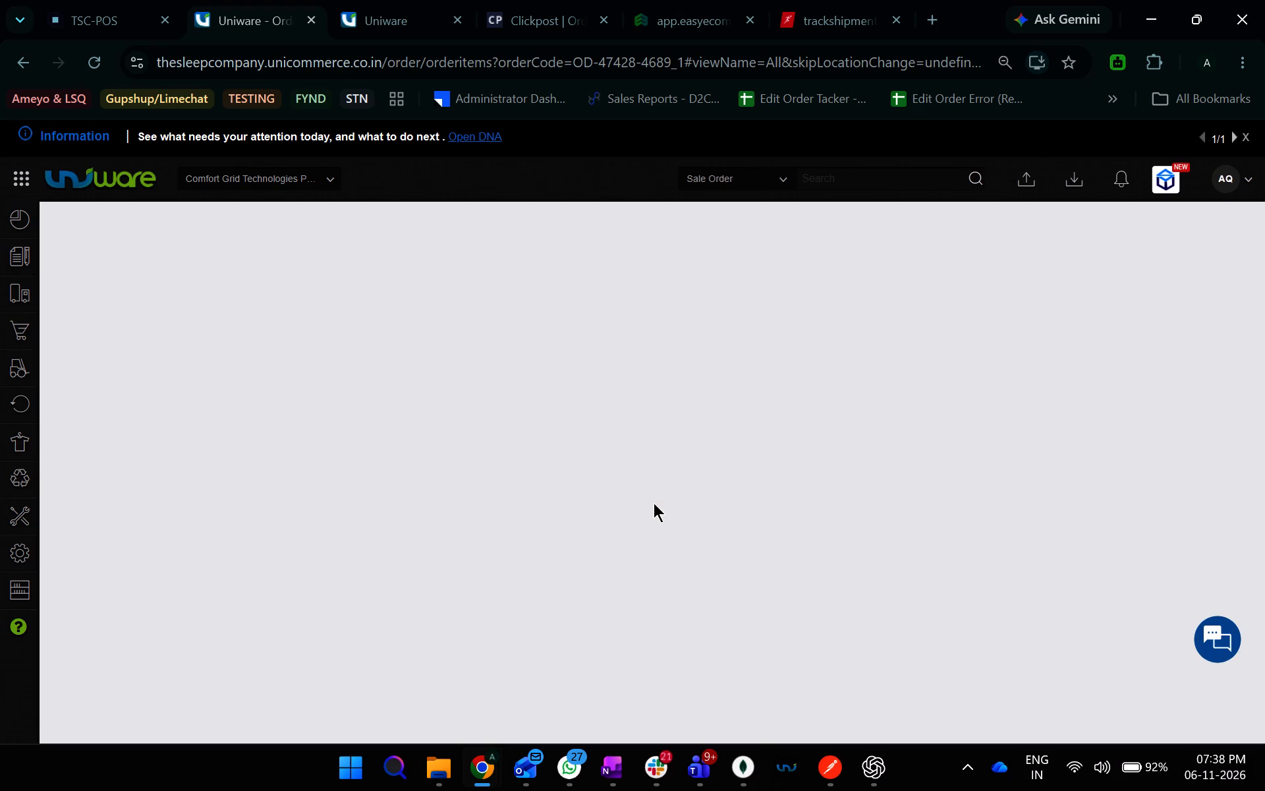
{"action": "left_click", "coordinate": [359, 227]}
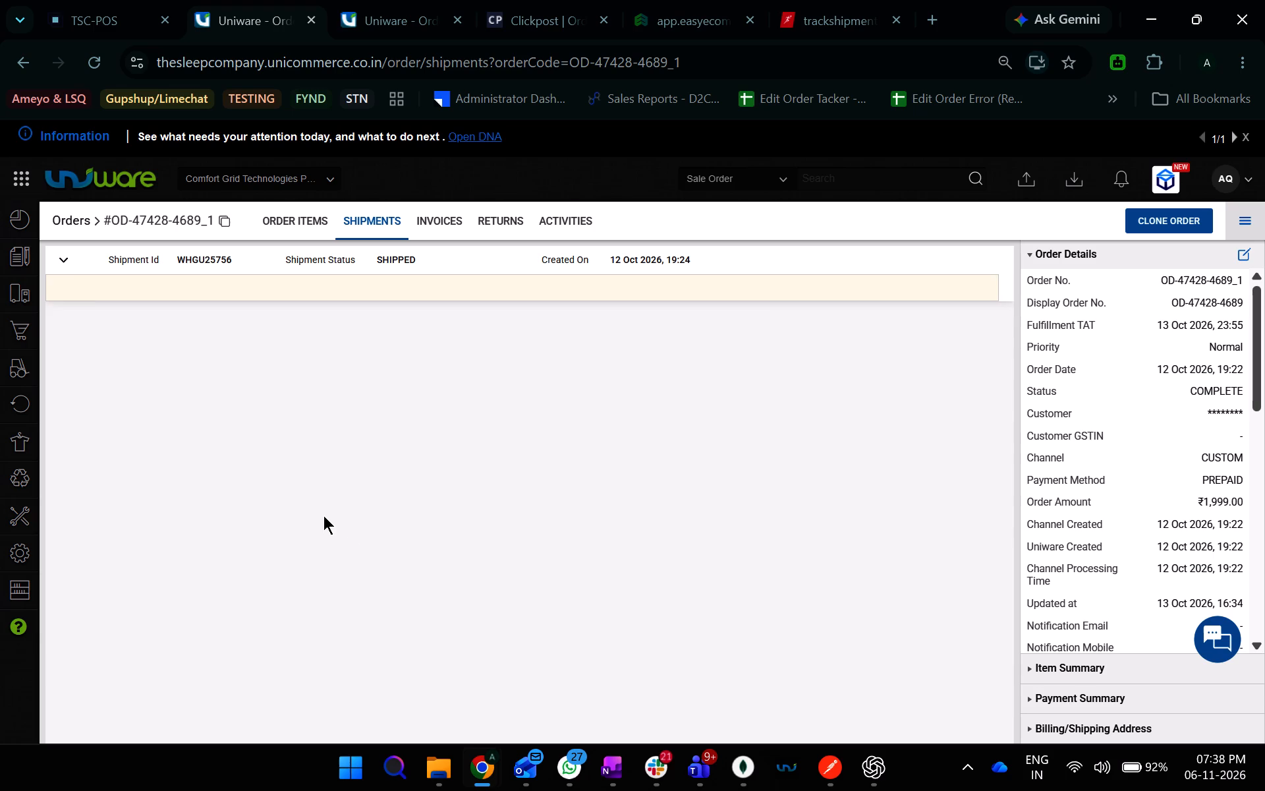
{"action": "left_click", "coordinate": [1006, 258]}
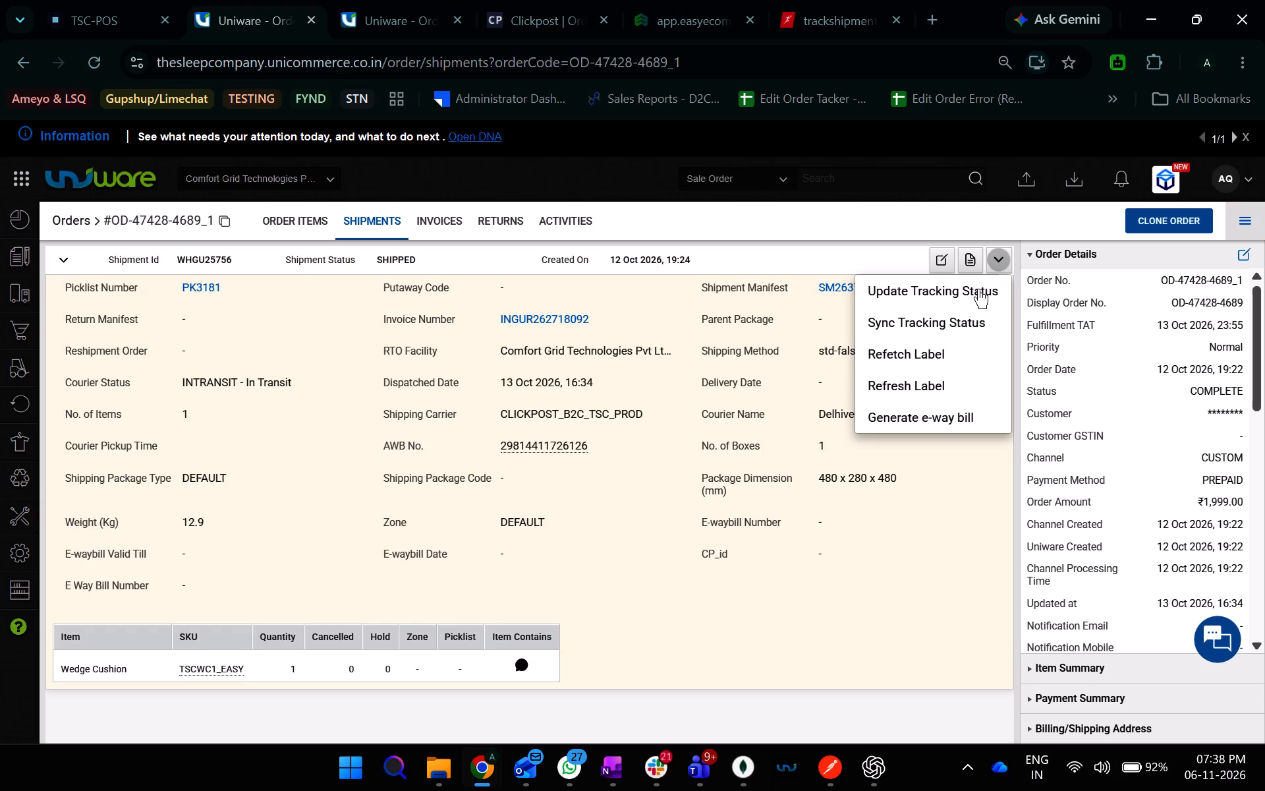
{"action": "left_click", "coordinate": [943, 325]}
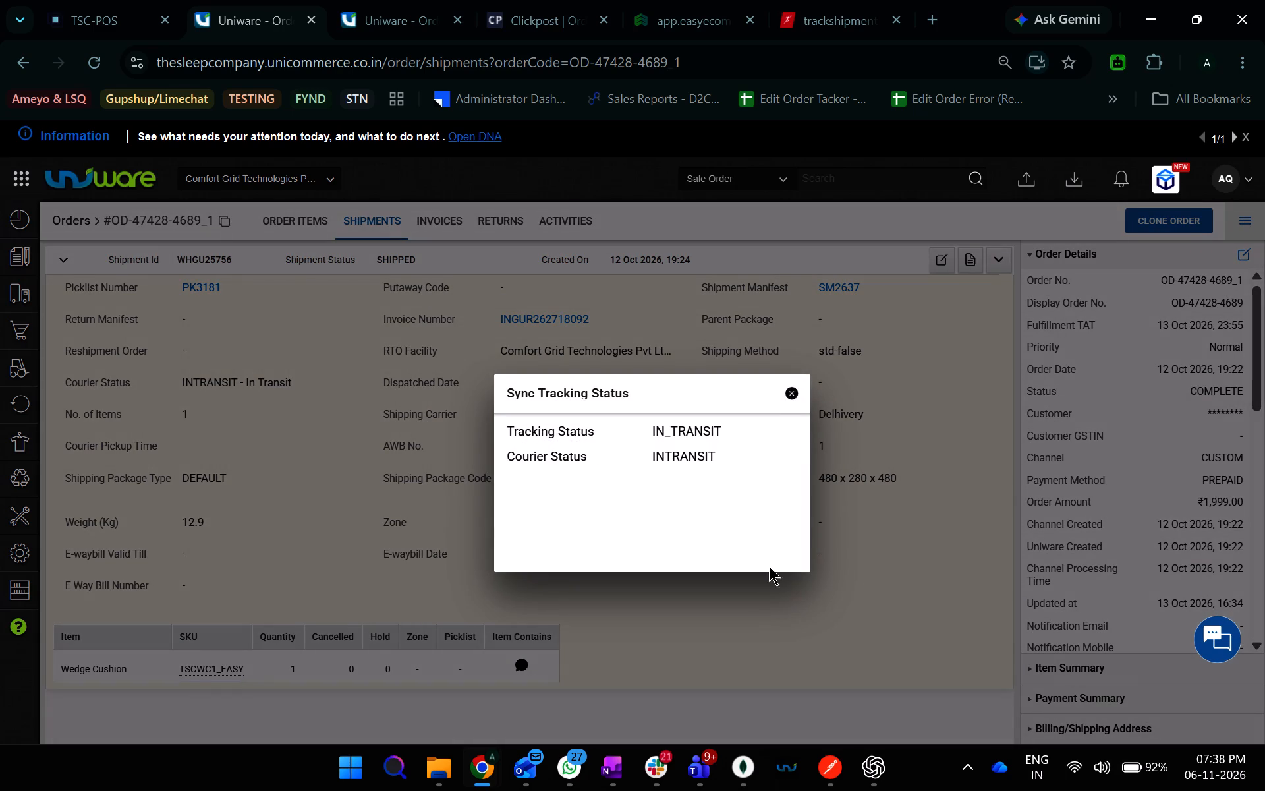
{"action": "left_click", "coordinate": [792, 401]}
{"action": "left_click_drag", "start_coordinate": [594, 454], "coordinate": [494, 451]}
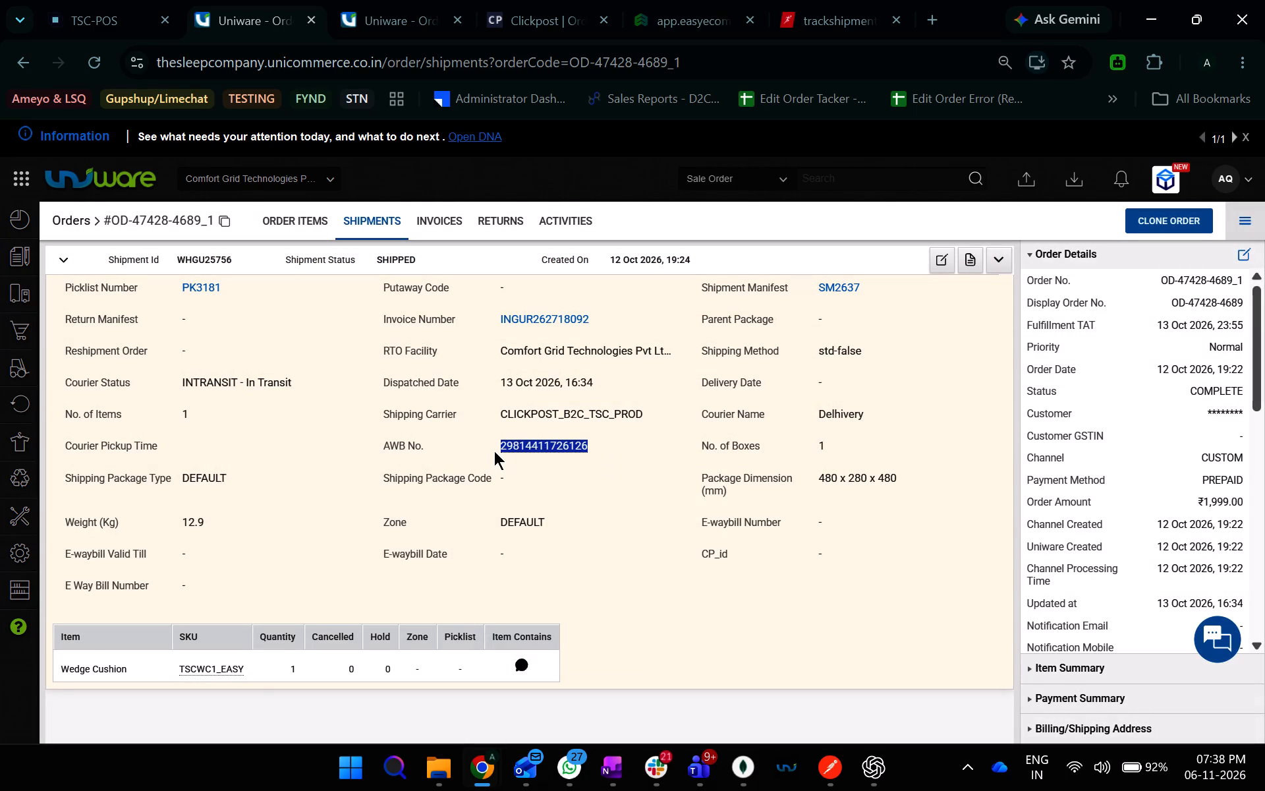
{"action": "left_click_drag", "start_coordinate": [494, 451], "coordinate": [493, 451]}
{"action": "key", "text": "ctrl+c"}
{"action": "key", "text": "ctrl+c"}
{"action": "key", "text": "ctrl+c"}
{"action": "key", "text": "ctrl+c"}
{"action": "left_click", "coordinate": [532, 0]}
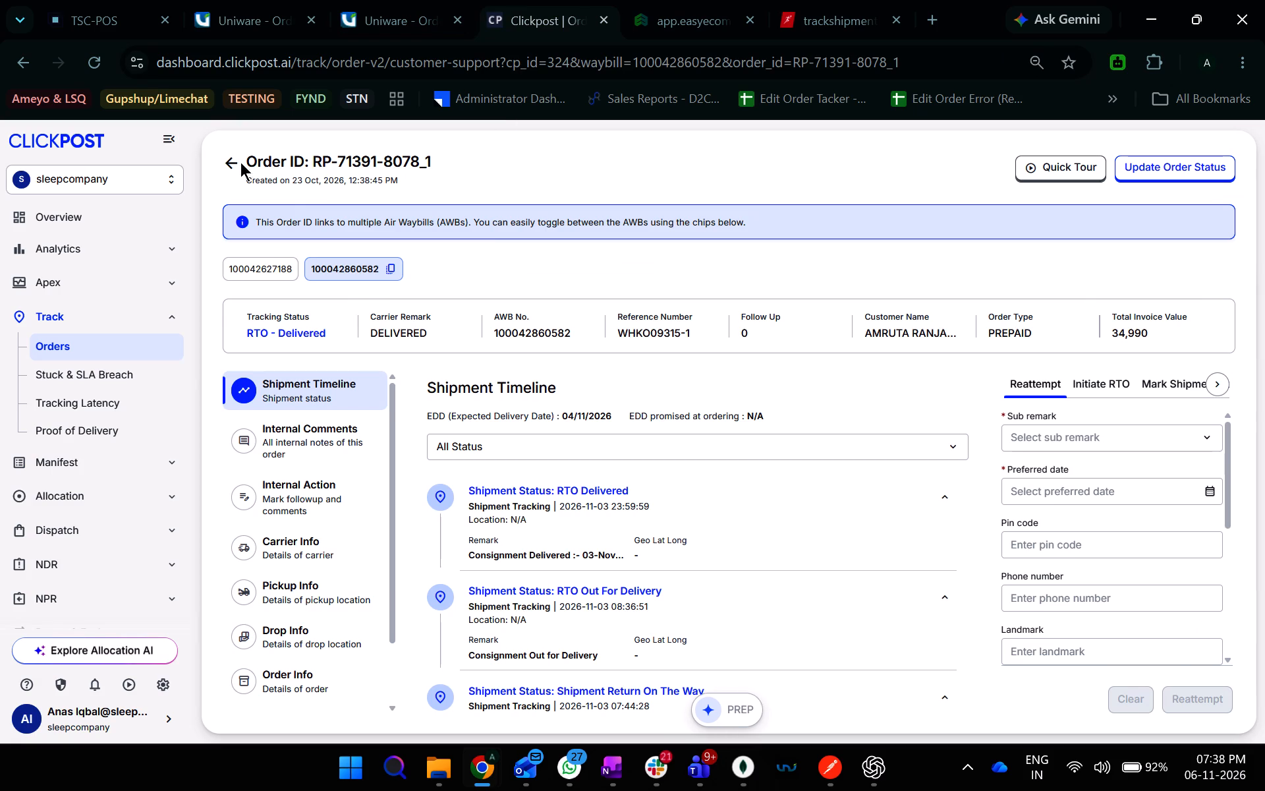
{"action": "left_click", "coordinate": [239, 162]}
{"action": "left_click", "coordinate": [412, 326]}
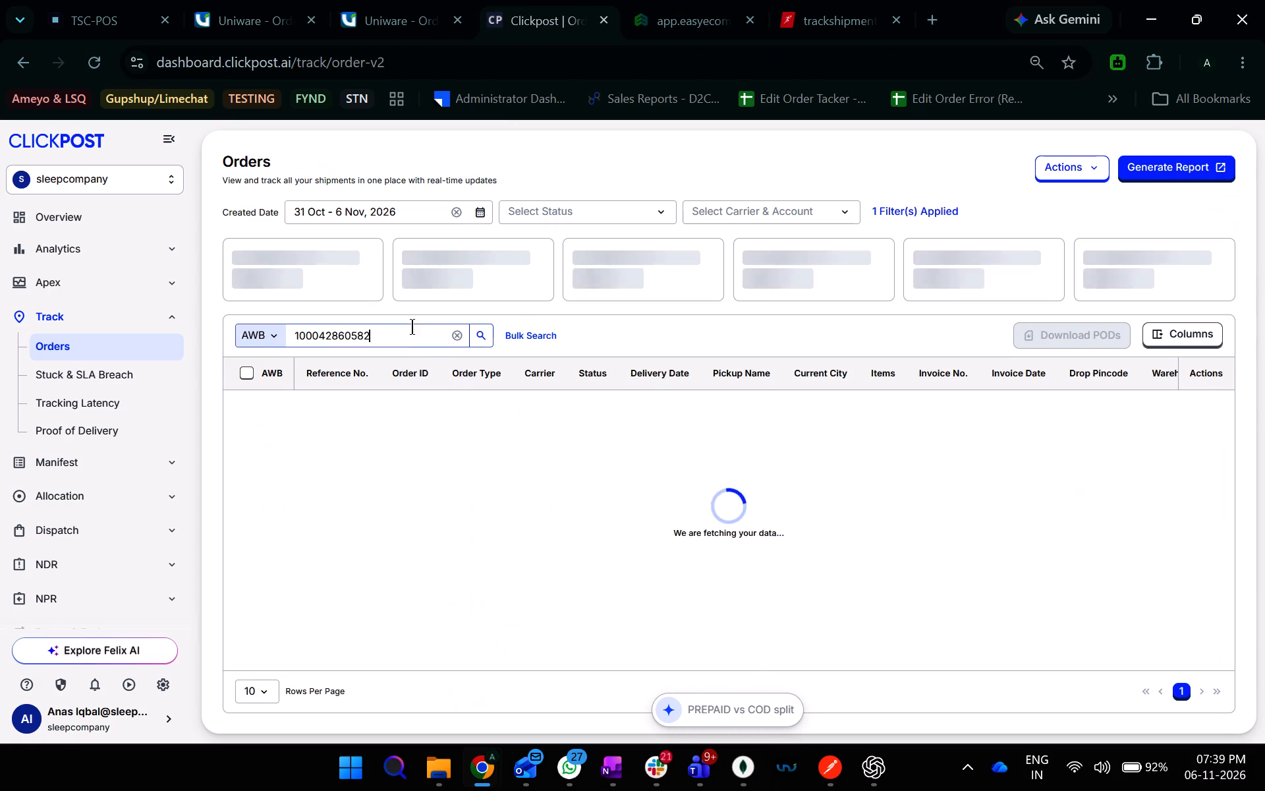
{"action": "key", "text": "ctrl+a"}
{"action": "key", "text": "ctrl+v"}
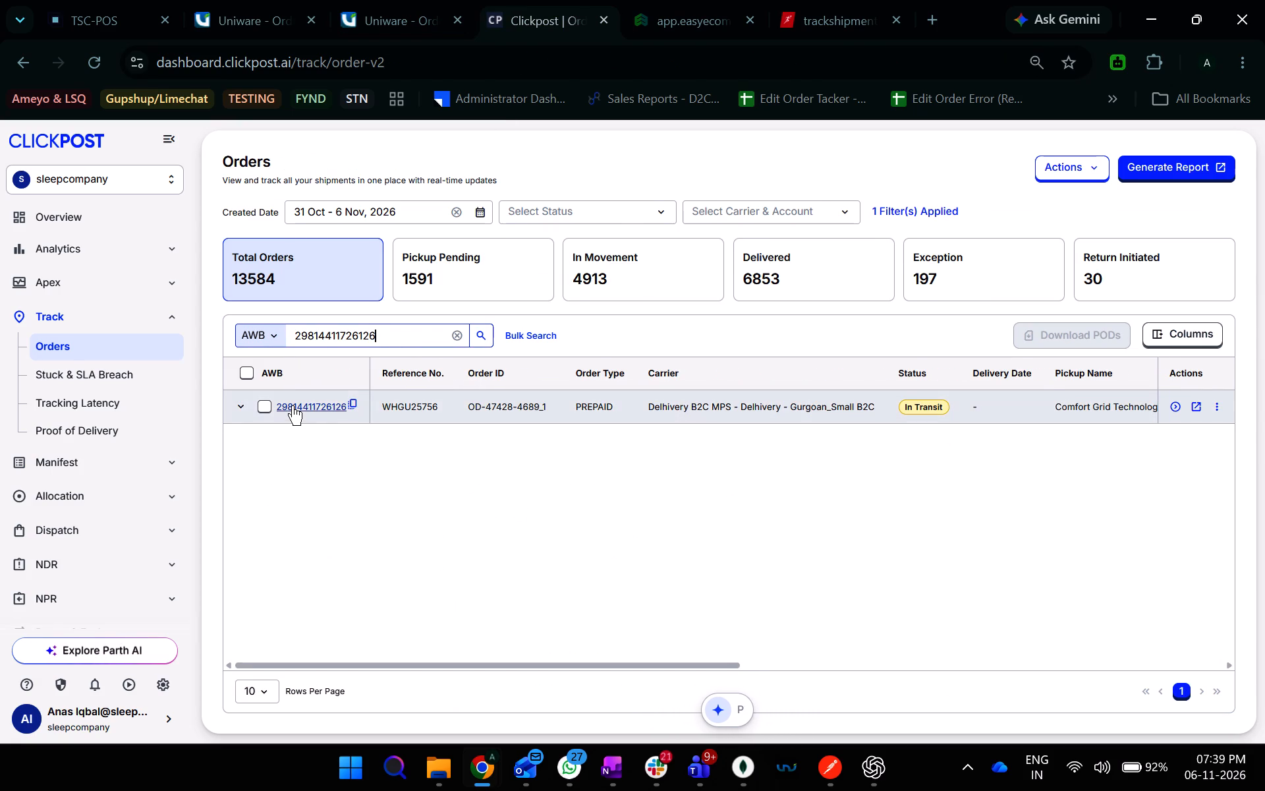
{"action": "left_click", "coordinate": [293, 403]}
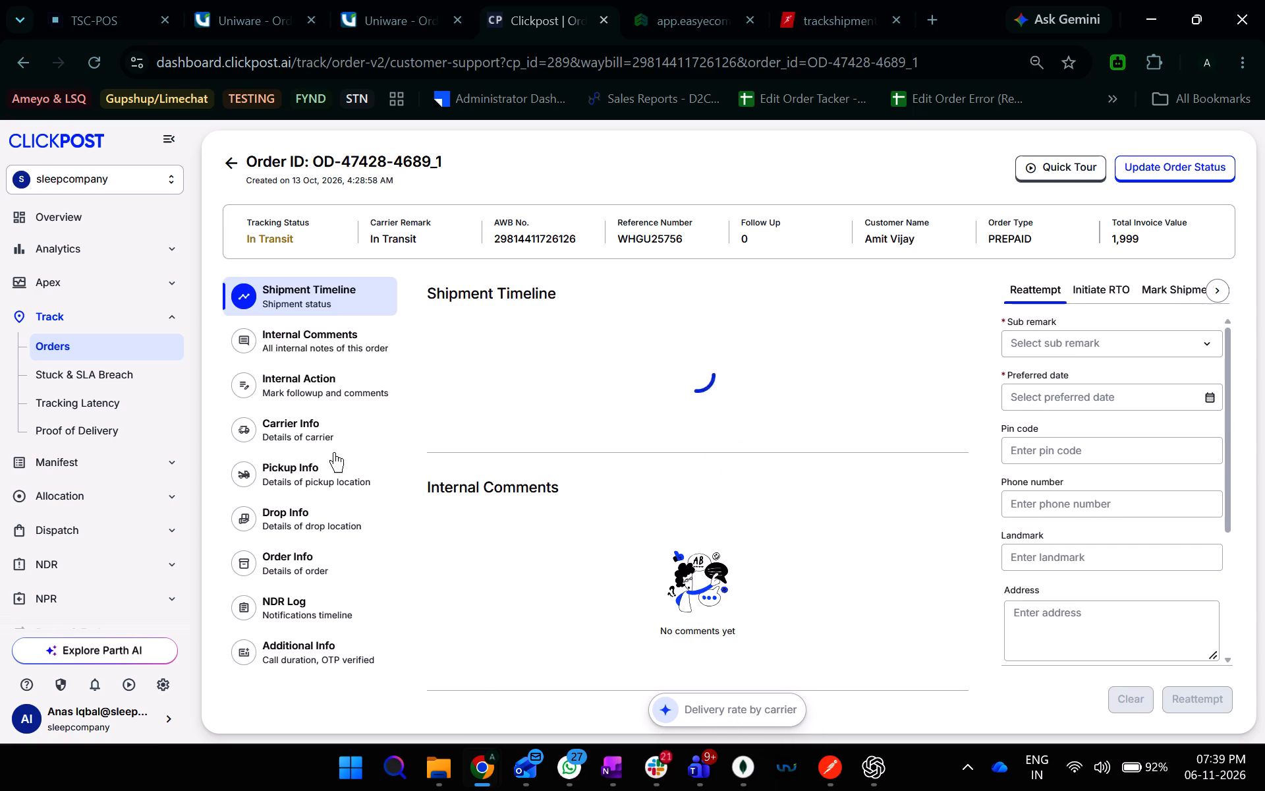
{"action": "left_click", "coordinate": [296, 432]}
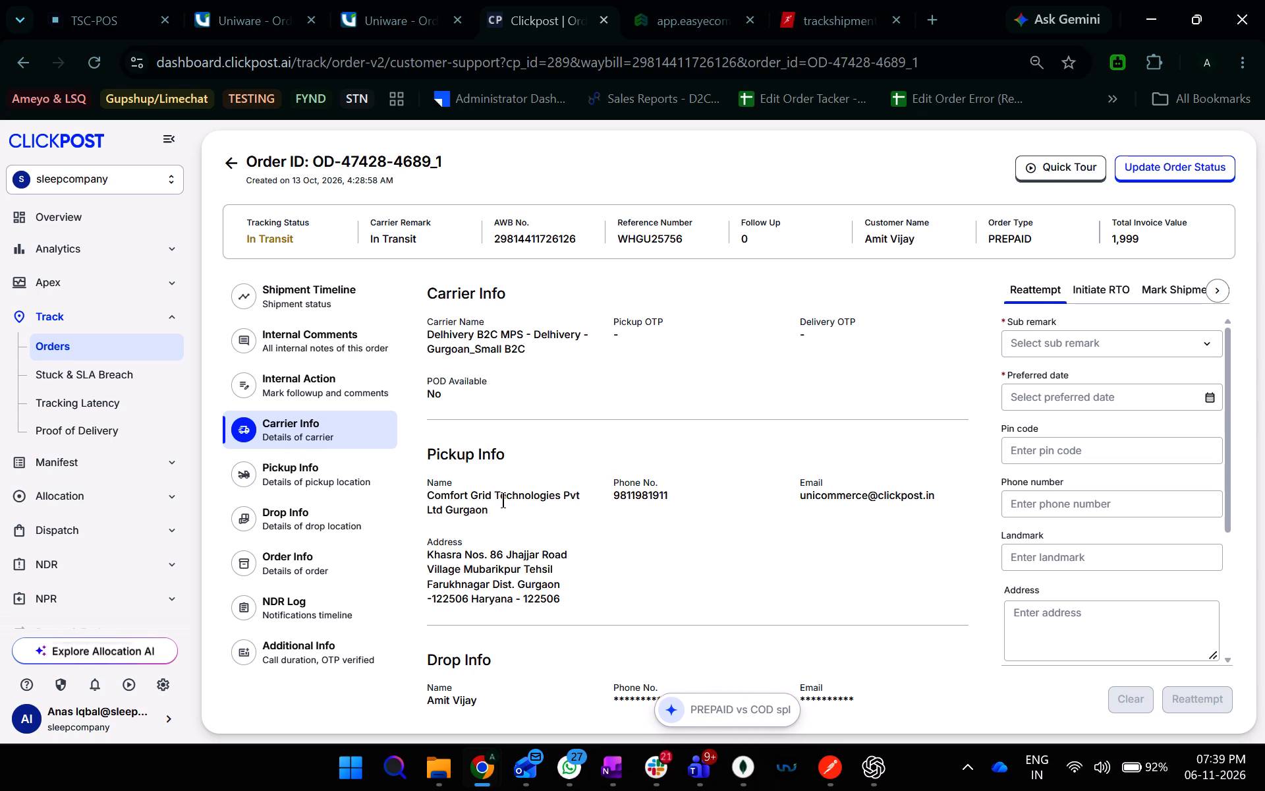
{"action": "left_click", "coordinate": [315, 295]}
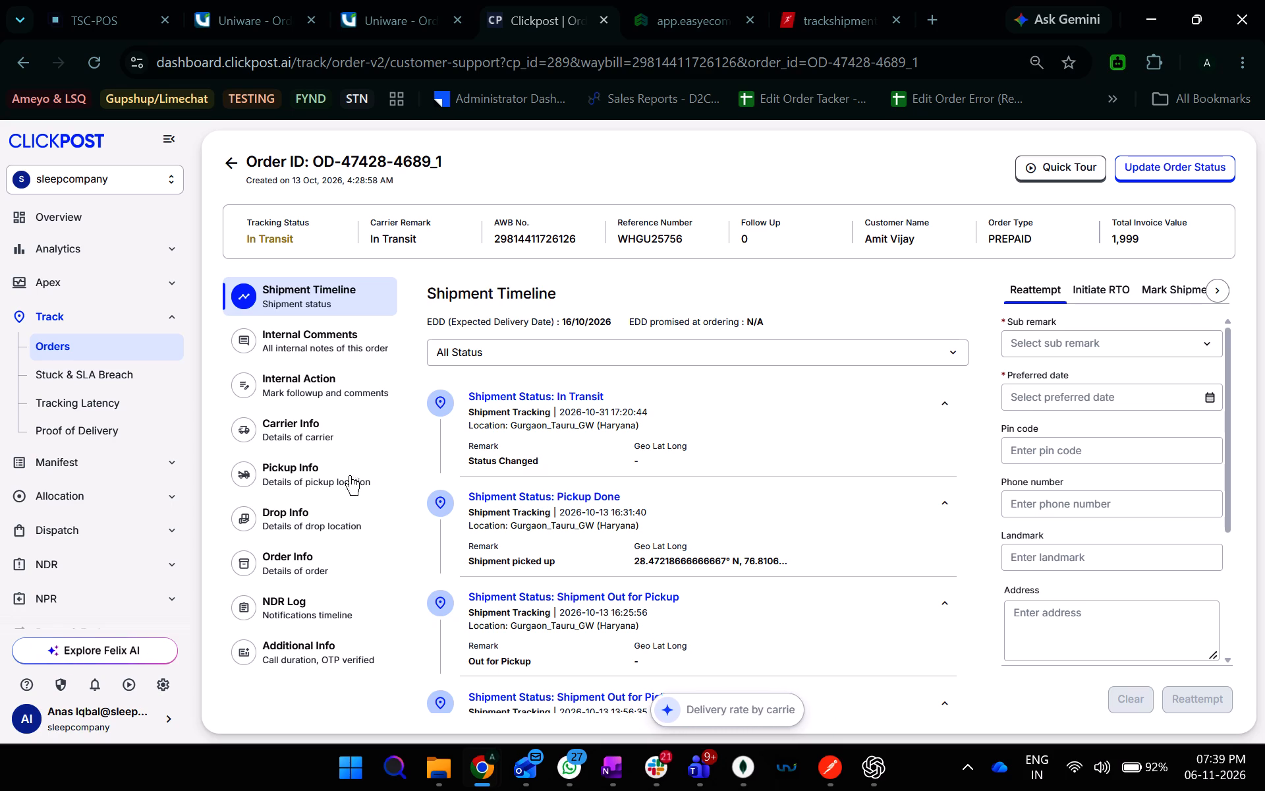
{"action": "left_click", "coordinate": [322, 447]}
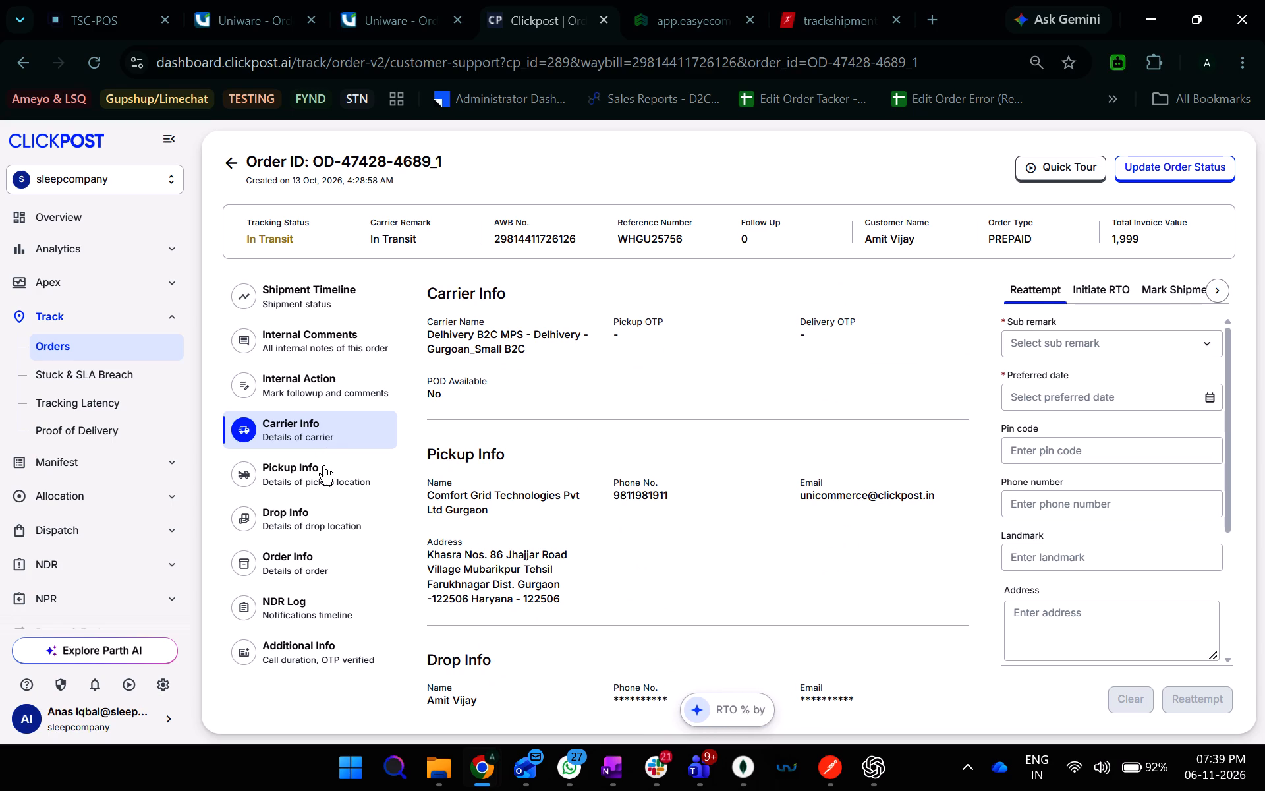
{"action": "left_click", "coordinate": [323, 502]}
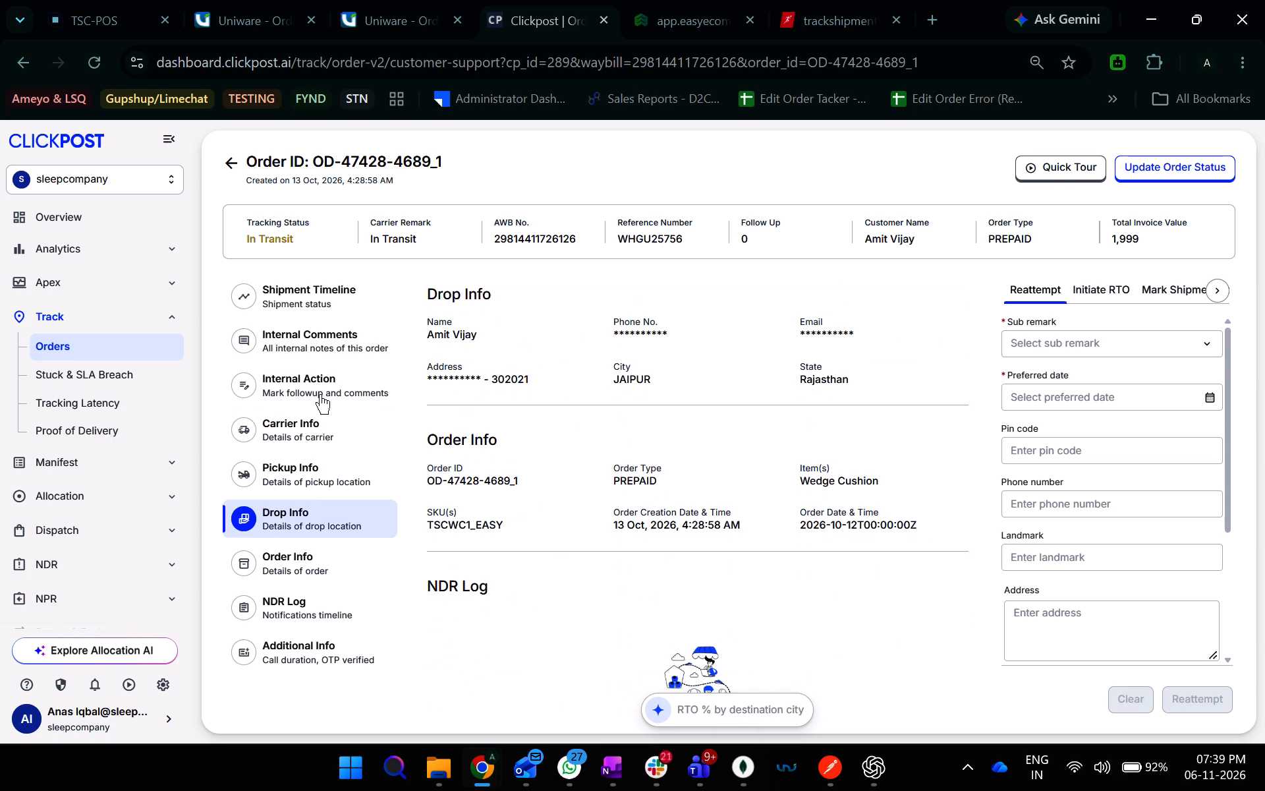
{"action": "left_click", "coordinate": [316, 304]}
{"action": "left_click", "coordinate": [313, 345]}
{"action": "left_click", "coordinate": [316, 299]}
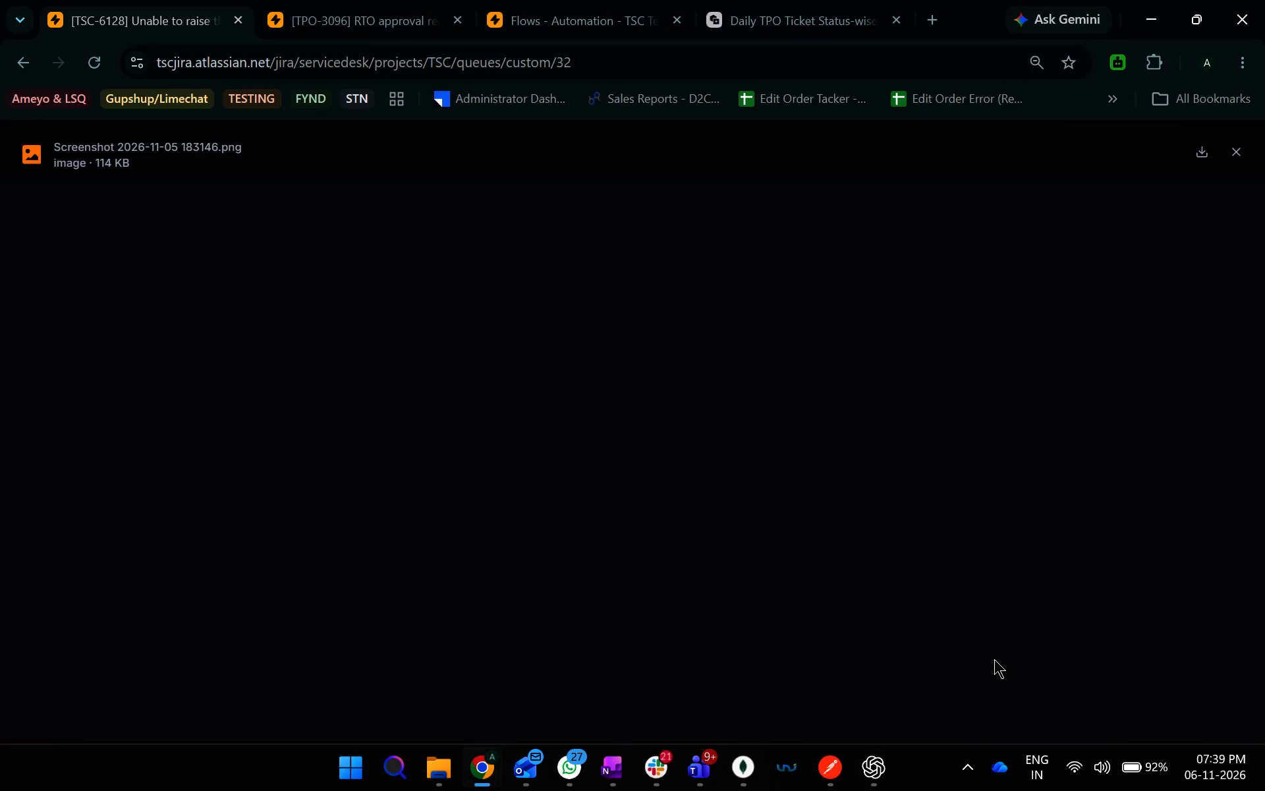
{"action": "left_click", "coordinate": [1239, 163]}
{"action": "key", "text": "alt+Tab"}
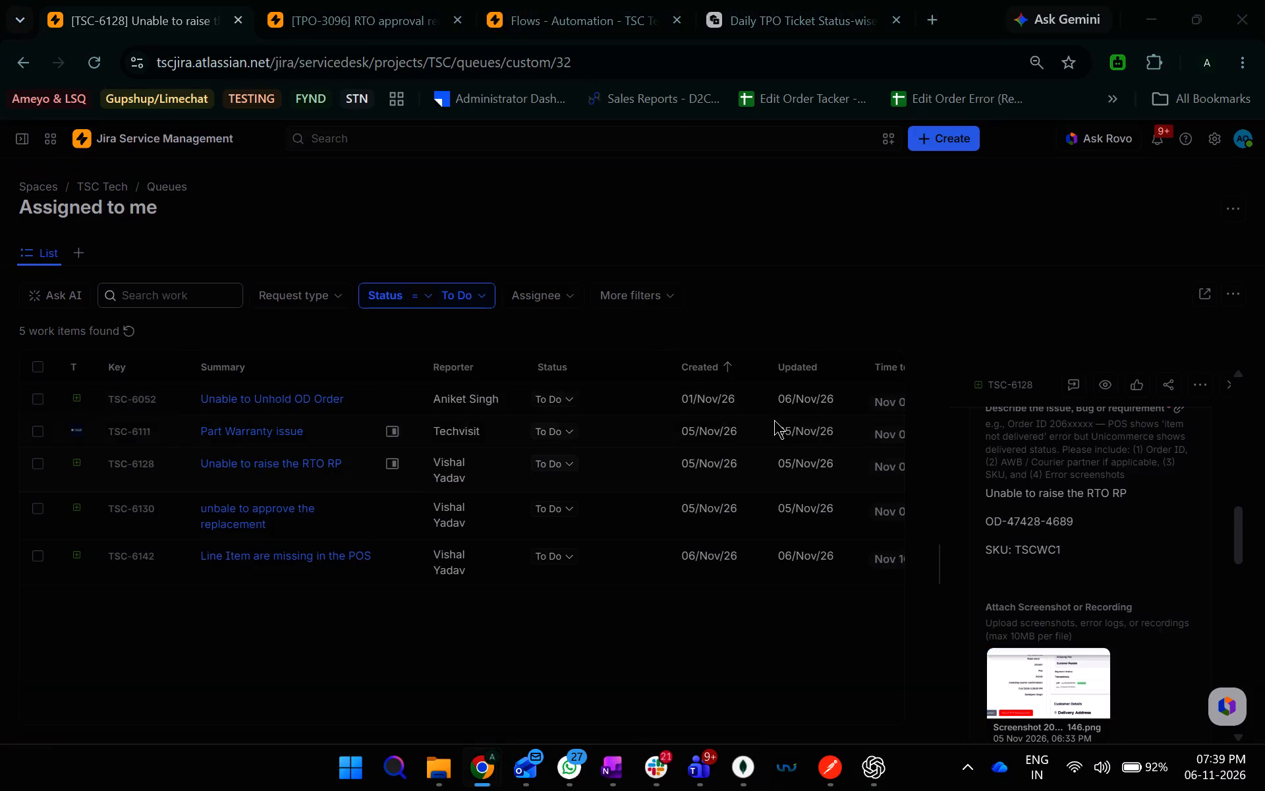
{"action": "key", "text": "alt+Tab"}
{"action": "left_click", "coordinate": [94, 0]}
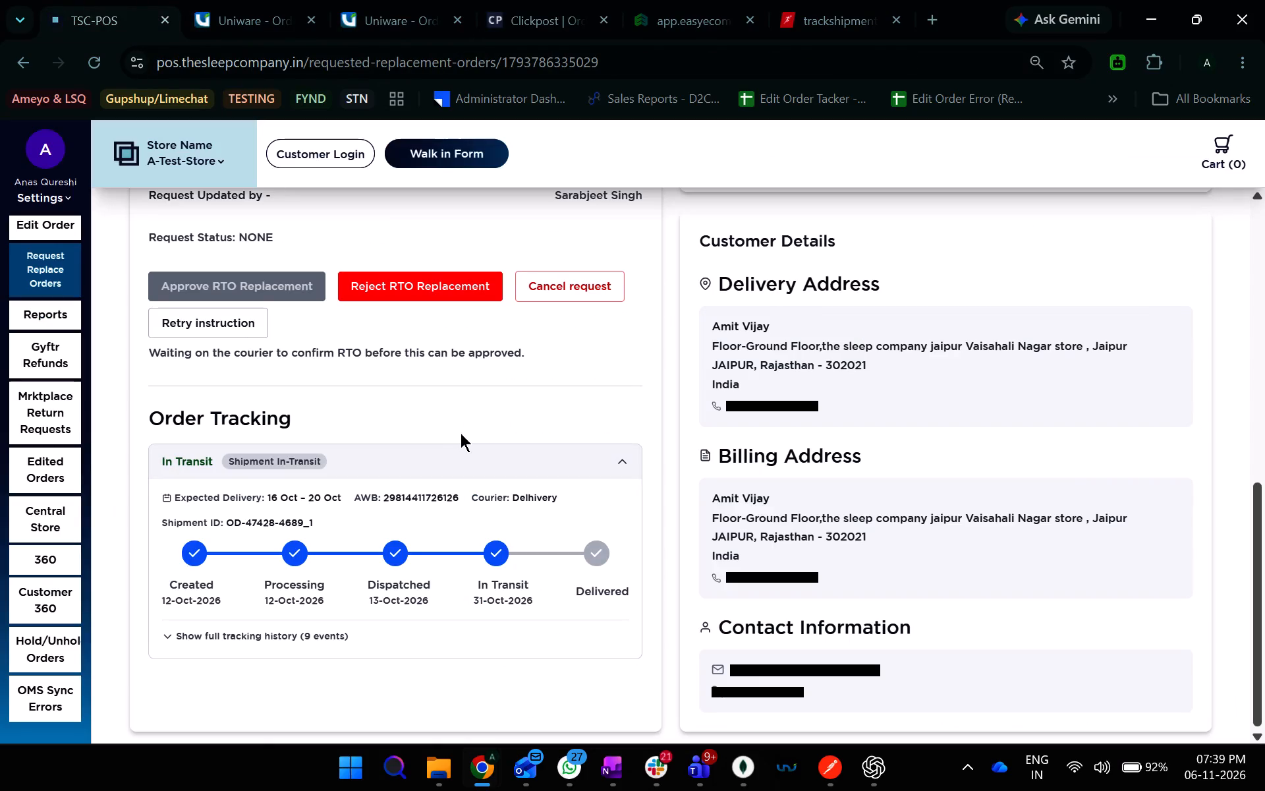
{"action": "key", "text": "alt+Tab"}
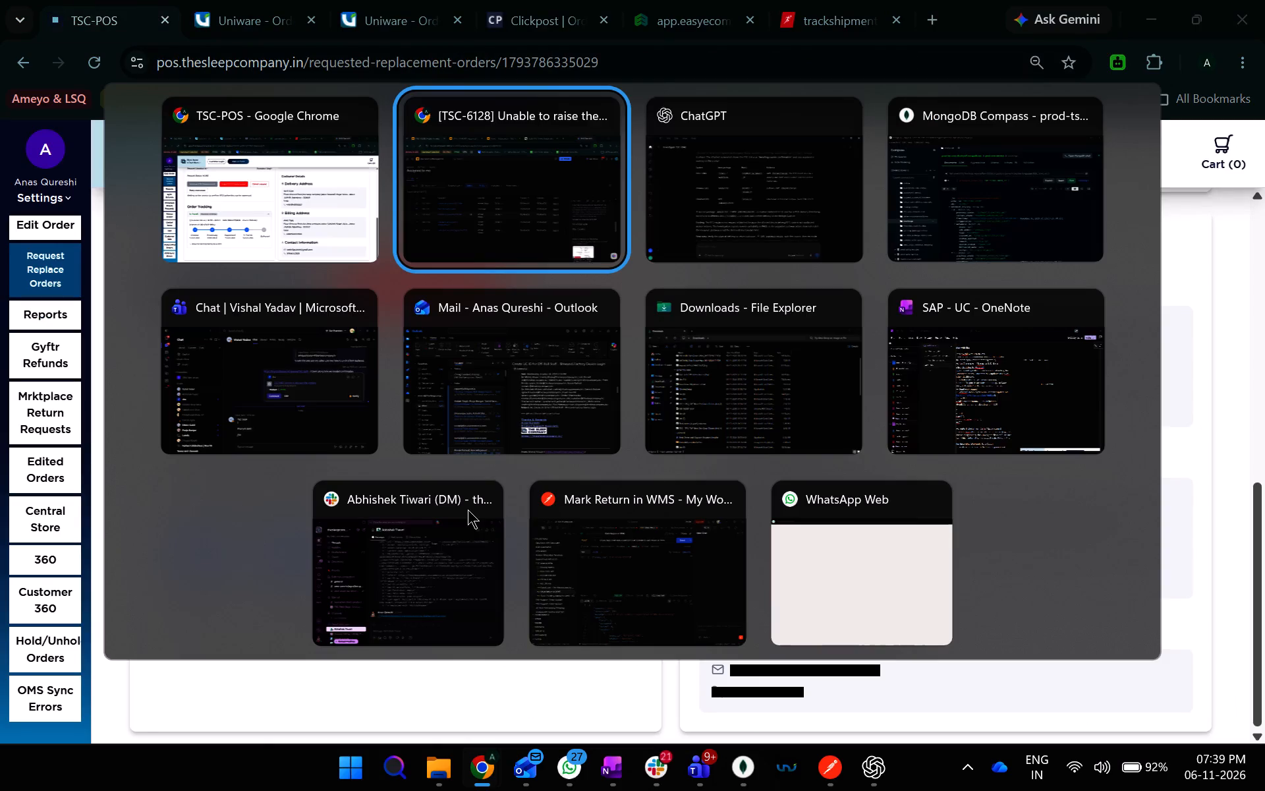
{"action": "left_click", "coordinate": [328, 227], "text": "alt"}
{"action": "left_click", "coordinate": [249, 0]}
{"action": "left_click", "coordinate": [582, 0]}
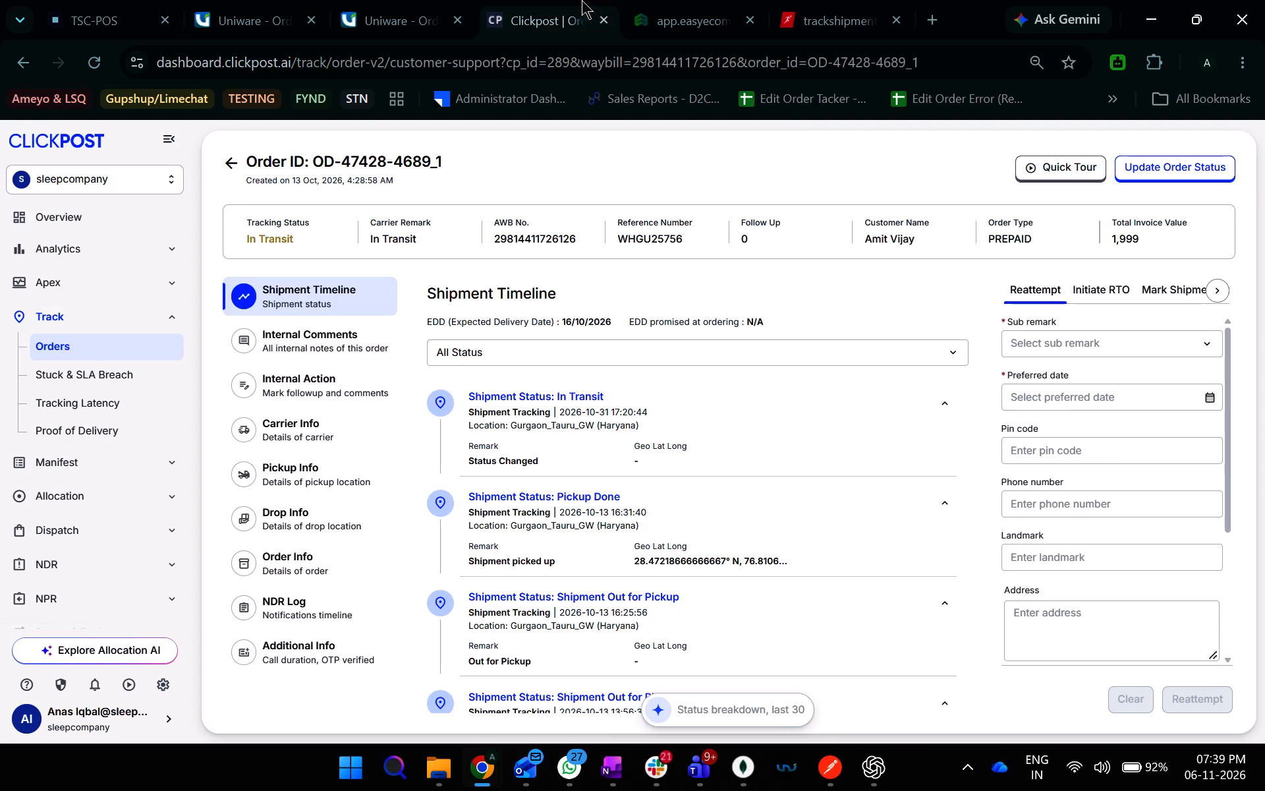
{"action": "key", "text": "shift+super+s"}
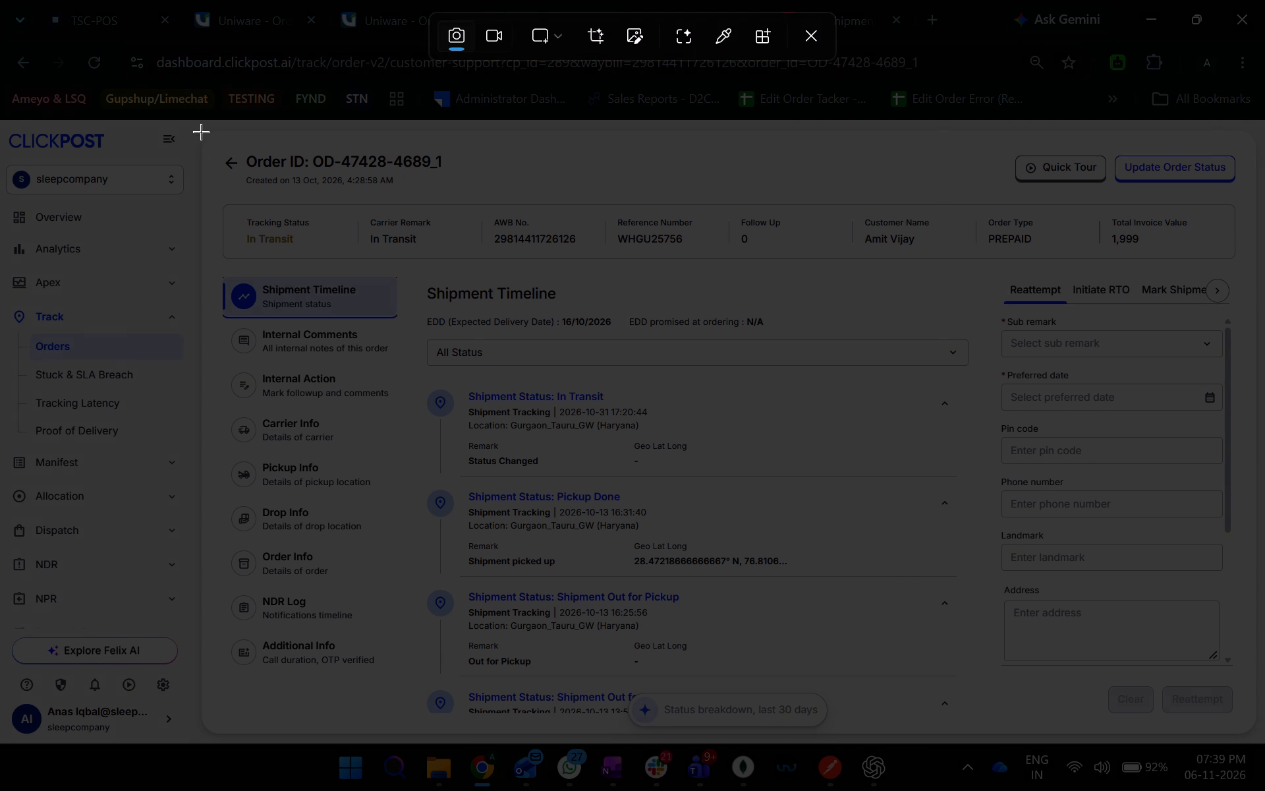
{"action": "left_click_drag", "start_coordinate": [201, 132], "coordinate": [1257, 734]}
Return to TSC-6128 in Jira and draft a reply to the customer reading "Item not yet RTO,".
{"action": "key", "text": "alt+Tab"}
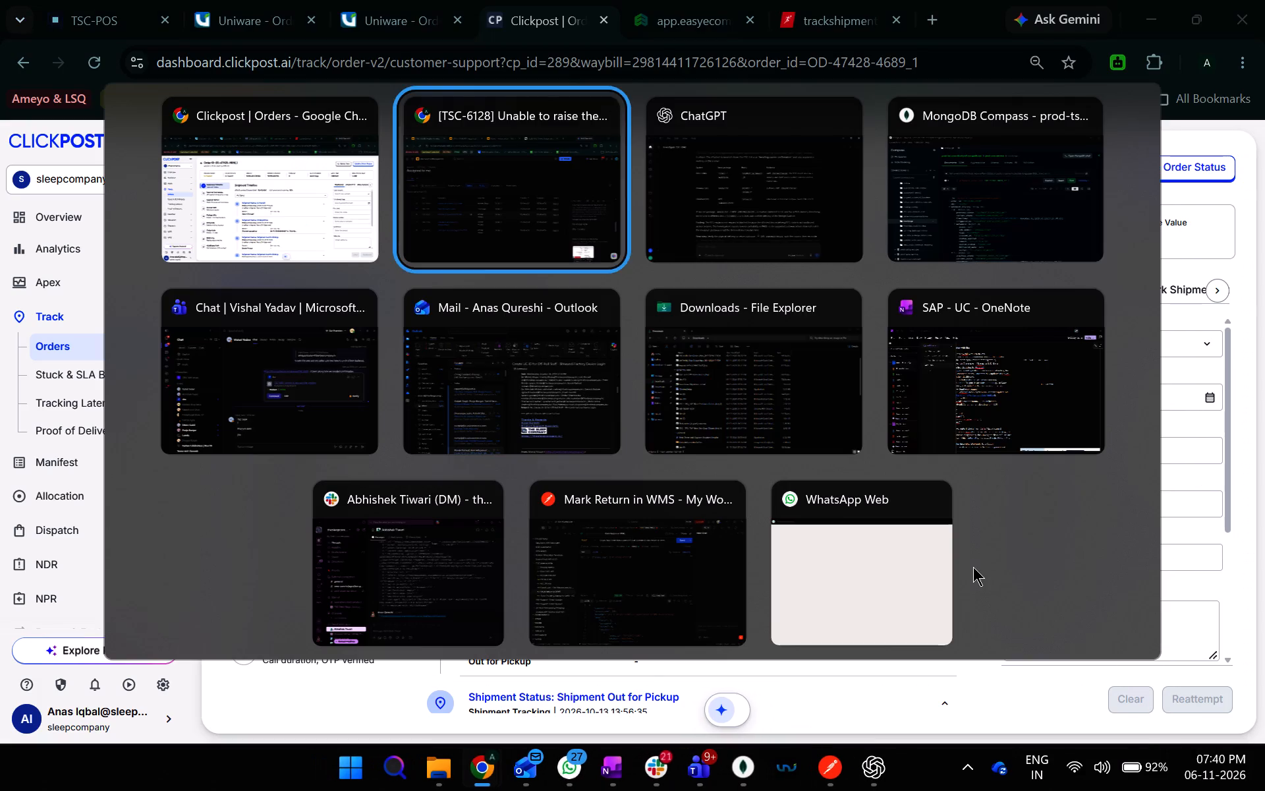
{"action": "key", "text": "alt+Tab"}
{"action": "left_click", "coordinate": [573, 221], "text": "alt"}
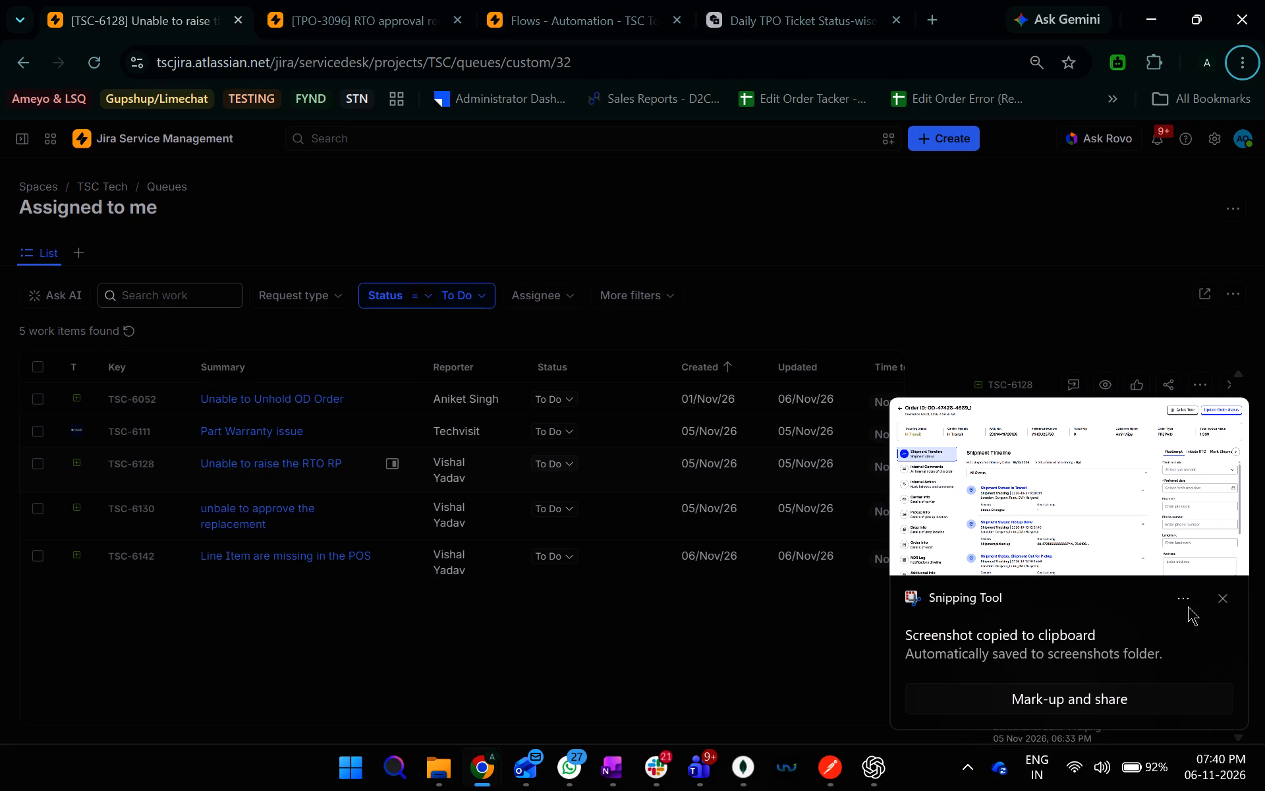
{"action": "left_click", "coordinate": [1227, 602]}
{"action": "scroll", "coordinate": [1150, 626], "scroll_direction": "down", "scroll_amount": 13}
{"action": "scroll", "coordinate": [1156, 650], "scroll_direction": "up", "scroll_amount": 8}
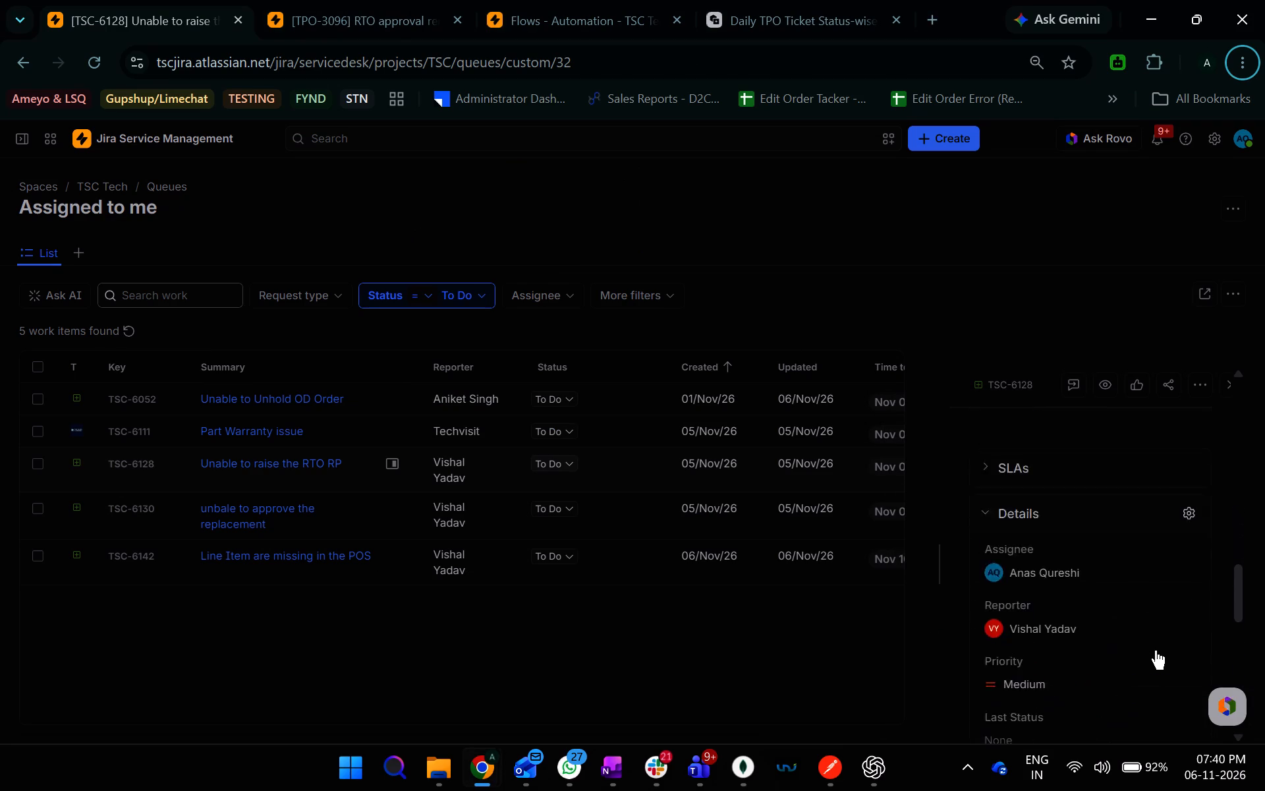
{"action": "scroll", "coordinate": [1156, 650], "scroll_direction": "up", "scroll_amount": 4}
{"action": "scroll", "coordinate": [1164, 670], "scroll_direction": "down", "scroll_amount": 14}
{"action": "left_click", "coordinate": [1167, 681]}
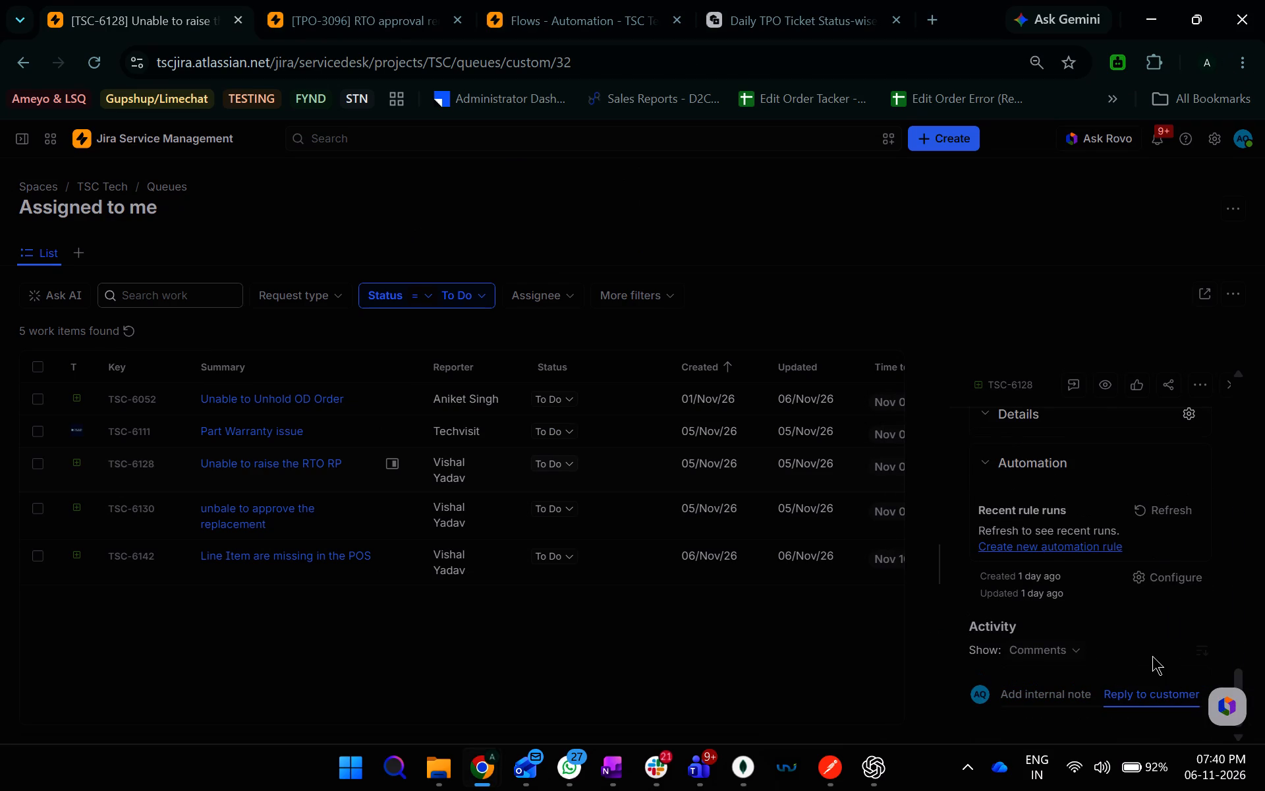
{"action": "scroll", "coordinate": [1152, 656], "scroll_direction": "down", "scroll_amount": 3}
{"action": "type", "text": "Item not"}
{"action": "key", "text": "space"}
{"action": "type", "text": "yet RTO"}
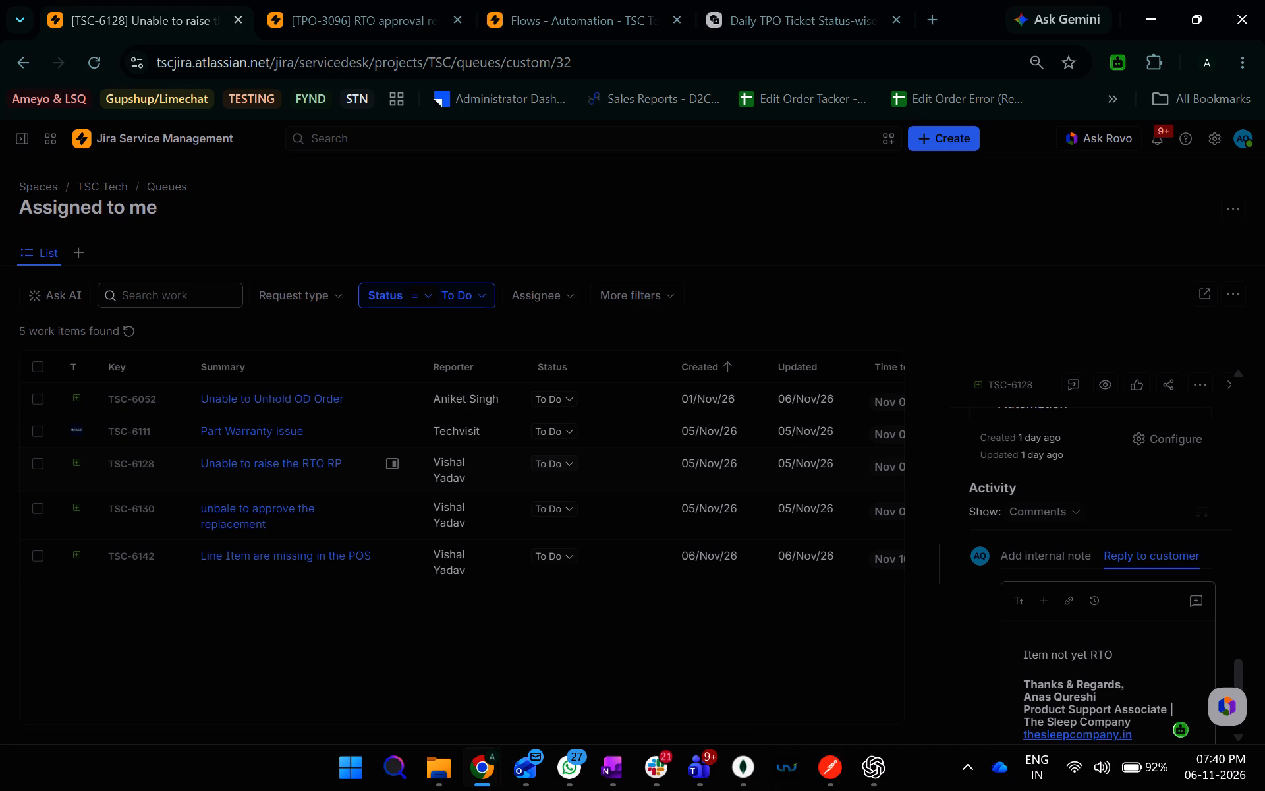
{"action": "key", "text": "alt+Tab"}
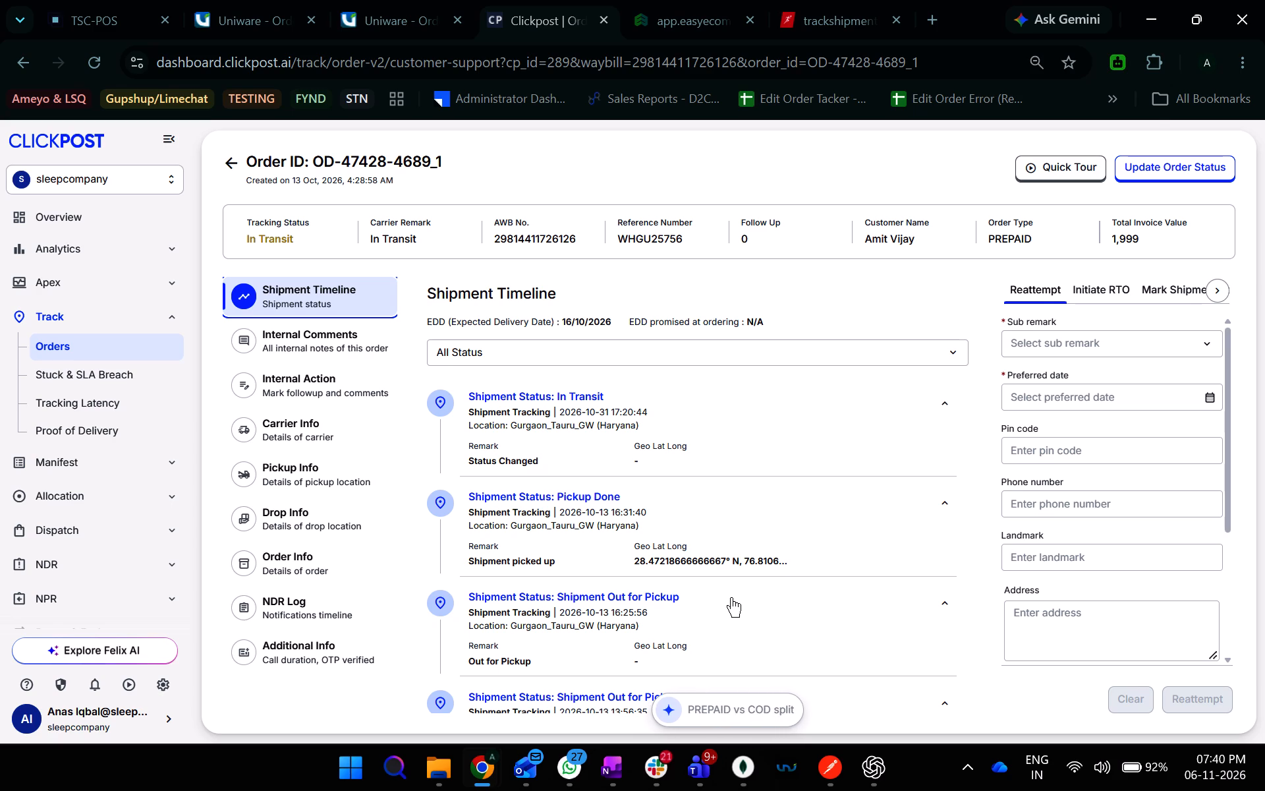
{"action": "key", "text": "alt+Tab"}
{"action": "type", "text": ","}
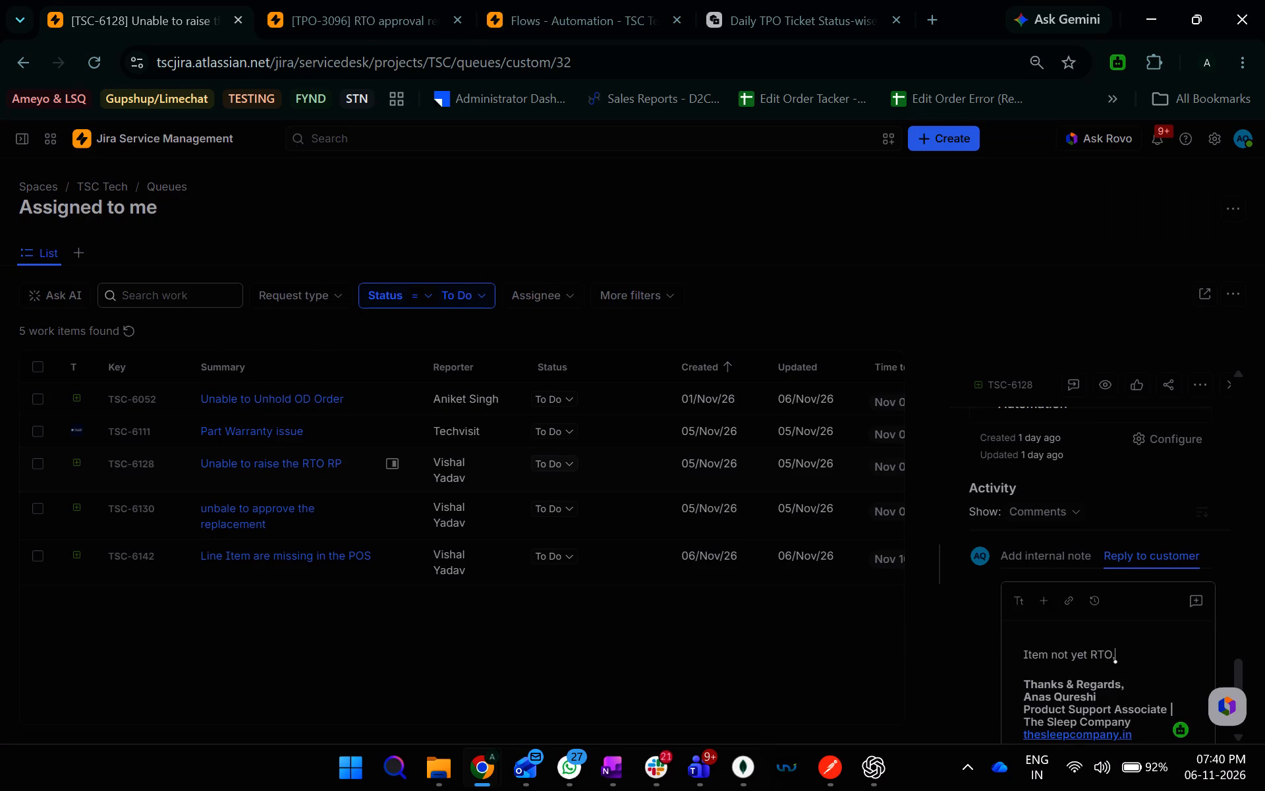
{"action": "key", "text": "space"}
Insert the ClickPost screenshot into the reply, change the text to "Item not yet RTO.", trim the blank lines and save the comment.
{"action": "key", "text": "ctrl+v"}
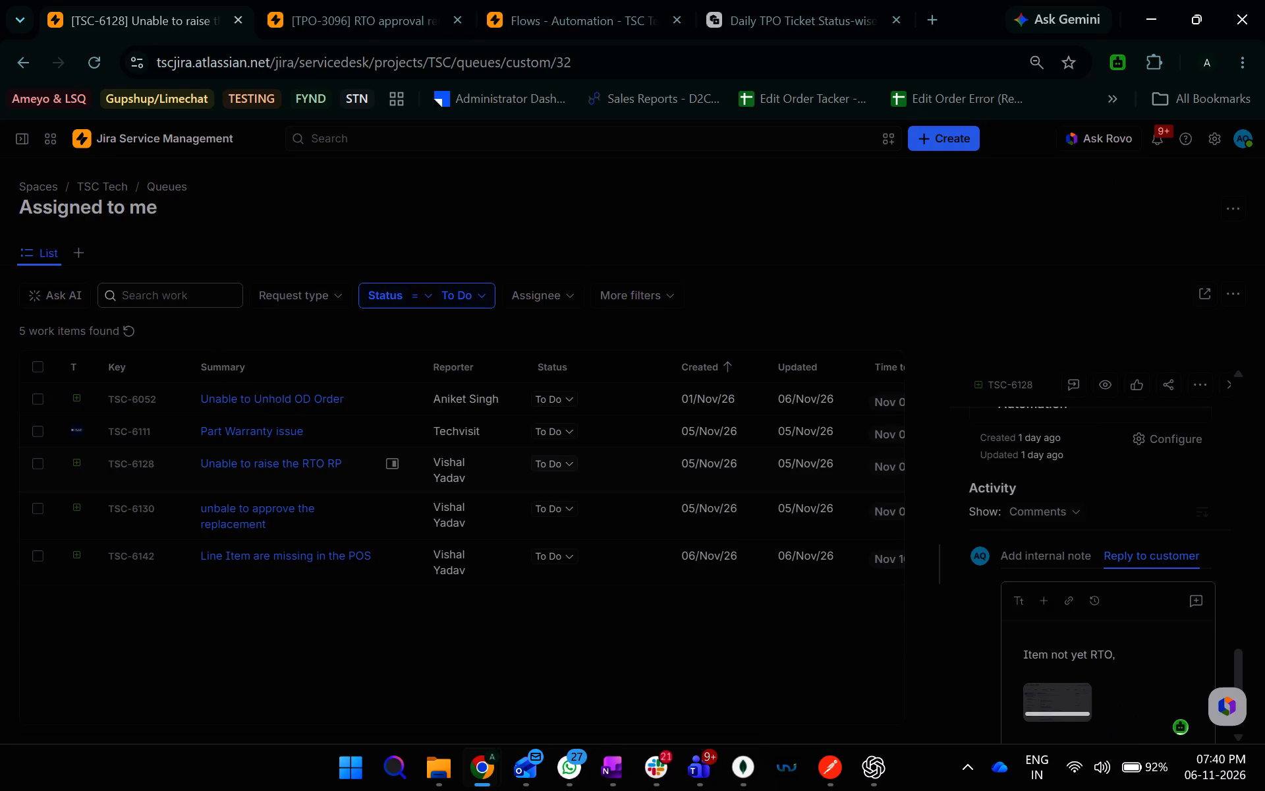
{"action": "scroll", "coordinate": [1121, 627], "scroll_direction": "down", "scroll_amount": 1}
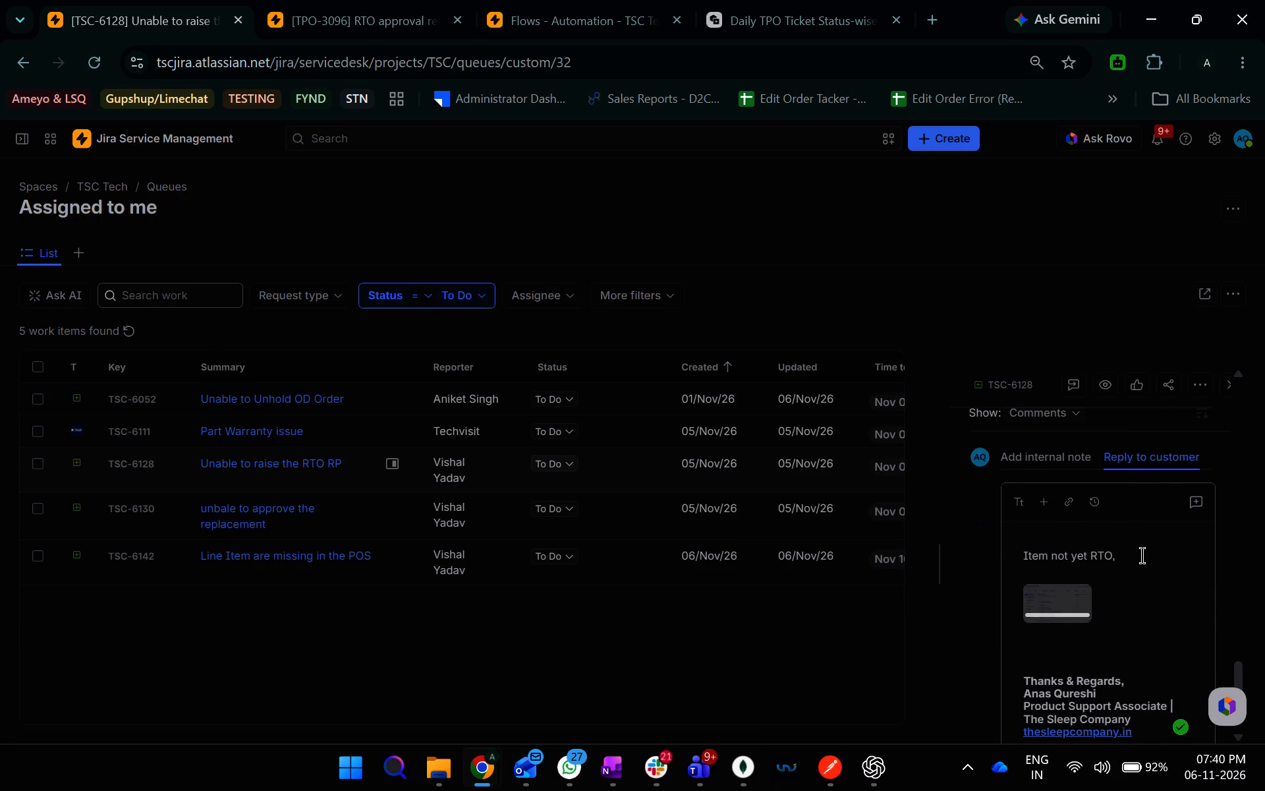
{"action": "left_click", "coordinate": [1142, 554]}
{"action": "key", "text": "BackSpace"}
{"action": "key", "text": "BackSpace"}
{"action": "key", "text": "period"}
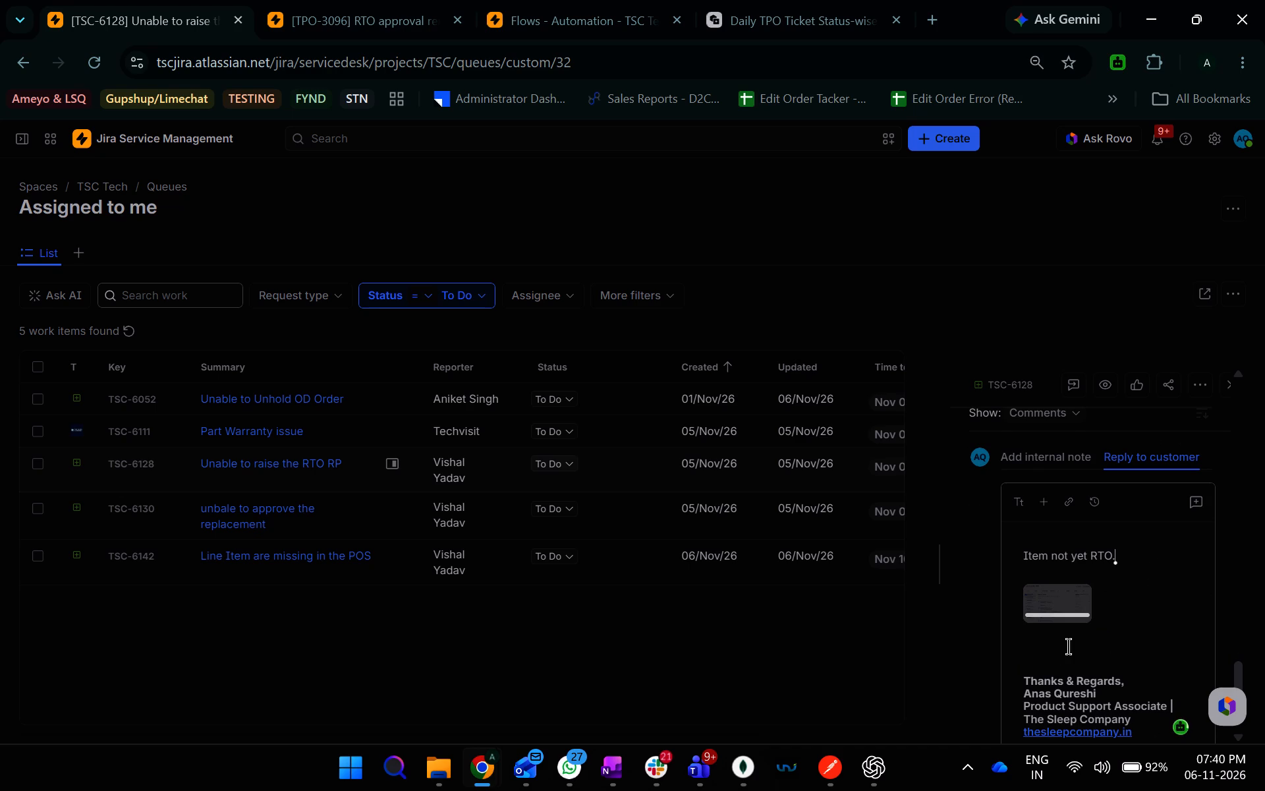
{"action": "left_click", "coordinate": [1068, 646]}
{"action": "key", "text": "BackSpace"}
{"action": "key", "text": "BackSpace"}
{"action": "scroll", "coordinate": [1071, 676], "scroll_direction": "down", "scroll_amount": 1}
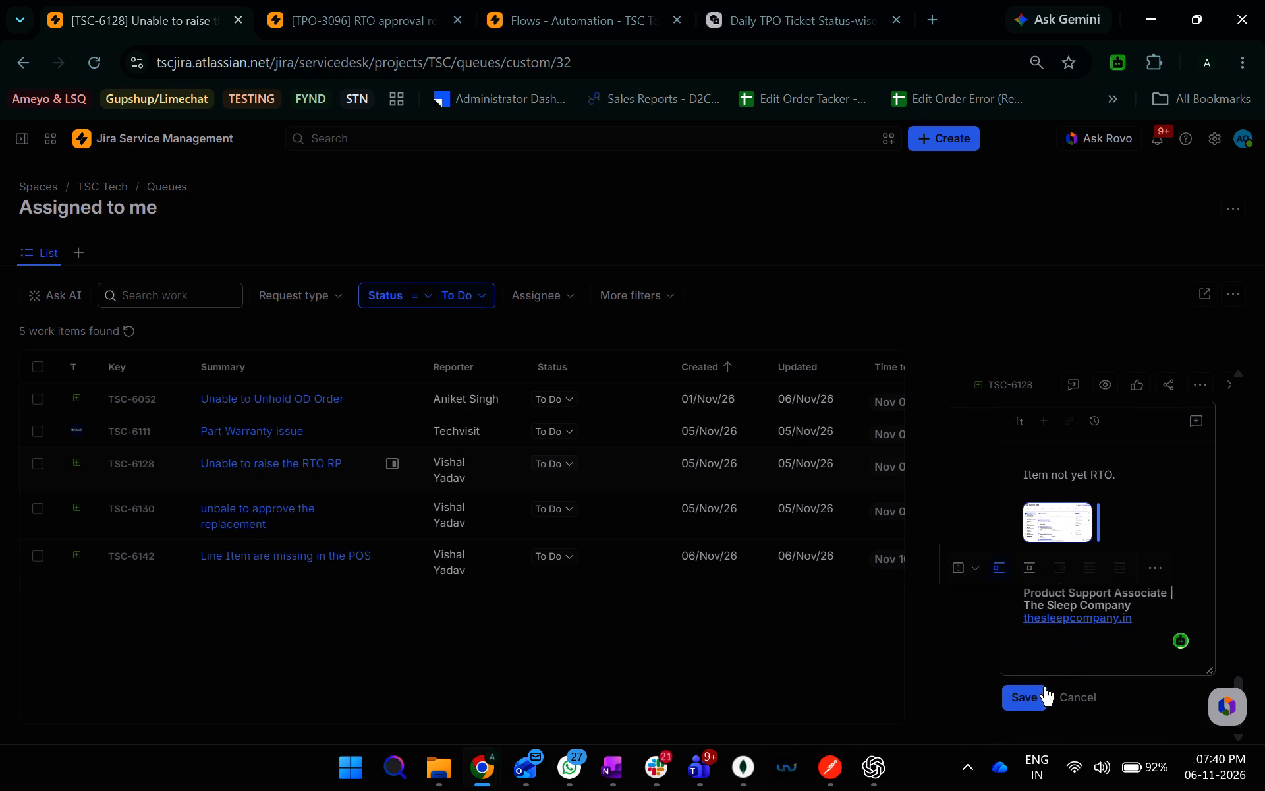
{"action": "left_click", "coordinate": [1038, 685]}
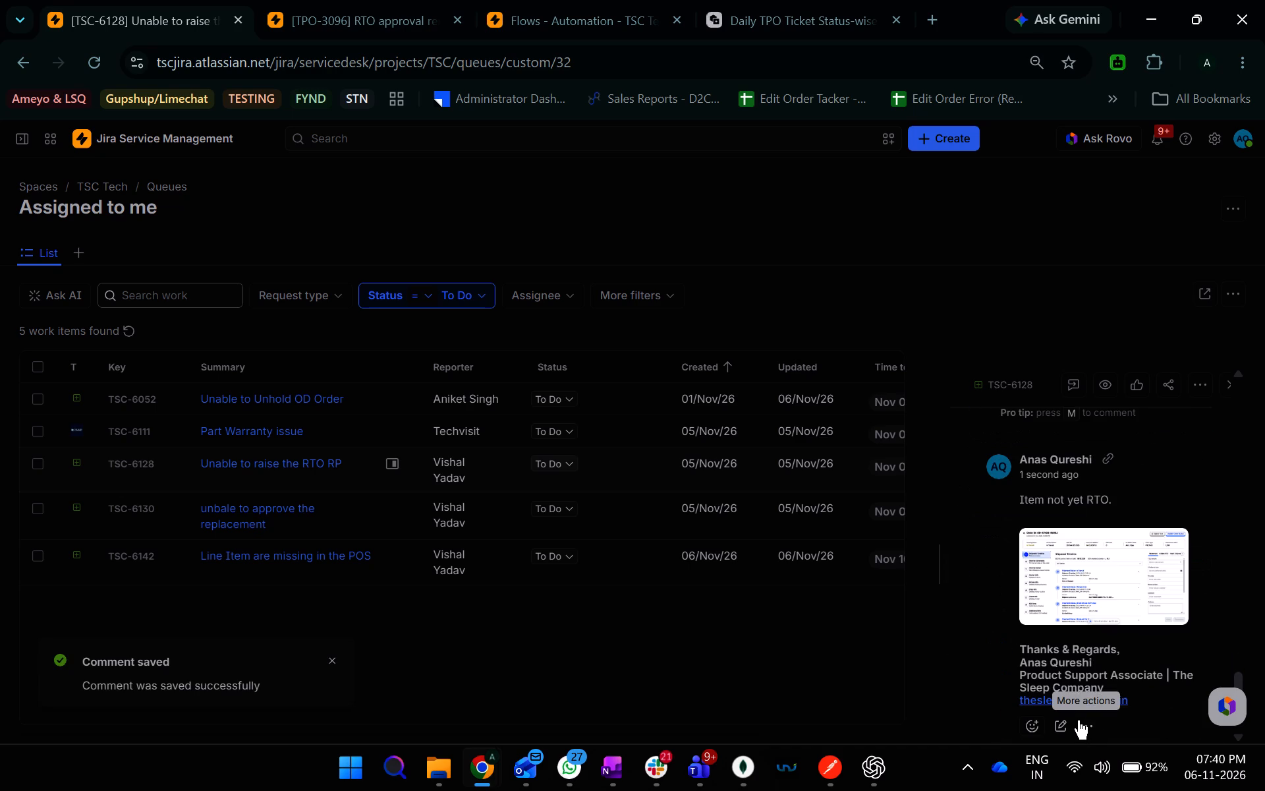
Transition TSC-6128 from To Do to Waiting for customer.
{"action": "scroll", "coordinate": [1104, 602], "scroll_direction": "up", "scroll_amount": 20}
{"action": "scroll", "coordinate": [1104, 602], "scroll_direction": "up", "scroll_amount": 2}
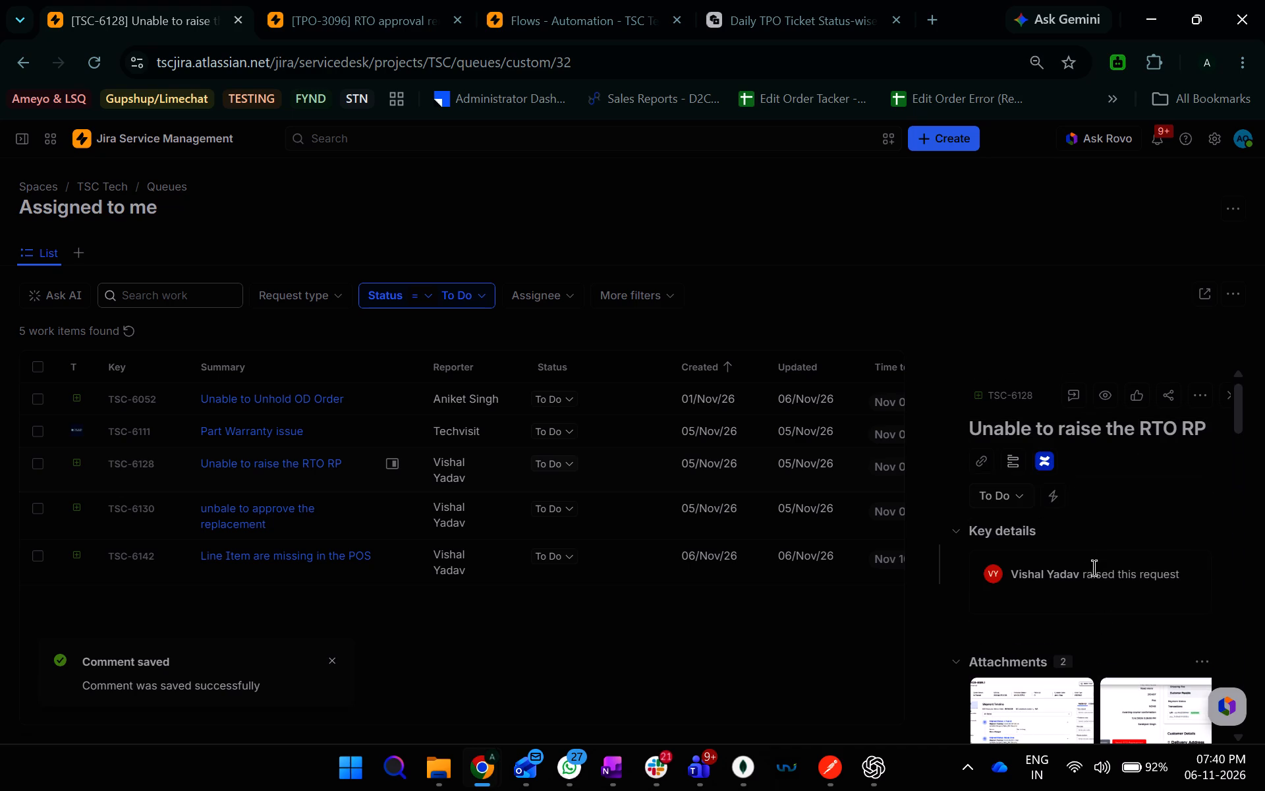
{"action": "left_click", "coordinate": [1018, 504]}
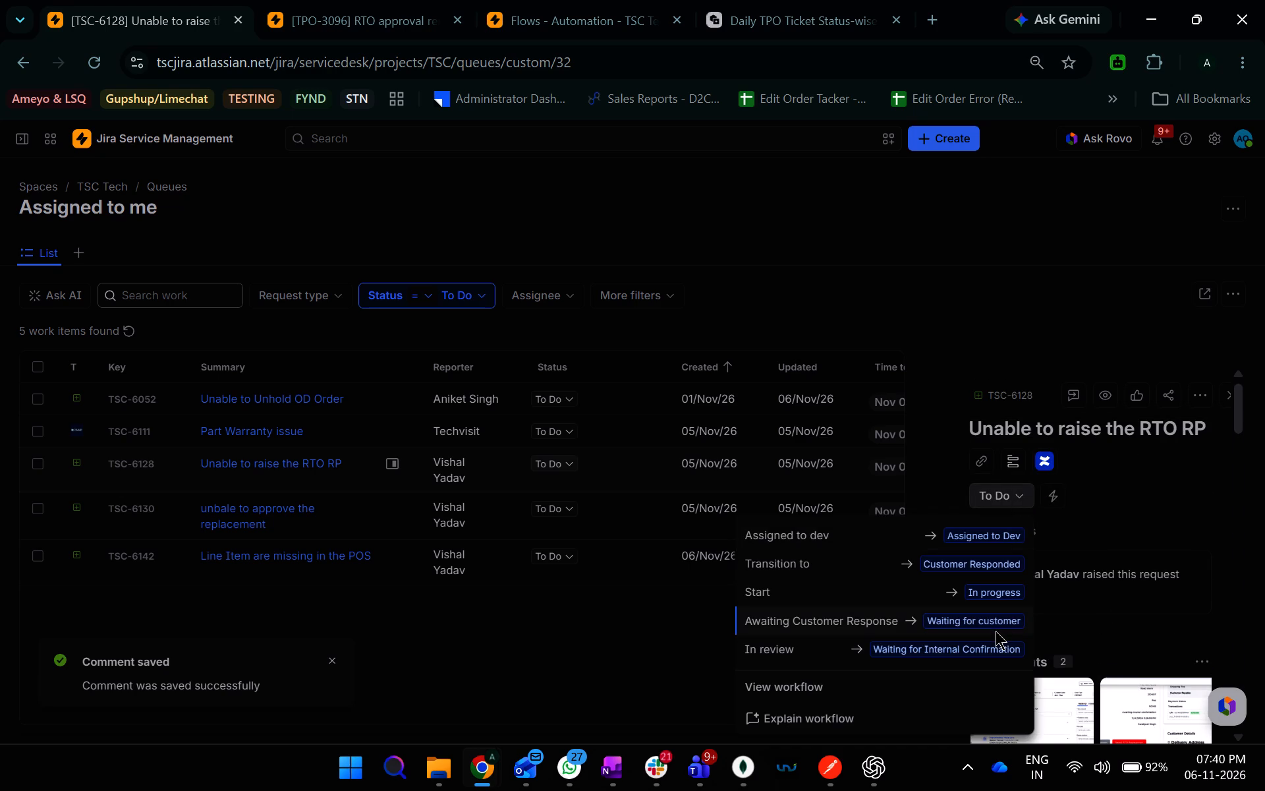
{"action": "left_click", "coordinate": [996, 631]}
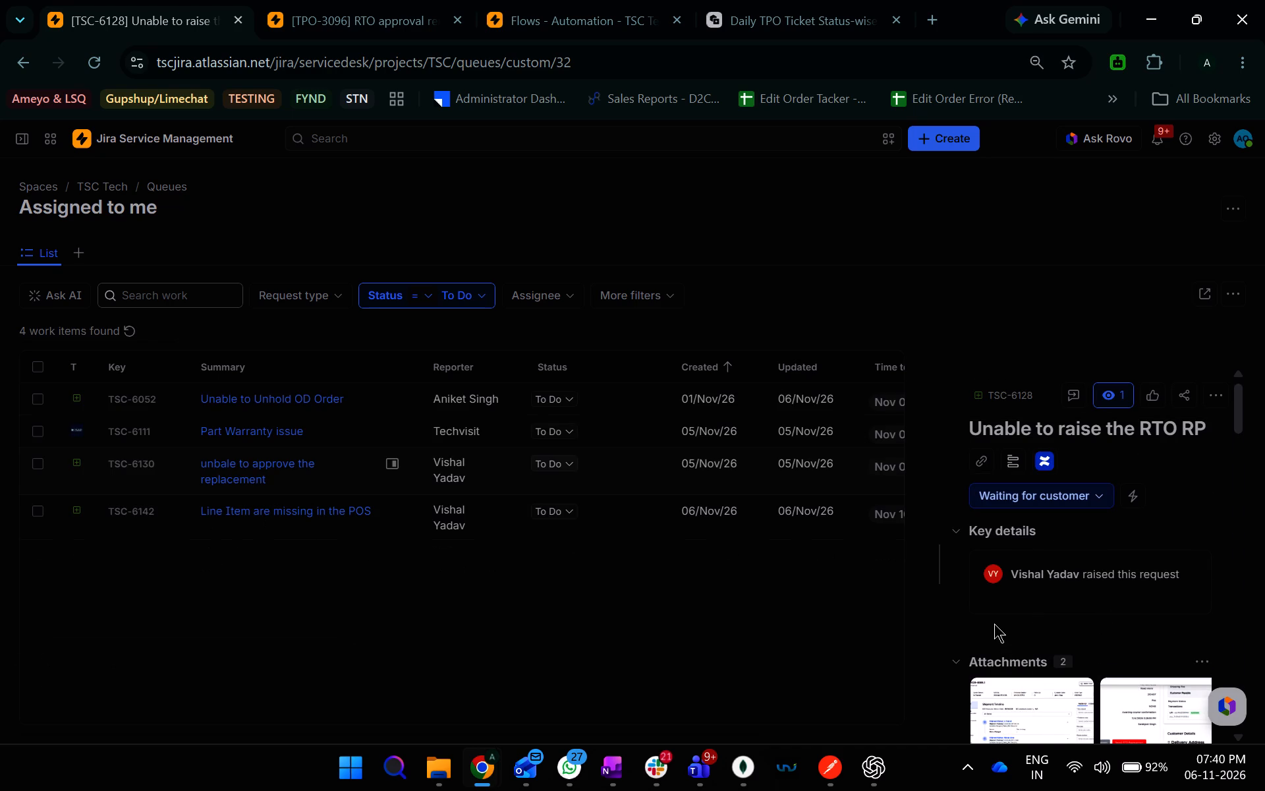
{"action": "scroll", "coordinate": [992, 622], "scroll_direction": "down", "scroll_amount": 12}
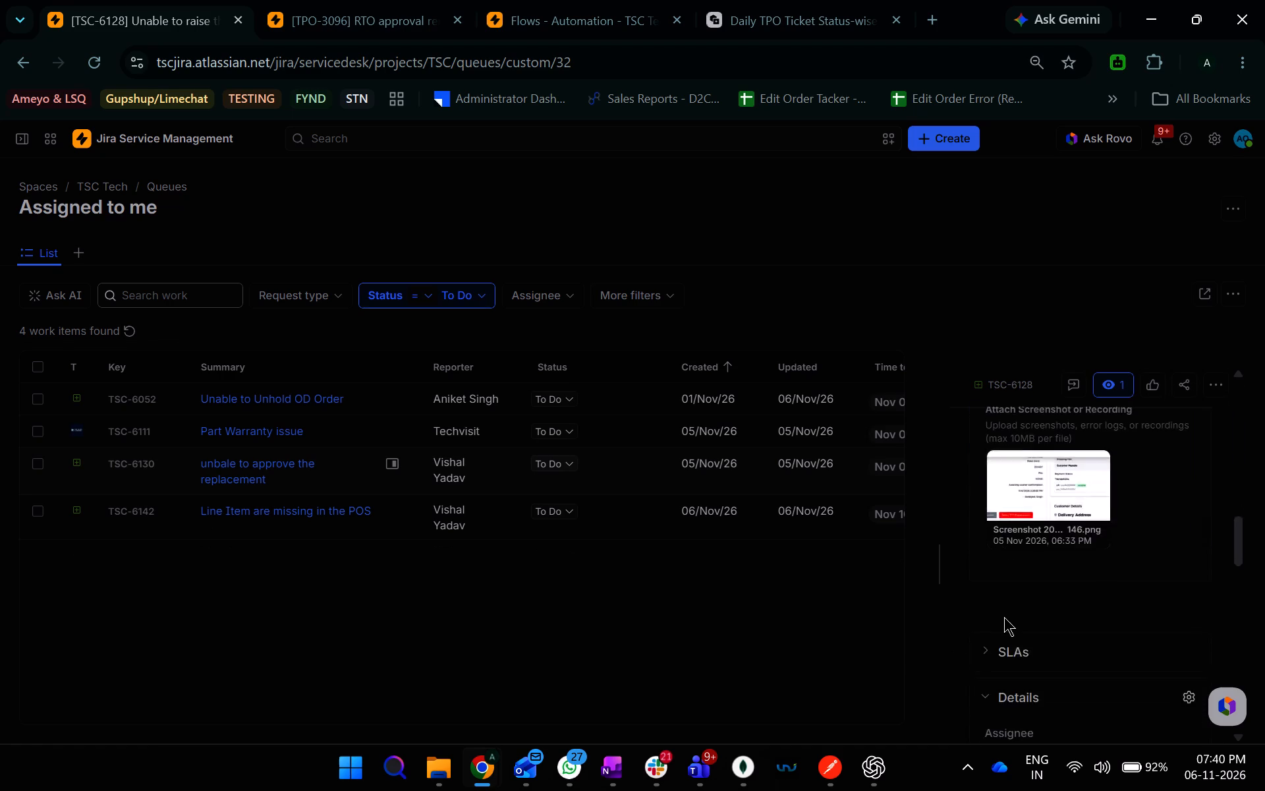
Add the Training-Issue label to TSC-6128.
{"action": "scroll", "coordinate": [1004, 617], "scroll_direction": "down", "scroll_amount": 3}
{"action": "scroll", "coordinate": [1063, 676], "scroll_direction": "down", "scroll_amount": 1}
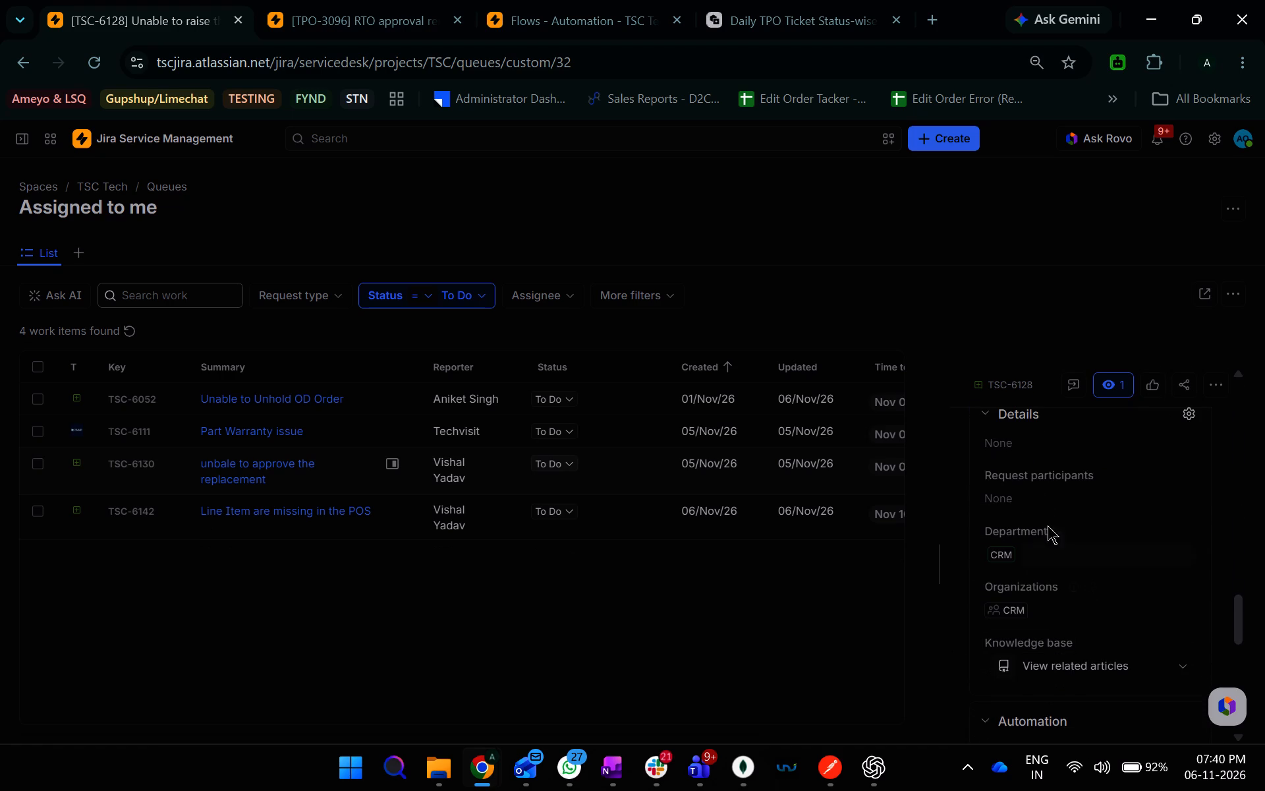
{"action": "left_click", "coordinate": [1027, 447]}
{"action": "scroll", "coordinate": [1086, 572], "scroll_direction": "up", "scroll_amount": 1}
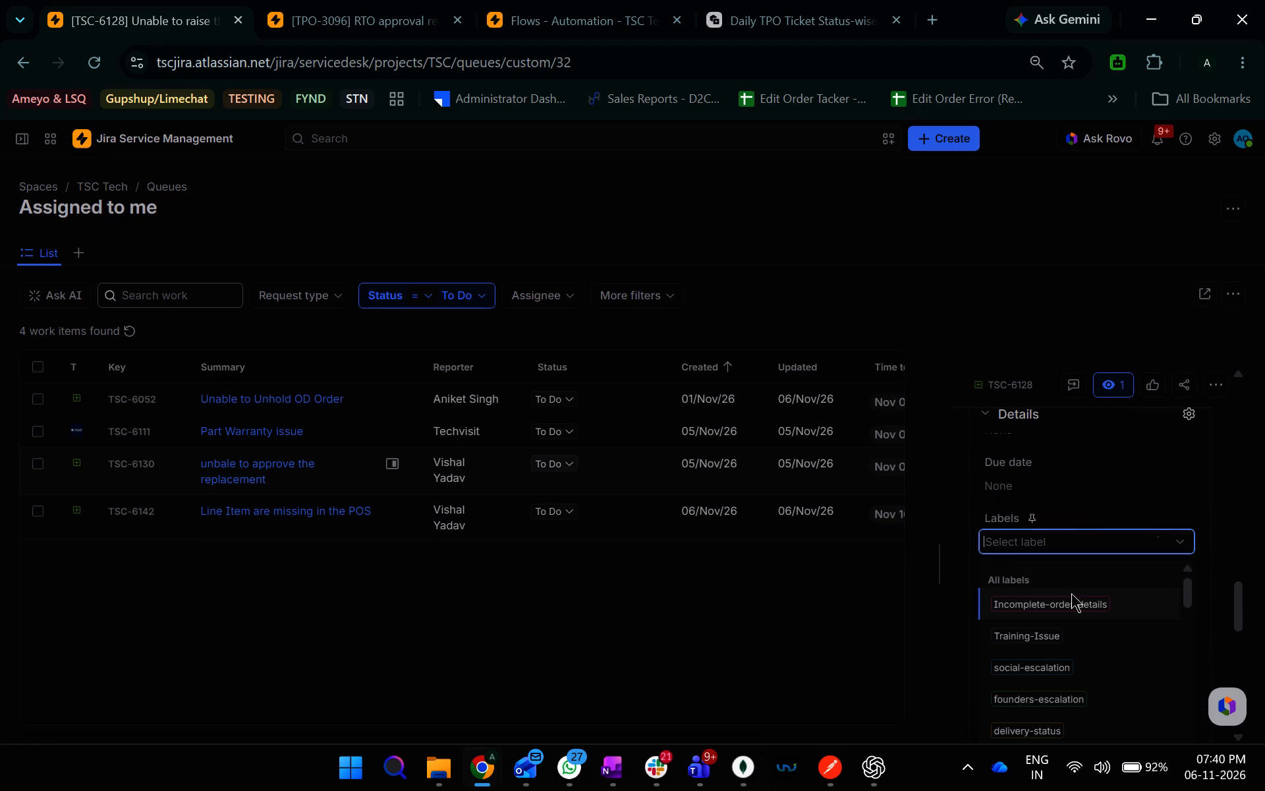
{"action": "left_click", "coordinate": [1061, 642]}
{"action": "left_click", "coordinate": [1216, 503]}
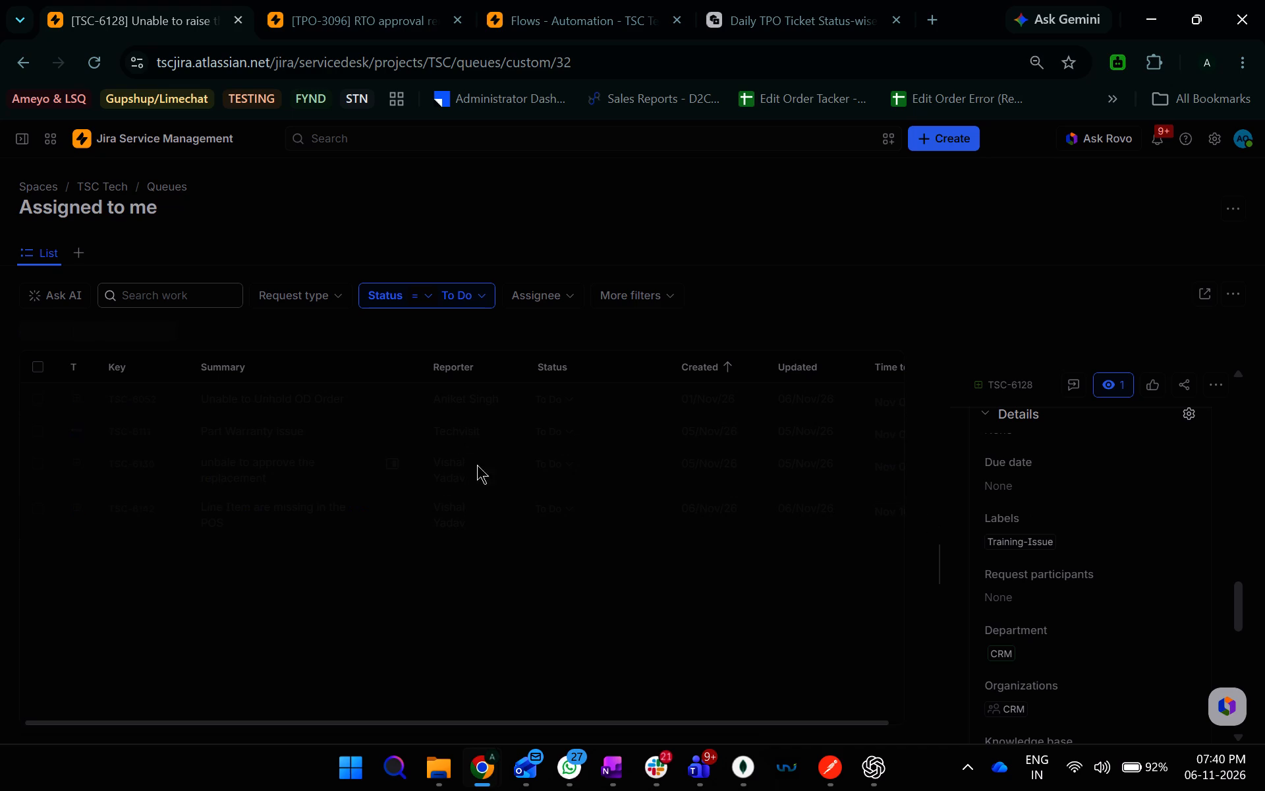
{"action": "left_click", "coordinate": [130, 332]}
{"action": "left_click", "coordinate": [389, 463]}
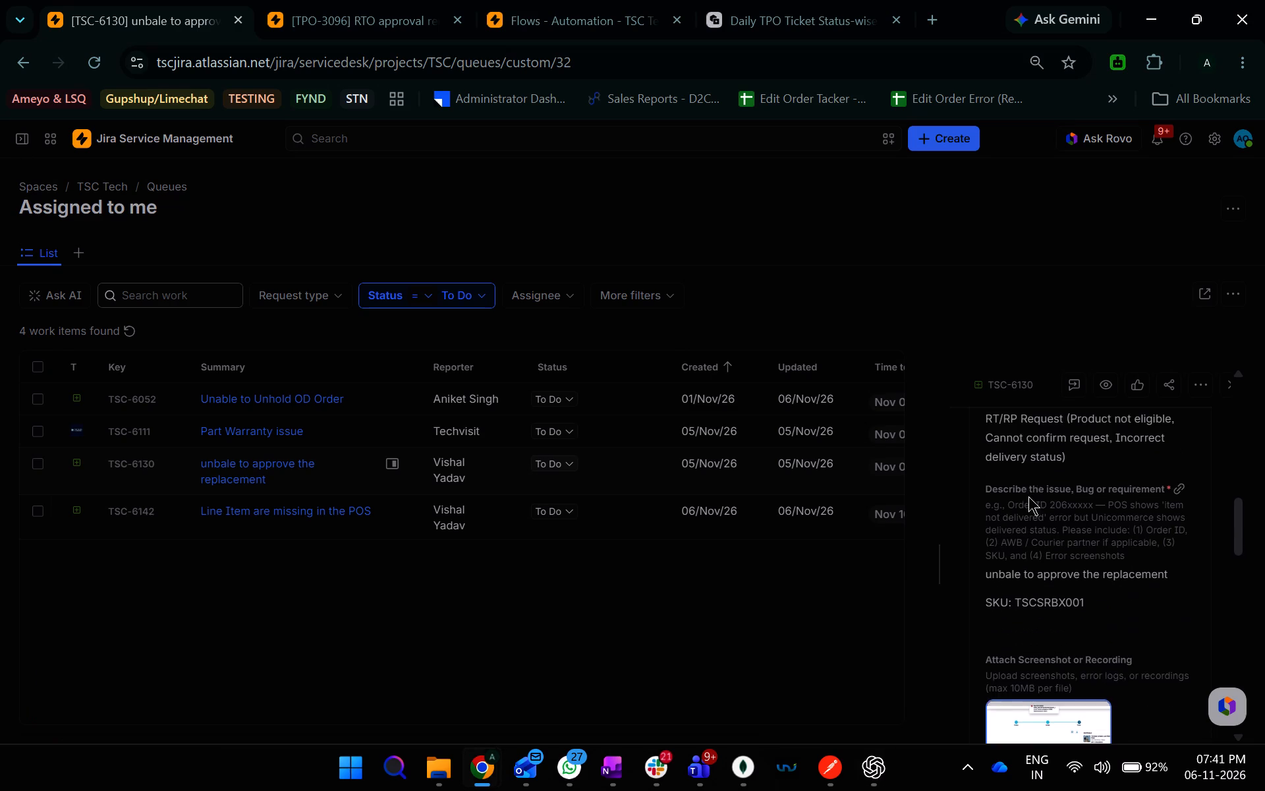
{"action": "left_click", "coordinate": [993, 419]}
{"action": "left_click_drag", "start_coordinate": [993, 419], "coordinate": [1057, 420]}
{"action": "key", "text": "ctrl+c"}
{"action": "key", "text": "ctrl+c"}
{"action": "key", "text": "ctrl+c"}
{"action": "key", "text": "ctrl+c"}
{"action": "left_click", "coordinate": [493, 770]}
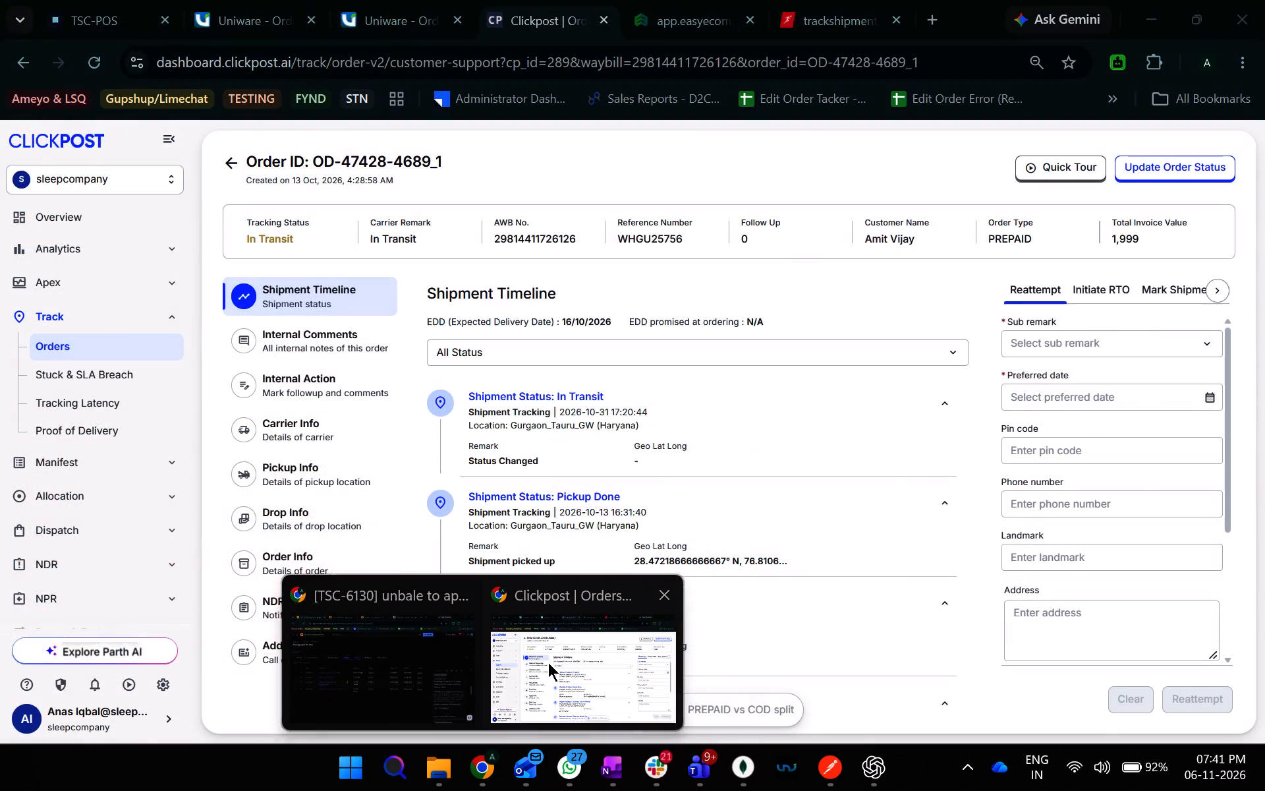
{"action": "left_click", "coordinate": [548, 662]}
{"action": "left_click", "coordinate": [343, 0]}
{"action": "left_click", "coordinate": [267, 0]}
{"action": "left_click", "coordinate": [858, 192]}
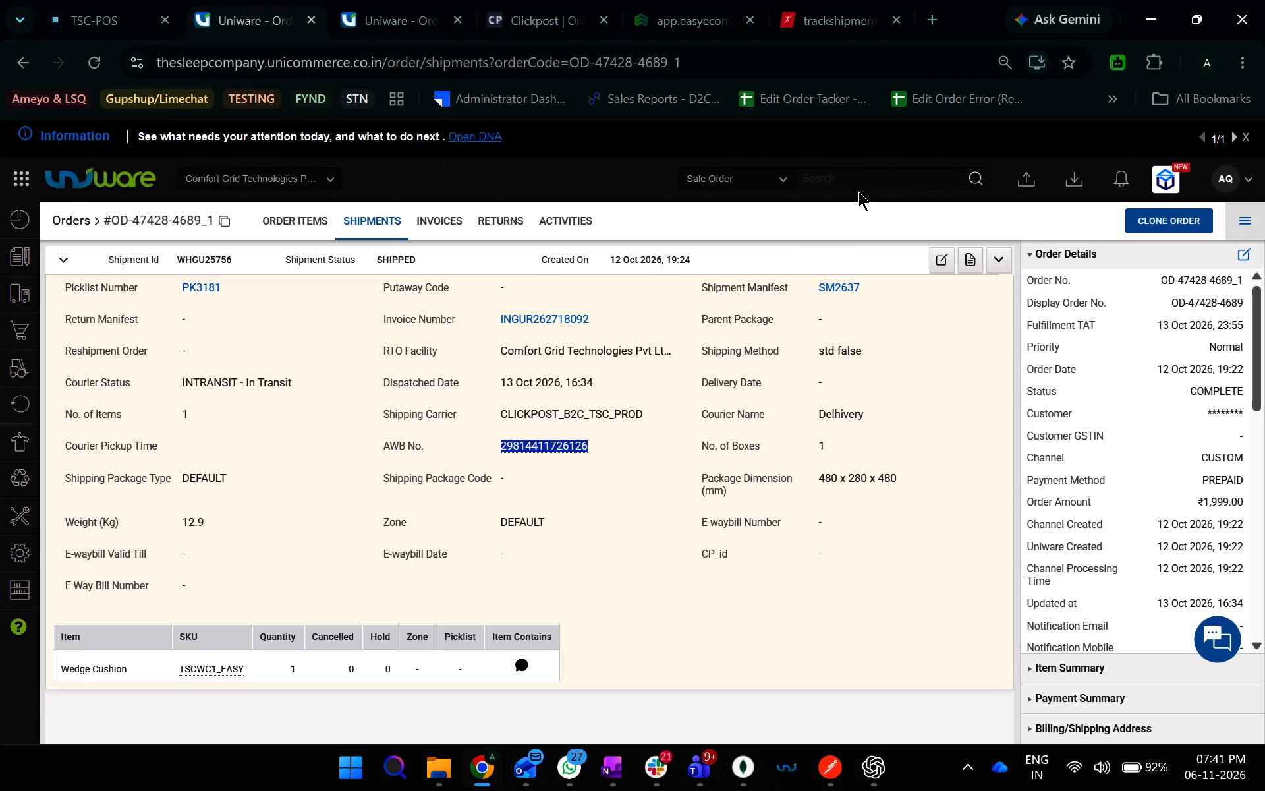
{"action": "left_click", "coordinate": [855, 183], "text": "ctrl"}
{"action": "key", "text": "ctrl+v"}
{"action": "key", "text": "Return"}
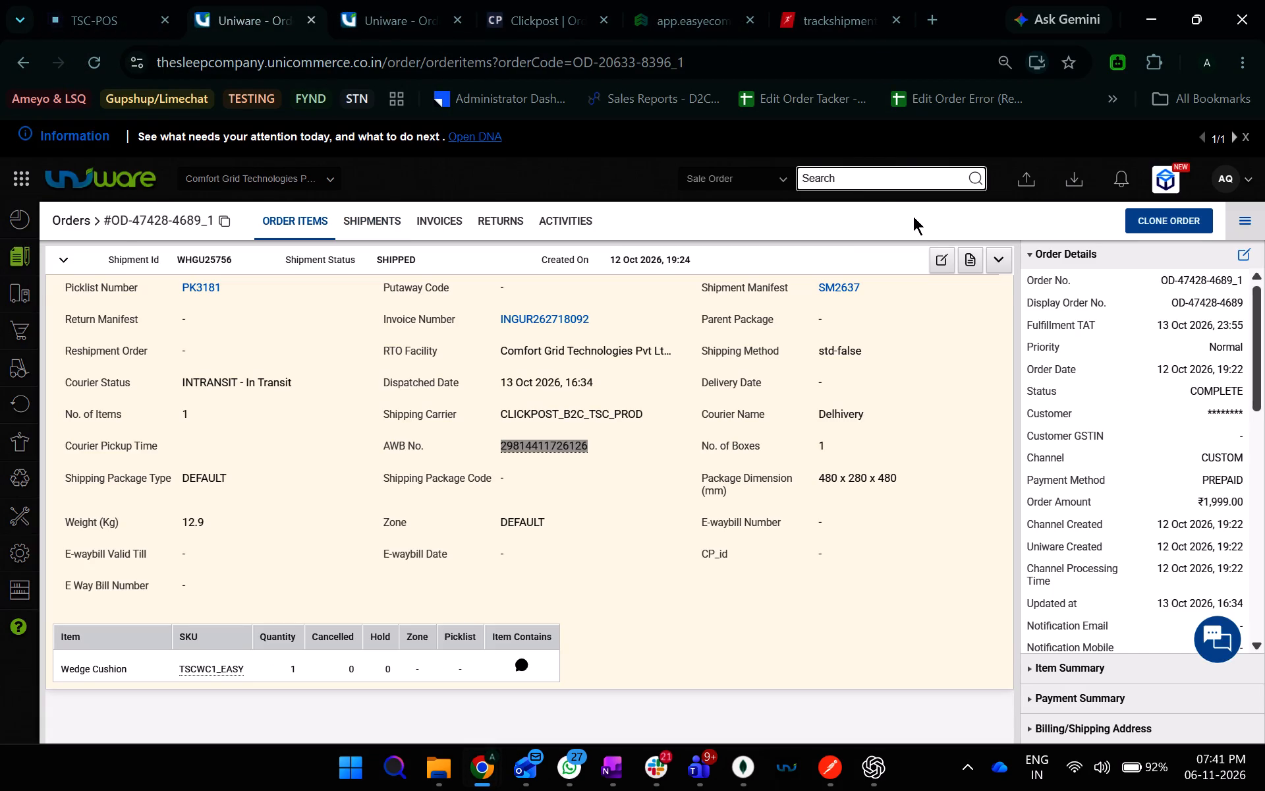
{"action": "left_click", "coordinate": [326, 284]}
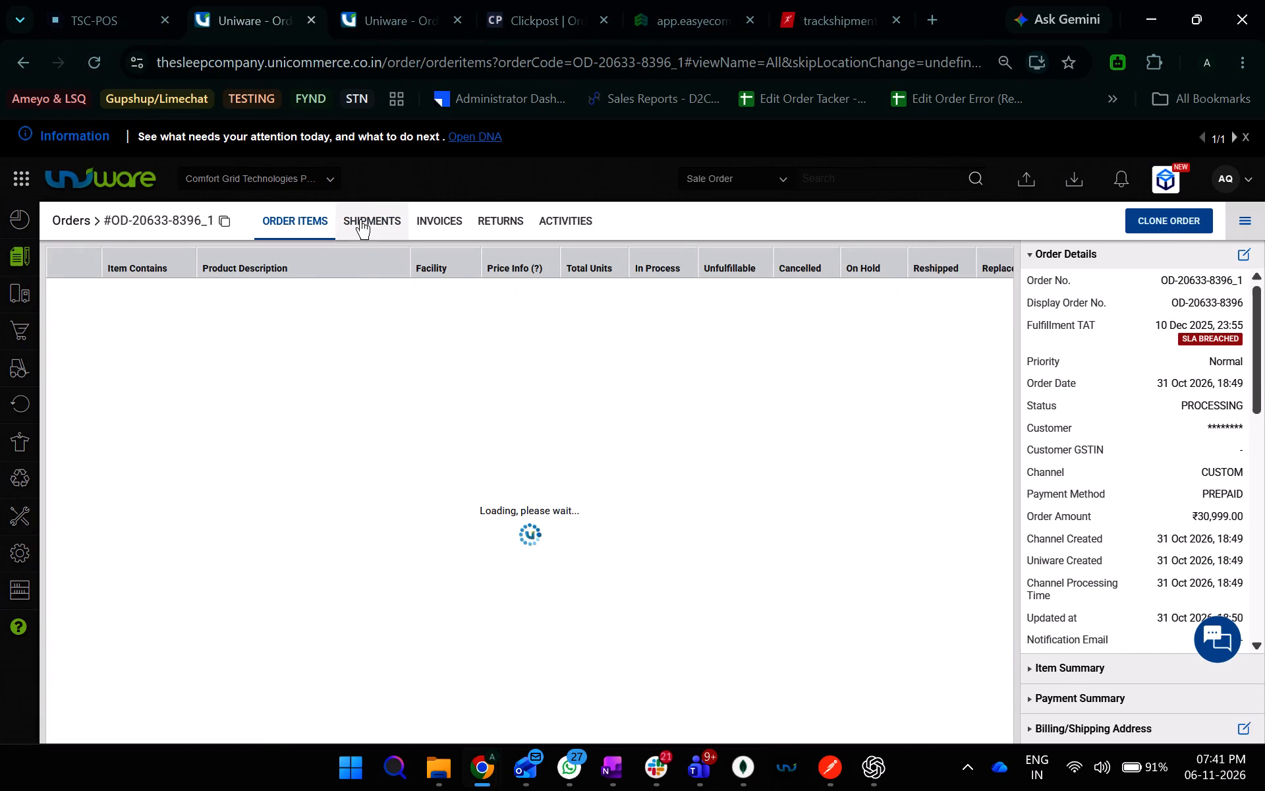
{"action": "left_click", "coordinate": [366, 226]}
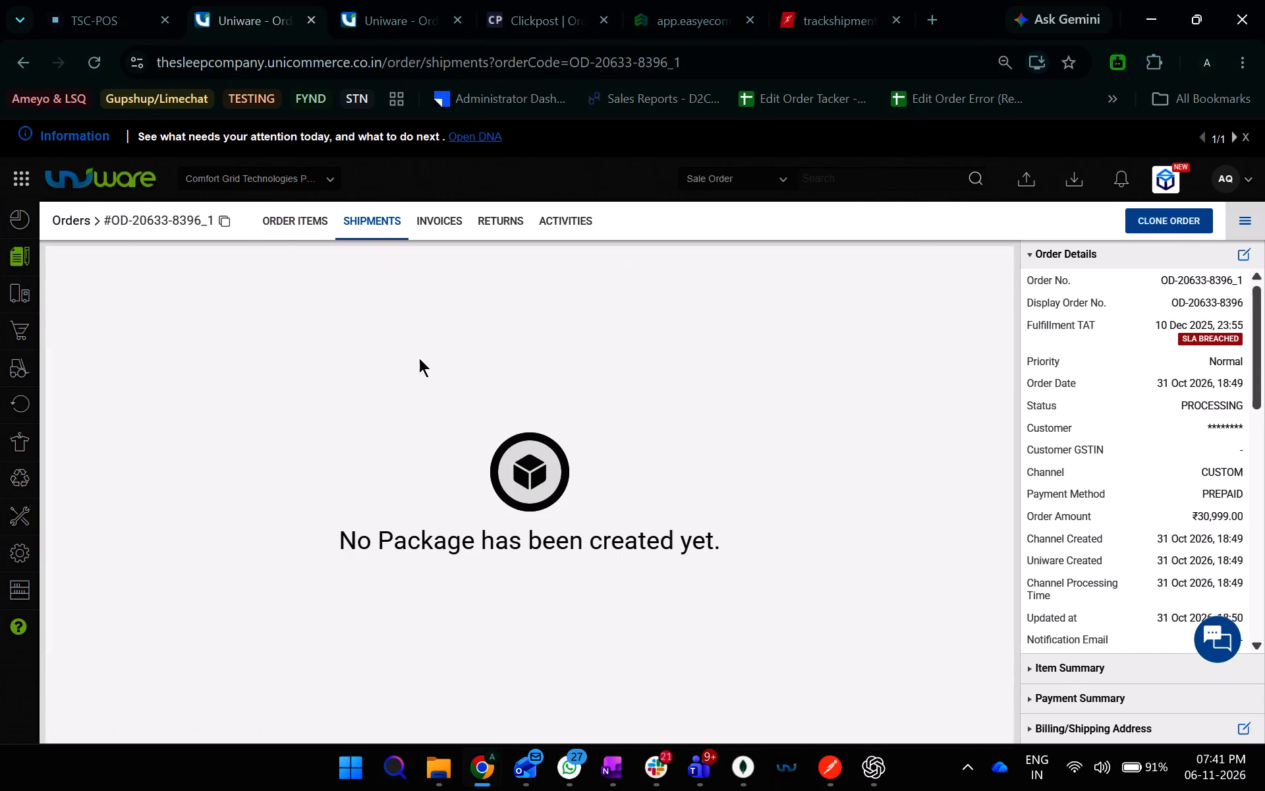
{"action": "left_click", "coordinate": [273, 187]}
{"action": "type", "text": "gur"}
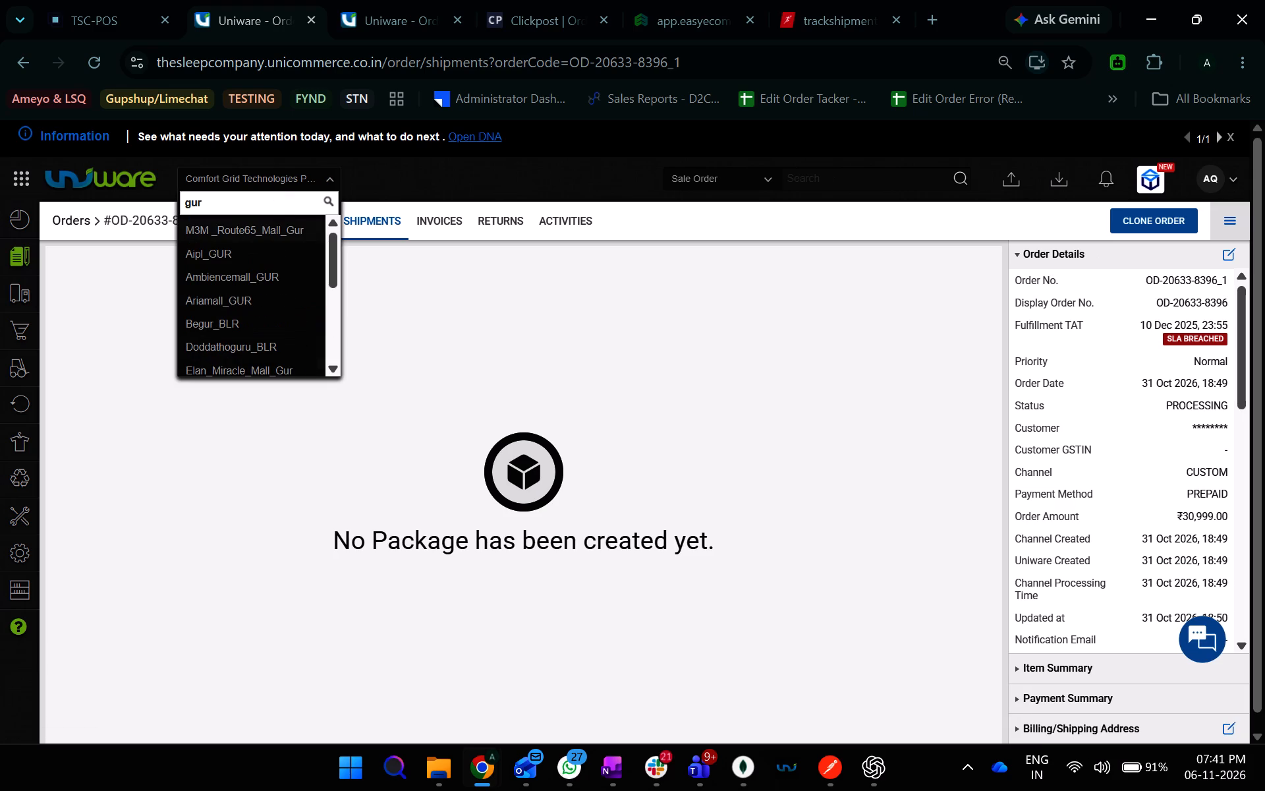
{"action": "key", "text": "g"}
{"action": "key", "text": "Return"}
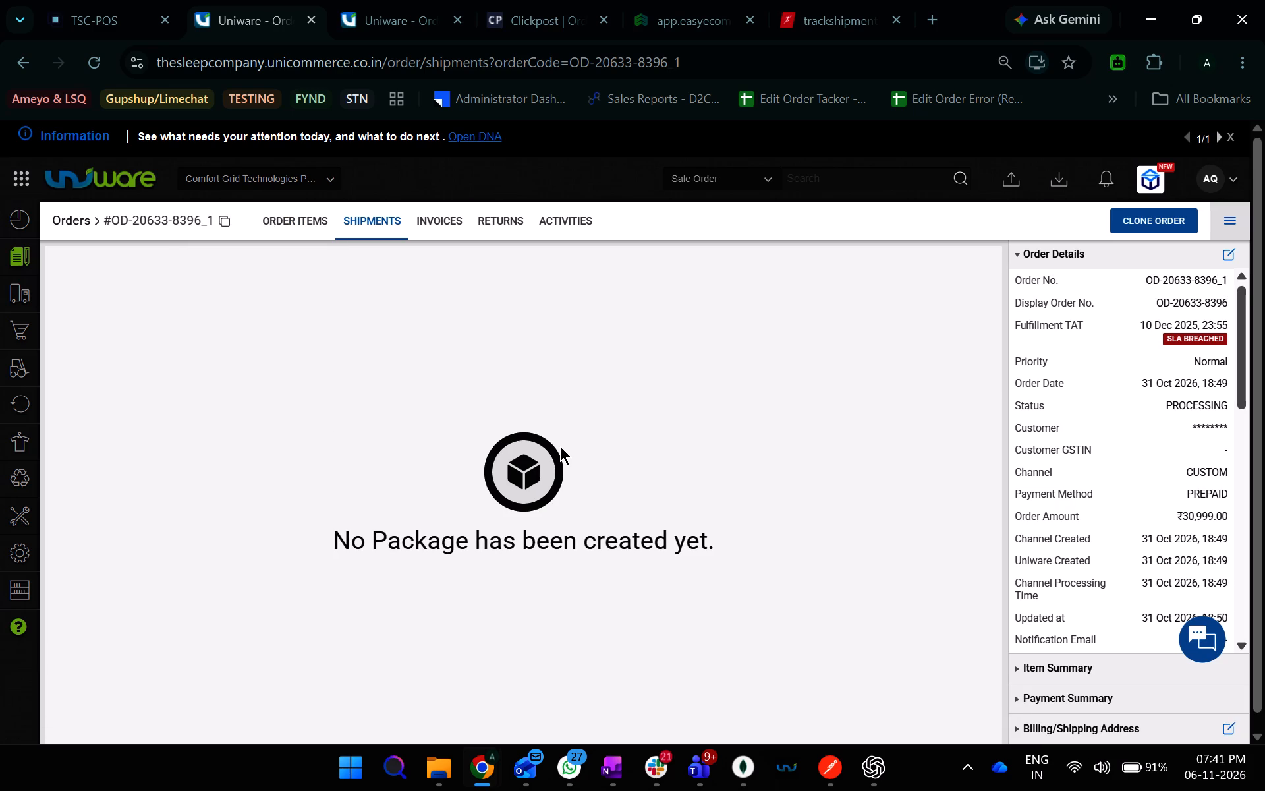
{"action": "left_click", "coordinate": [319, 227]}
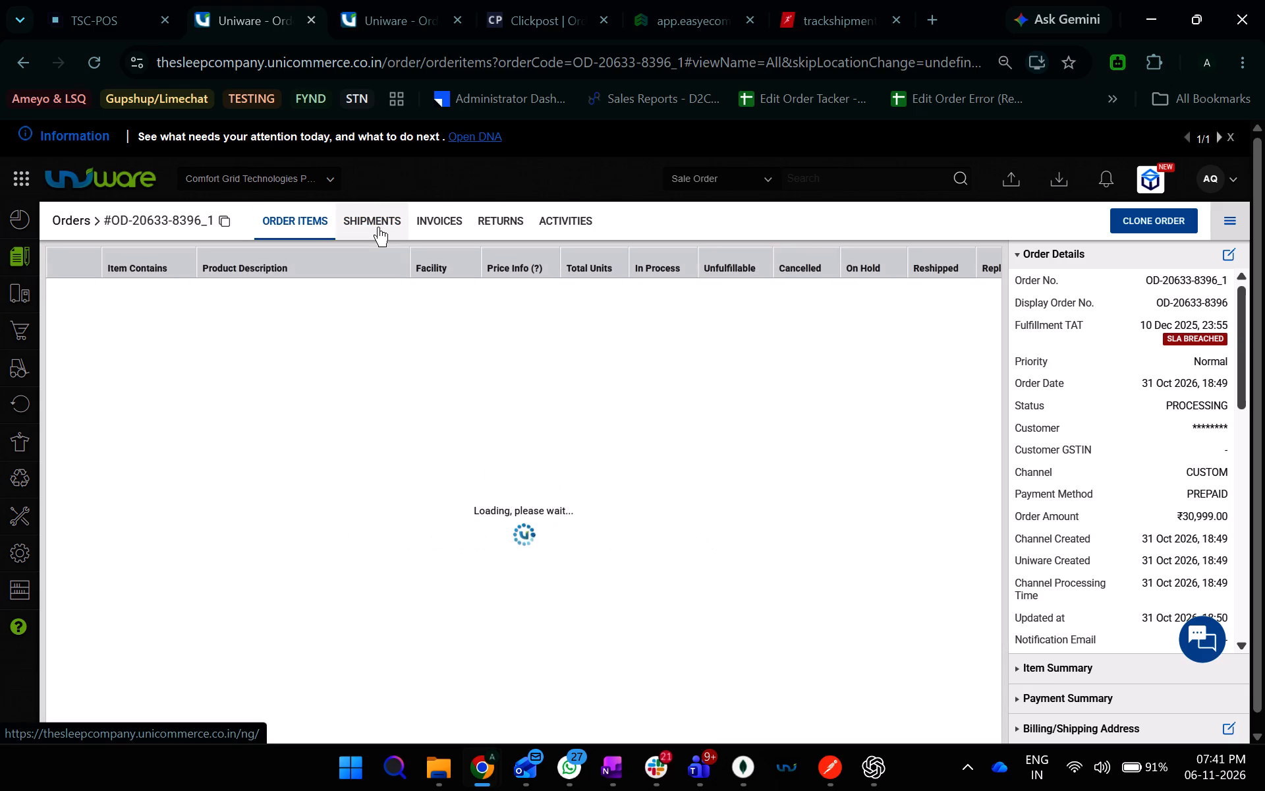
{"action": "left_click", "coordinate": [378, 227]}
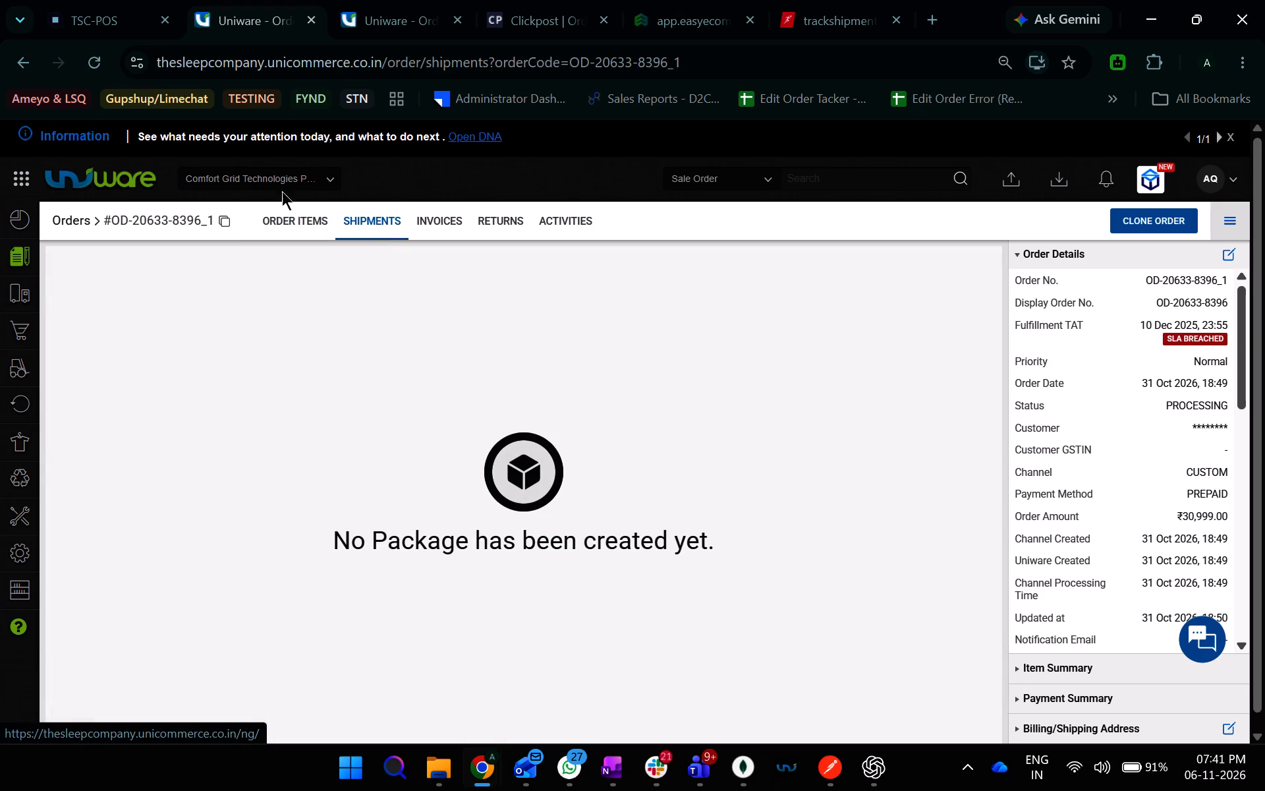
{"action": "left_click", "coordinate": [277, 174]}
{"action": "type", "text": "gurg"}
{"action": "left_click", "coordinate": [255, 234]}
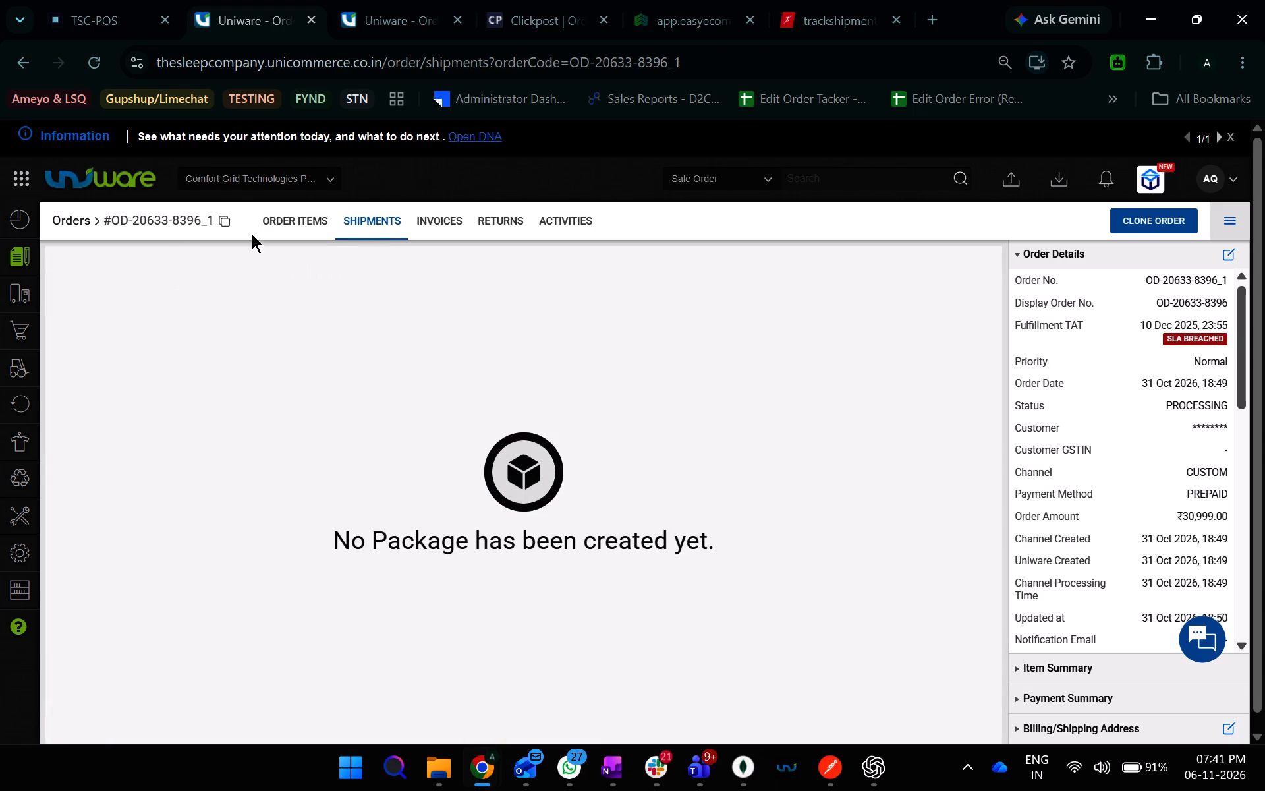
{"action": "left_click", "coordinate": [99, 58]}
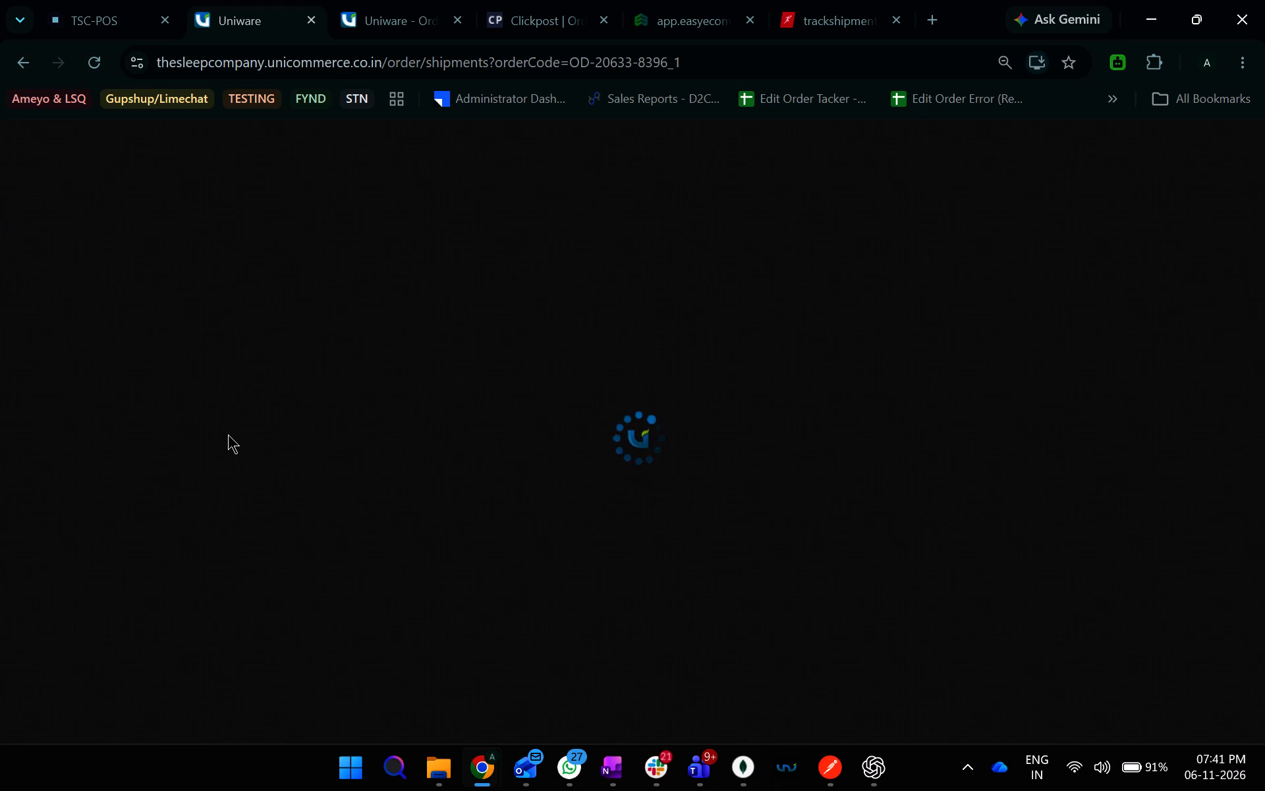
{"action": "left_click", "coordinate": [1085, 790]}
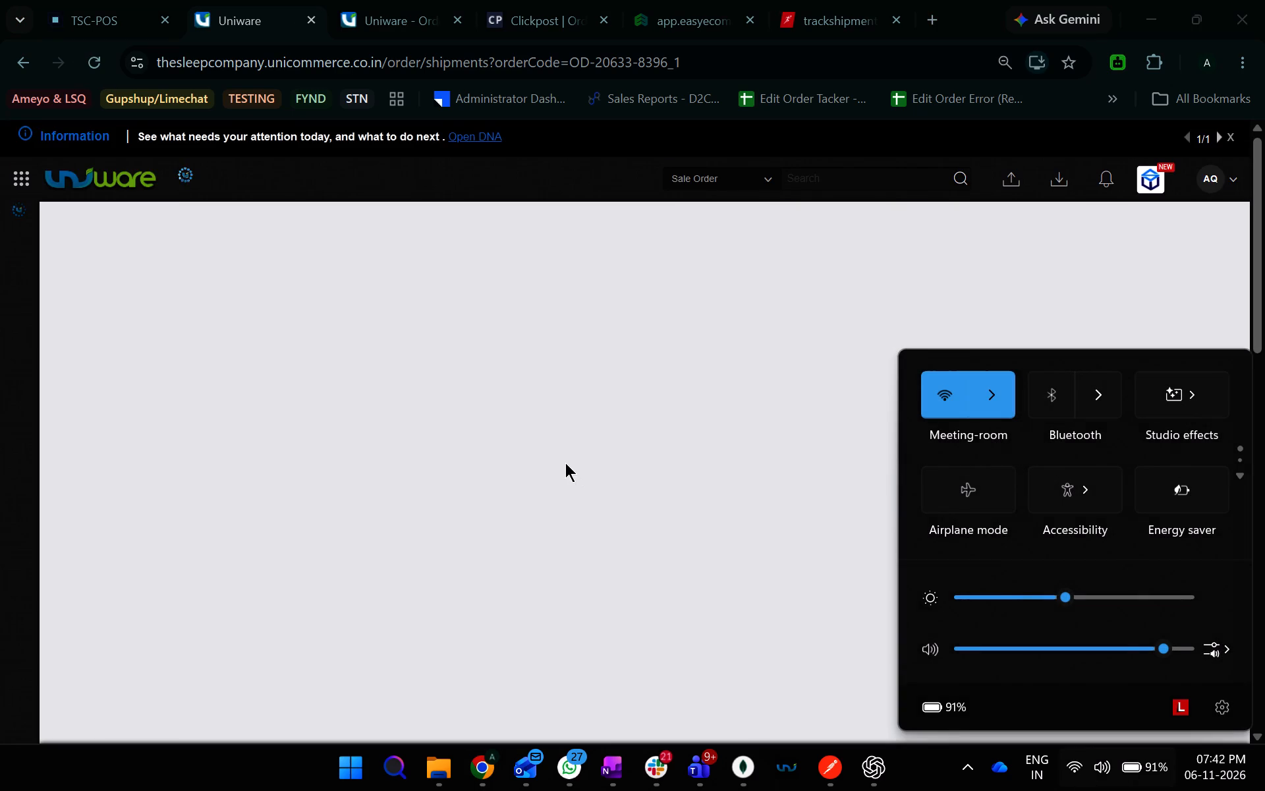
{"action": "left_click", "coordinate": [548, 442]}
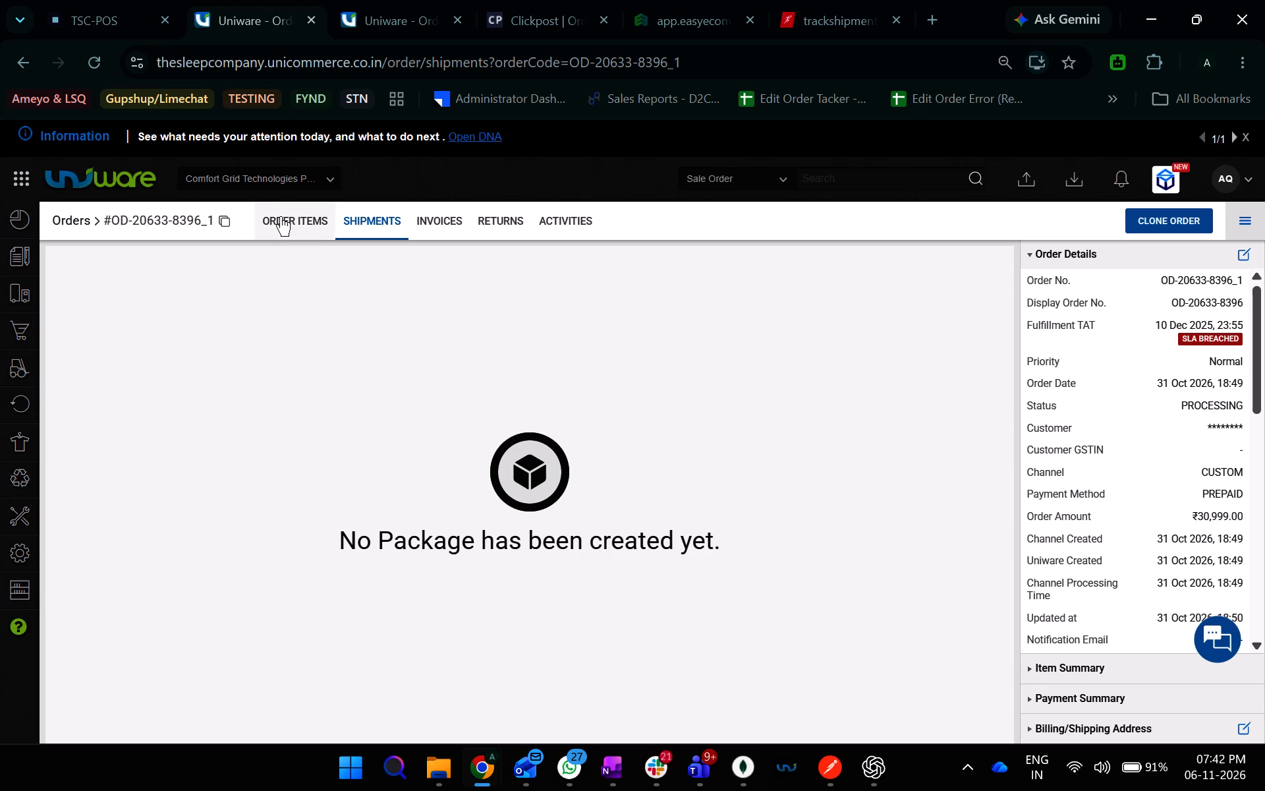
{"action": "left_click", "coordinate": [281, 216]}
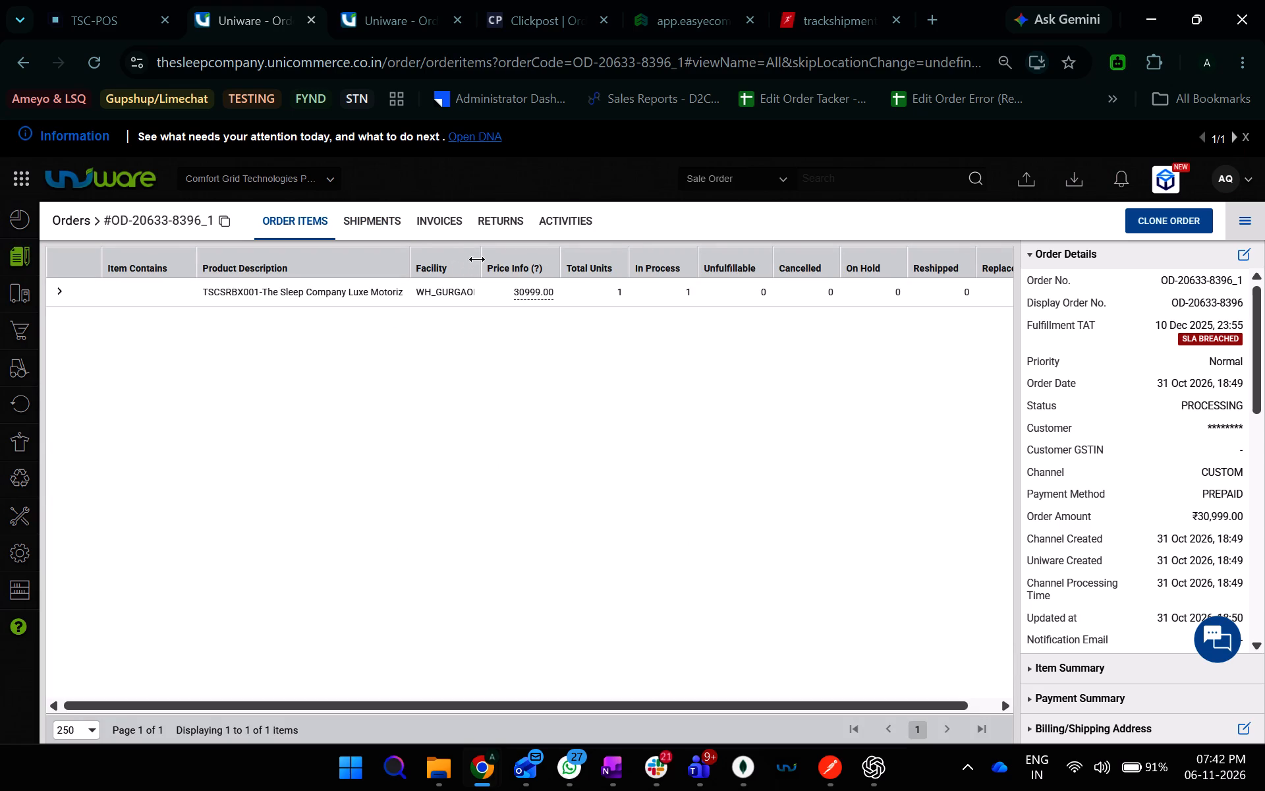
{"action": "left_click_drag", "start_coordinate": [479, 260], "coordinate": [570, 262]}
Switch the active facility to the item's Gurgaon facility, searching the facility list for "gurg".
{"action": "left_click", "coordinate": [307, 190]}
{"action": "left_click", "coordinate": [298, 185]}
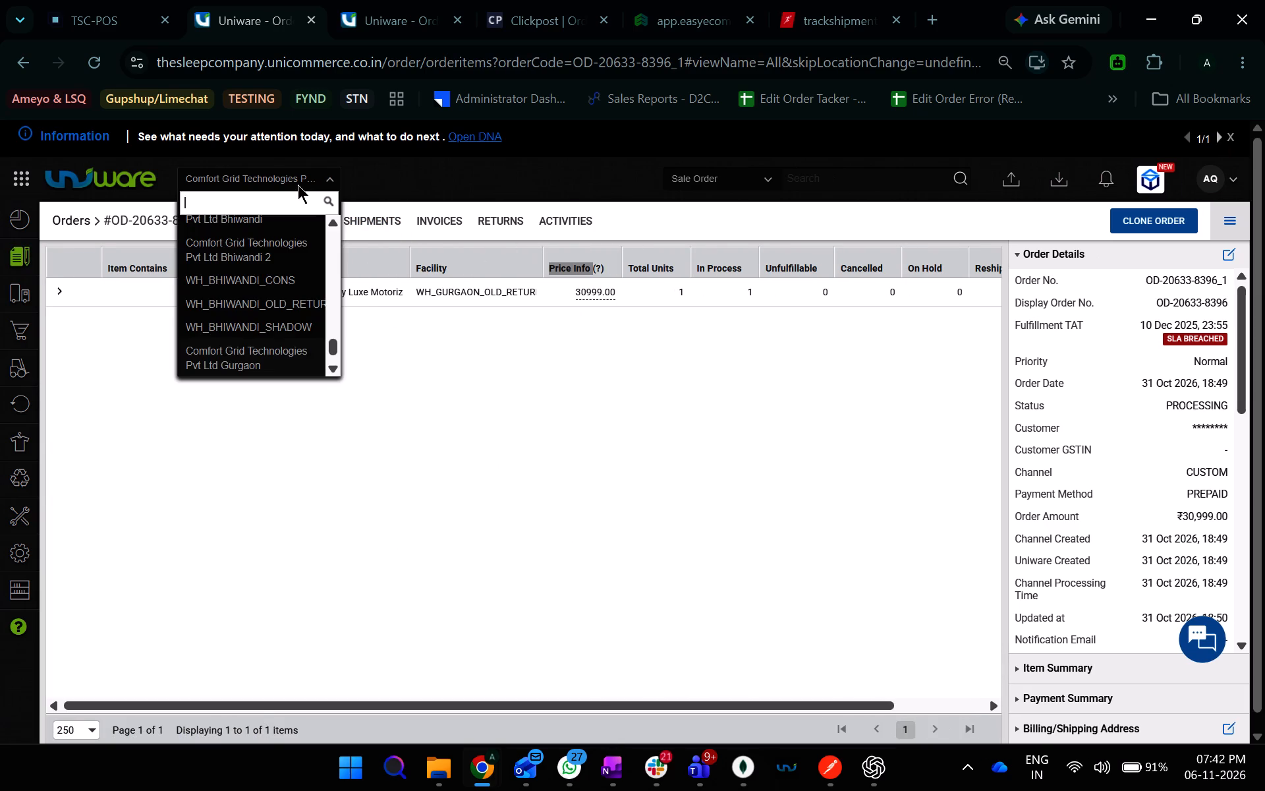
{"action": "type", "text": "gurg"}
{"action": "left_click", "coordinate": [303, 264]}
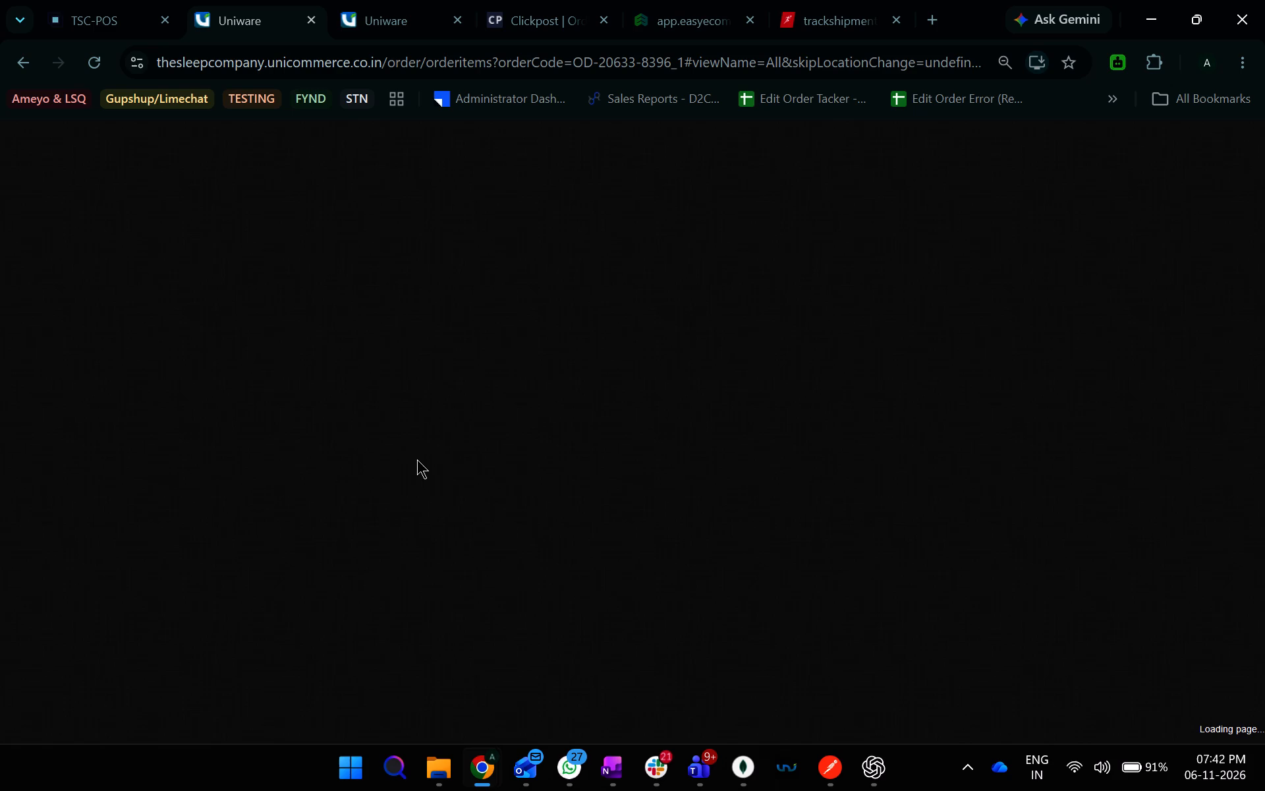
Close the trackshipment tab and reload the Uniware order page.
{"action": "left_click", "coordinate": [896, 26]}
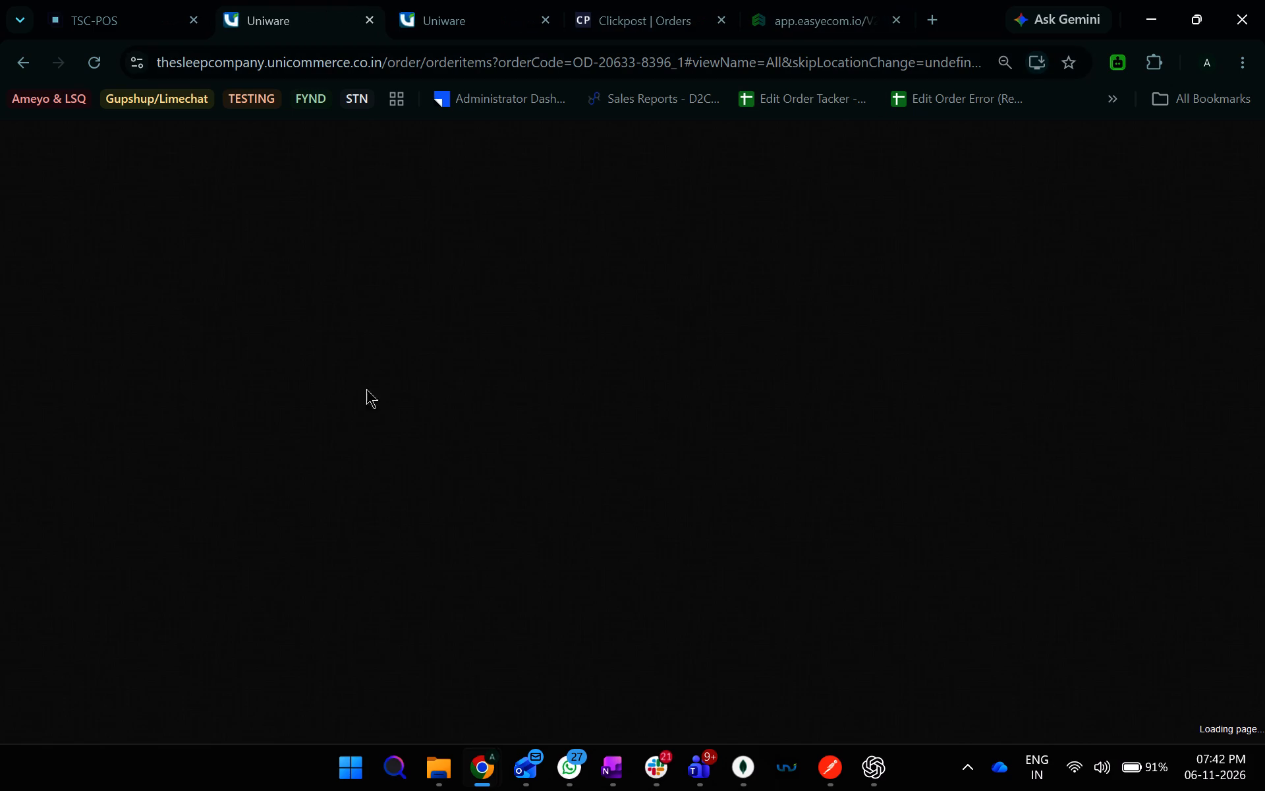
{"action": "left_click", "coordinate": [101, 66]}
{"action": "left_click", "coordinate": [881, 765]}
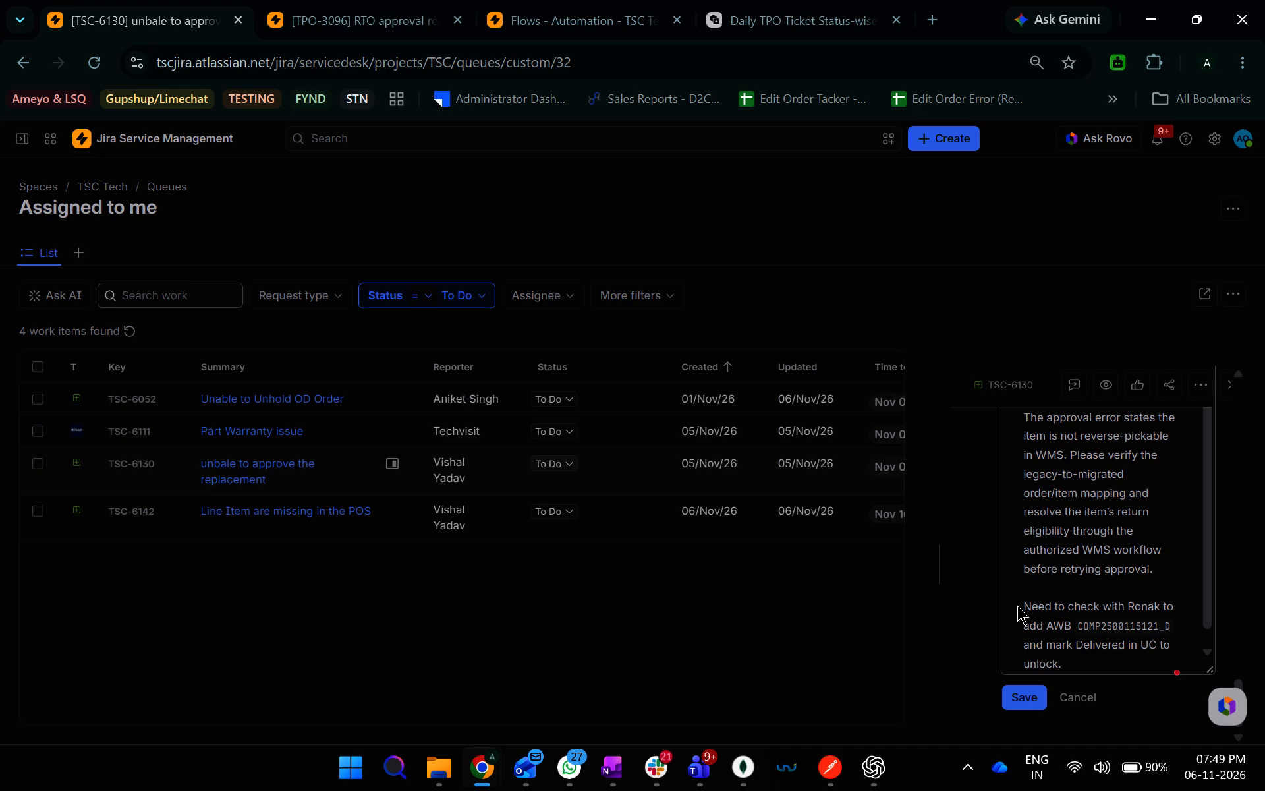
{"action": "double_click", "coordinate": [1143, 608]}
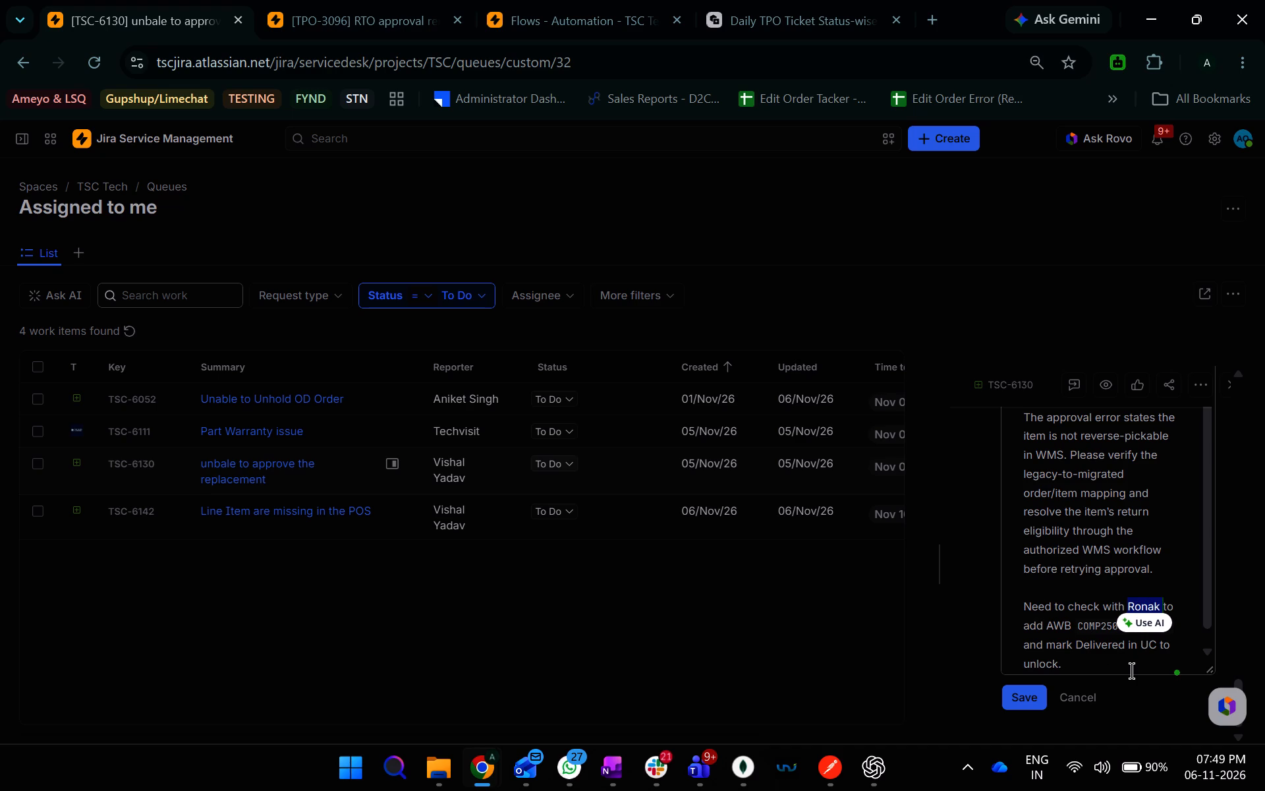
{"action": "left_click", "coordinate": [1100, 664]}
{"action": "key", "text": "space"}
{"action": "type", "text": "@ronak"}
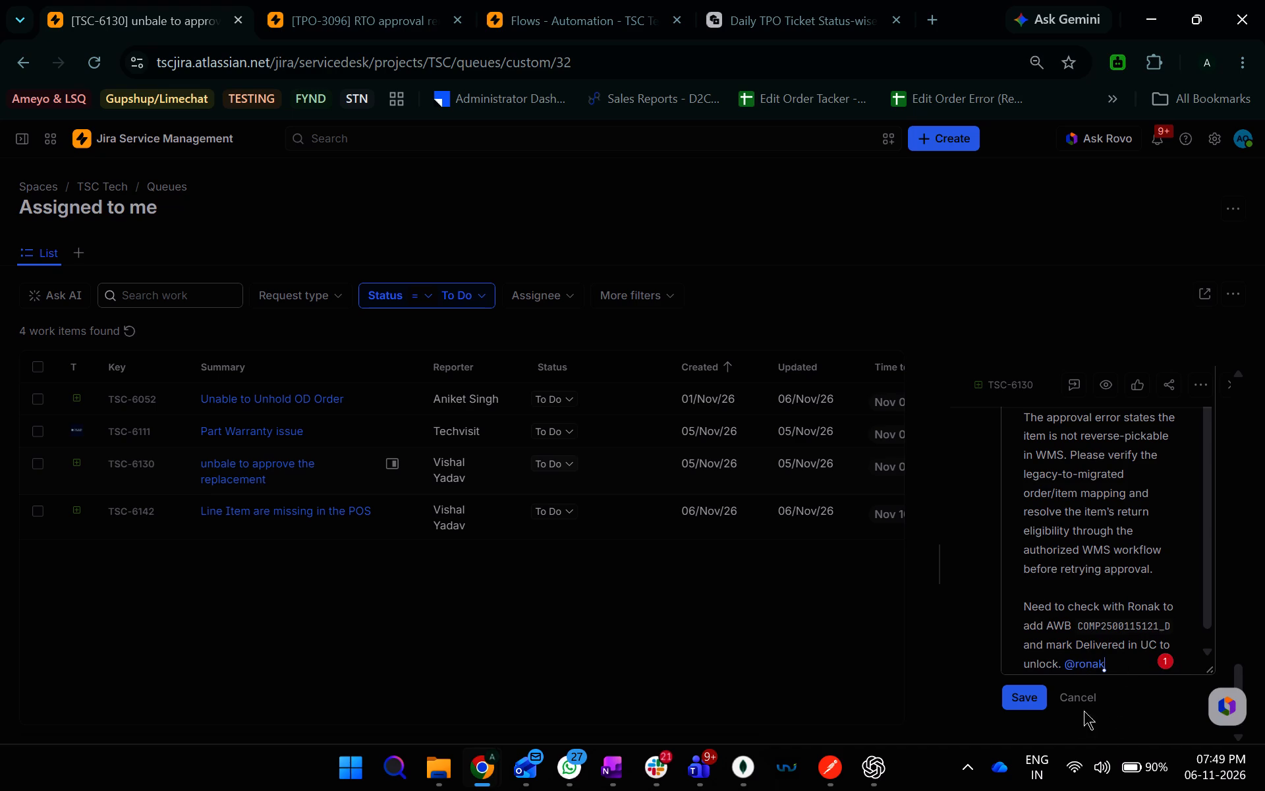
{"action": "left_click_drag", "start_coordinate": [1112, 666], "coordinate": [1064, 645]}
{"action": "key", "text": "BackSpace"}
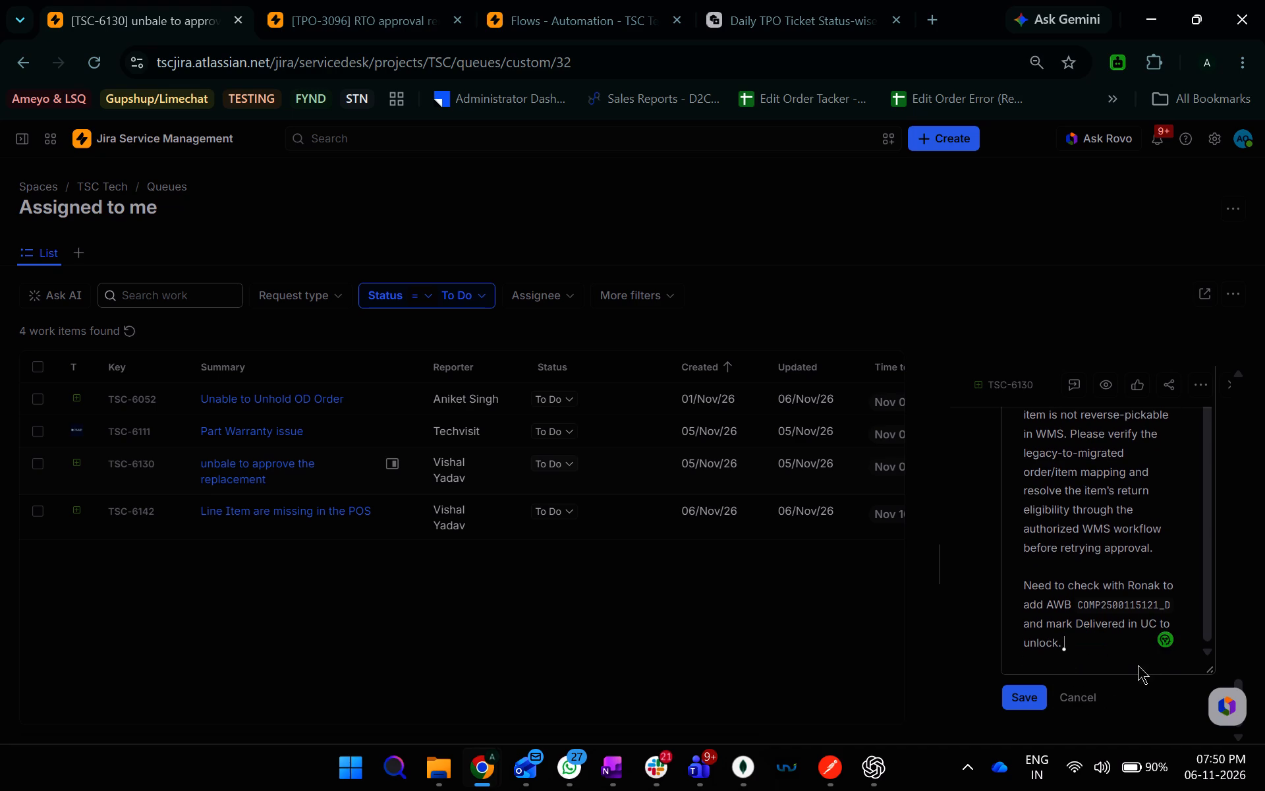
Mention Ronak at the end of the TSC-6130 internal note and save it.
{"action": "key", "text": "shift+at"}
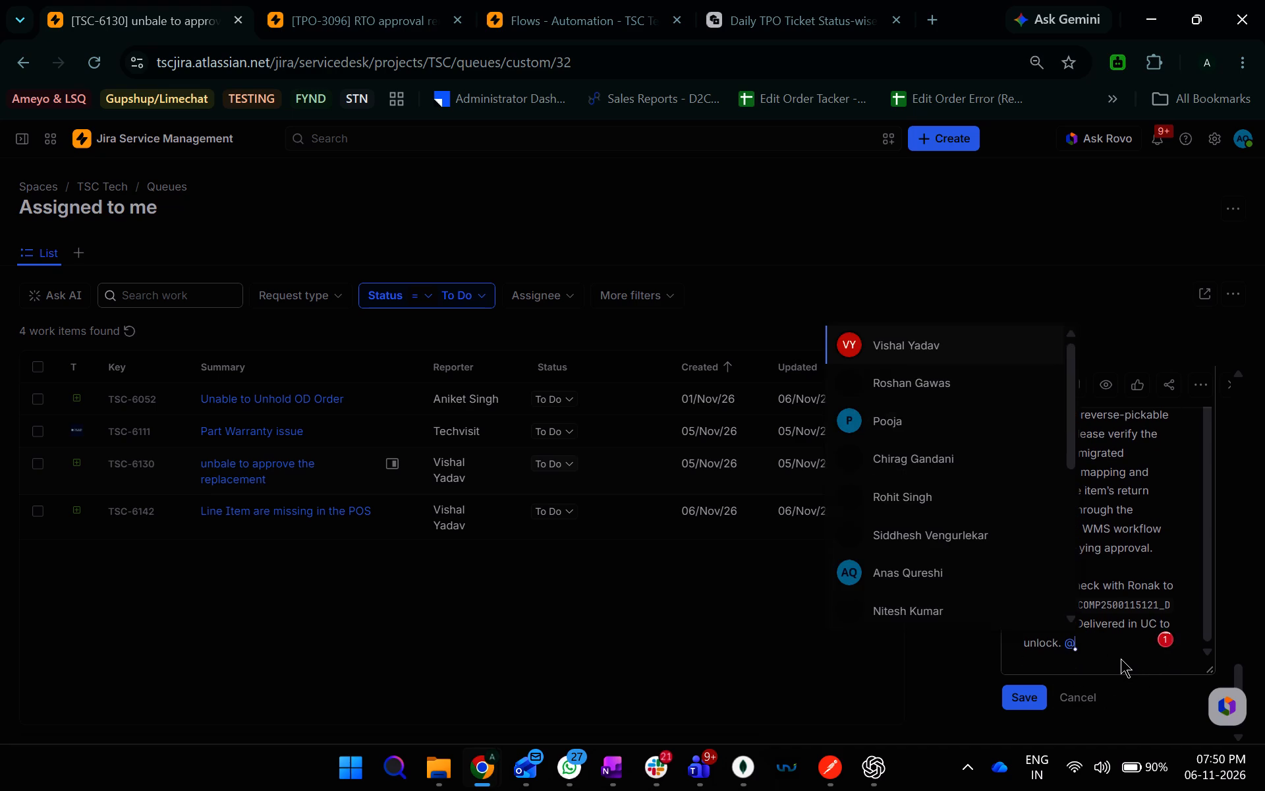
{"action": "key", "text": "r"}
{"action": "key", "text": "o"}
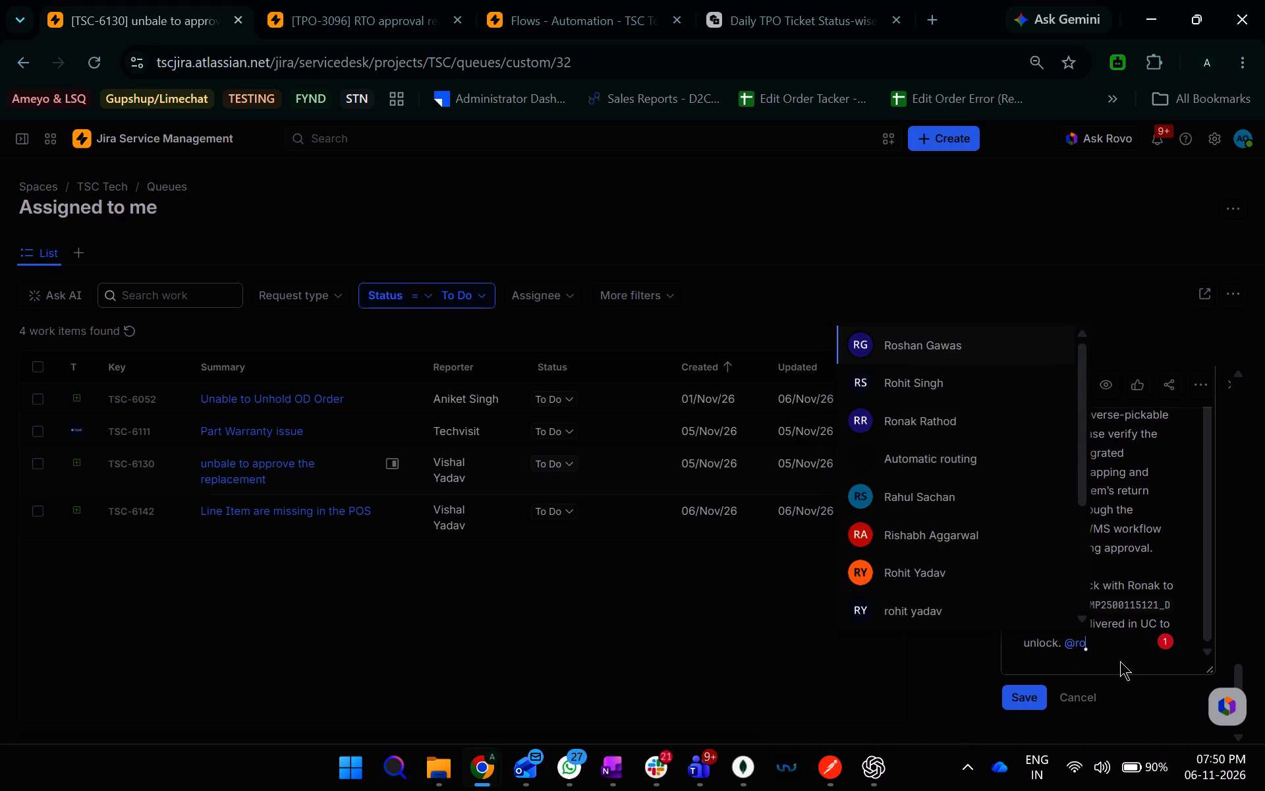
{"action": "left_click", "coordinate": [964, 487]}
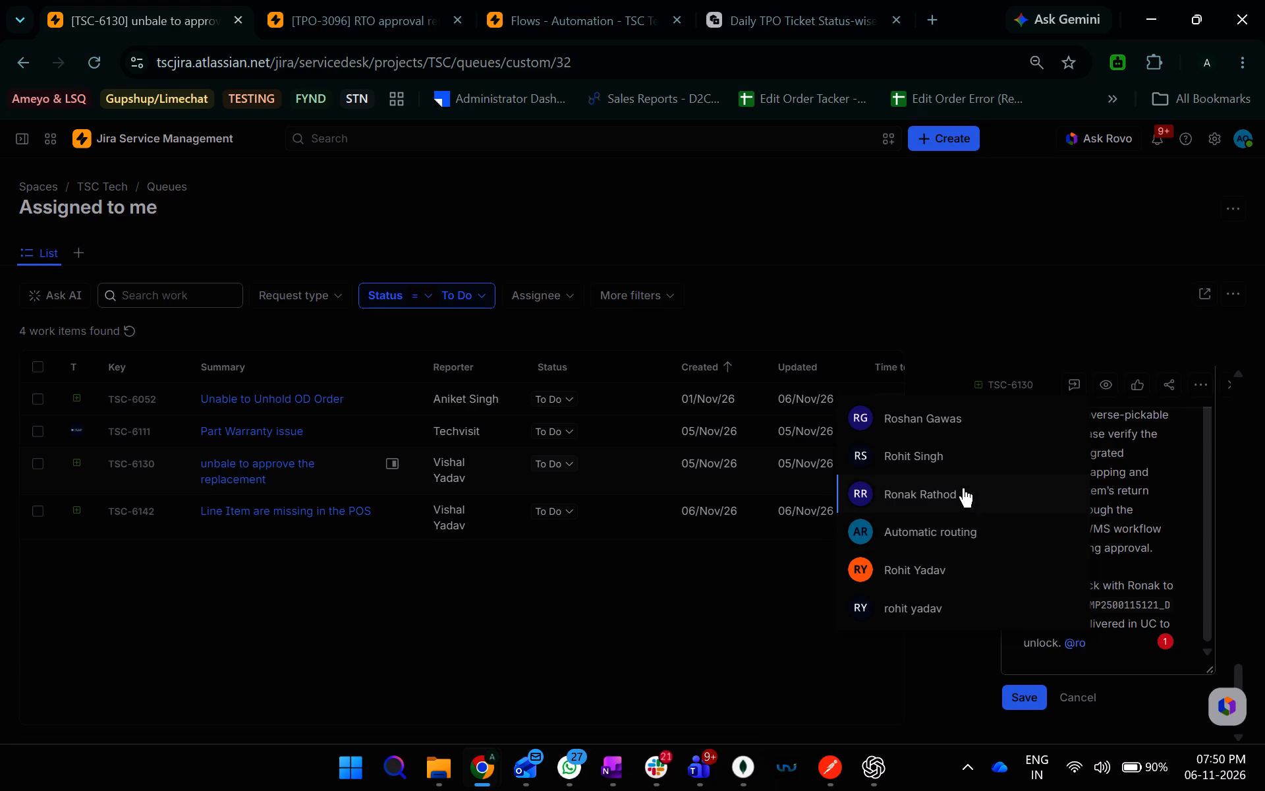
{"action": "left_click", "coordinate": [1011, 696]}
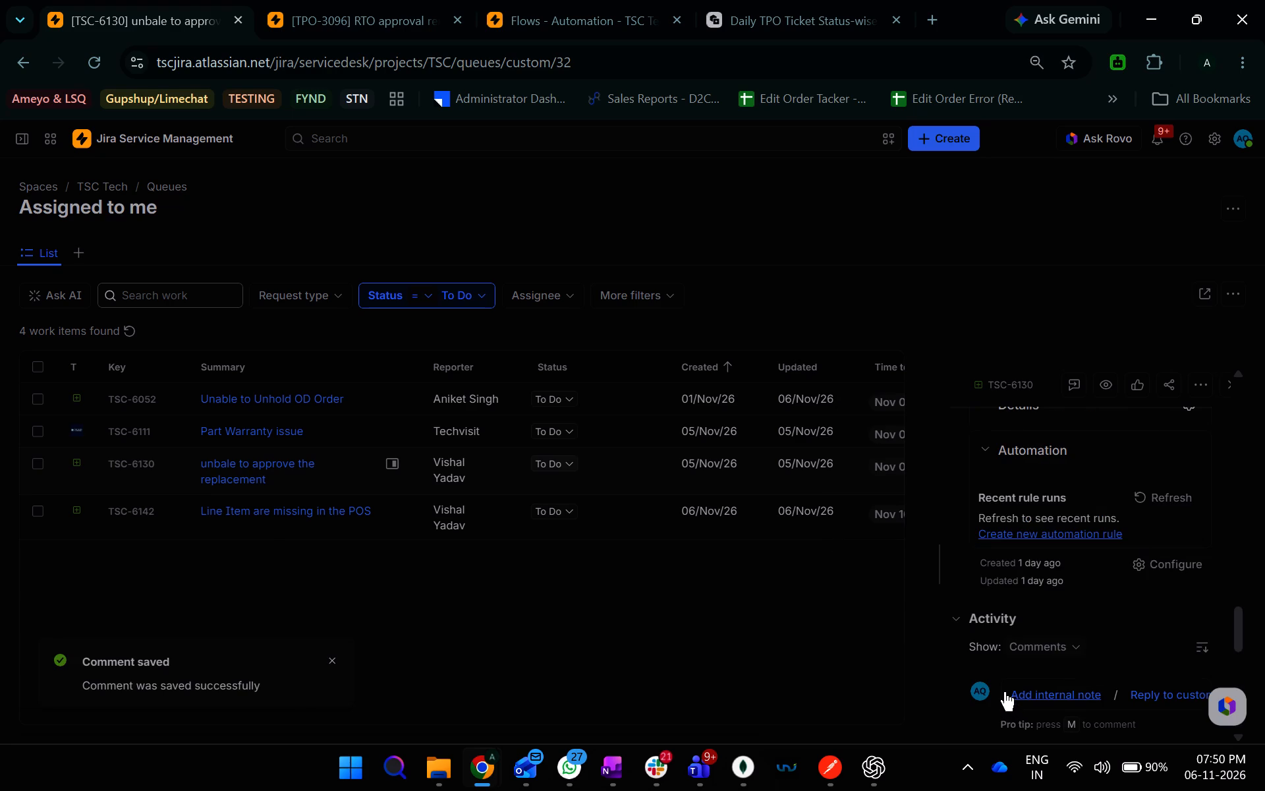
Review the saved internal note, the attached screenshot and the details of TSC-6130.
{"action": "key", "text": "alt+Tab"}
{"action": "scroll", "coordinate": [752, 427], "scroll_direction": "down", "scroll_amount": 4}
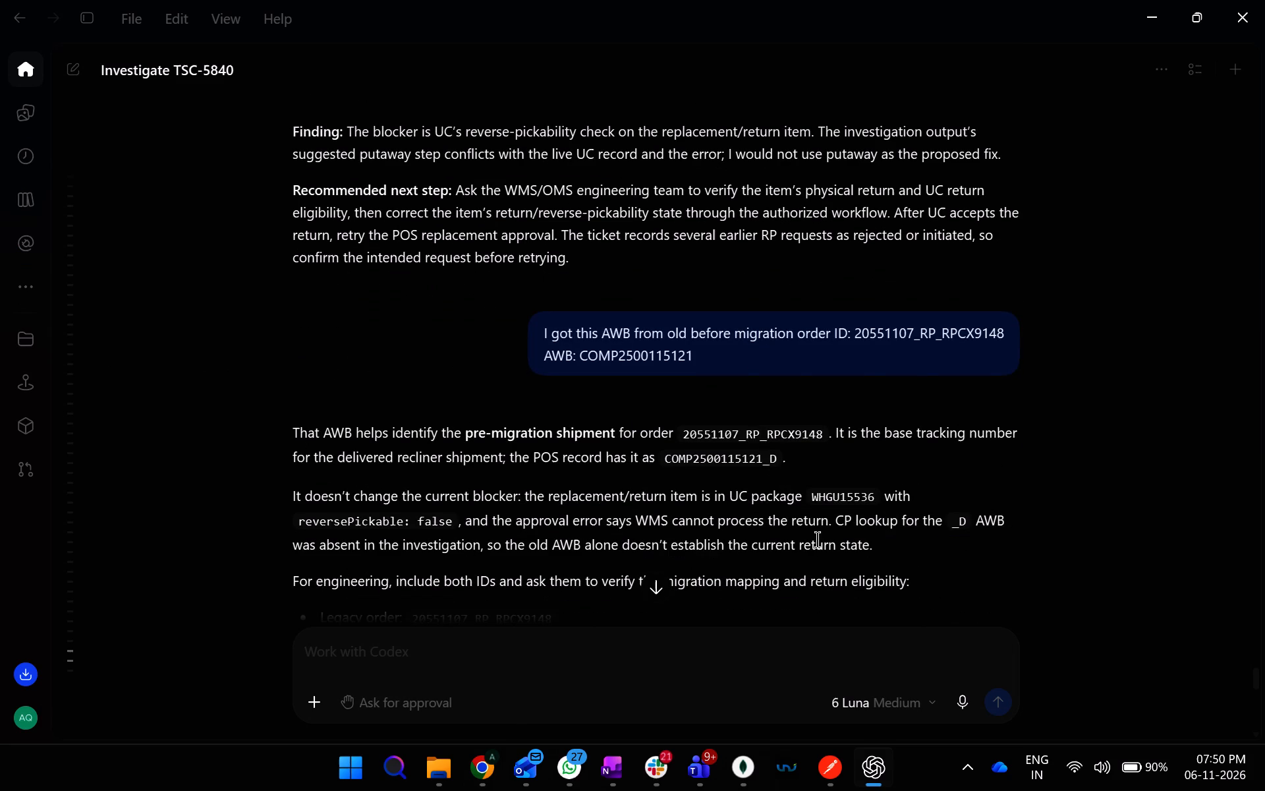
{"action": "key", "text": "alt+Tab"}
{"action": "scroll", "coordinate": [1163, 631], "scroll_direction": "down", "scroll_amount": 3}
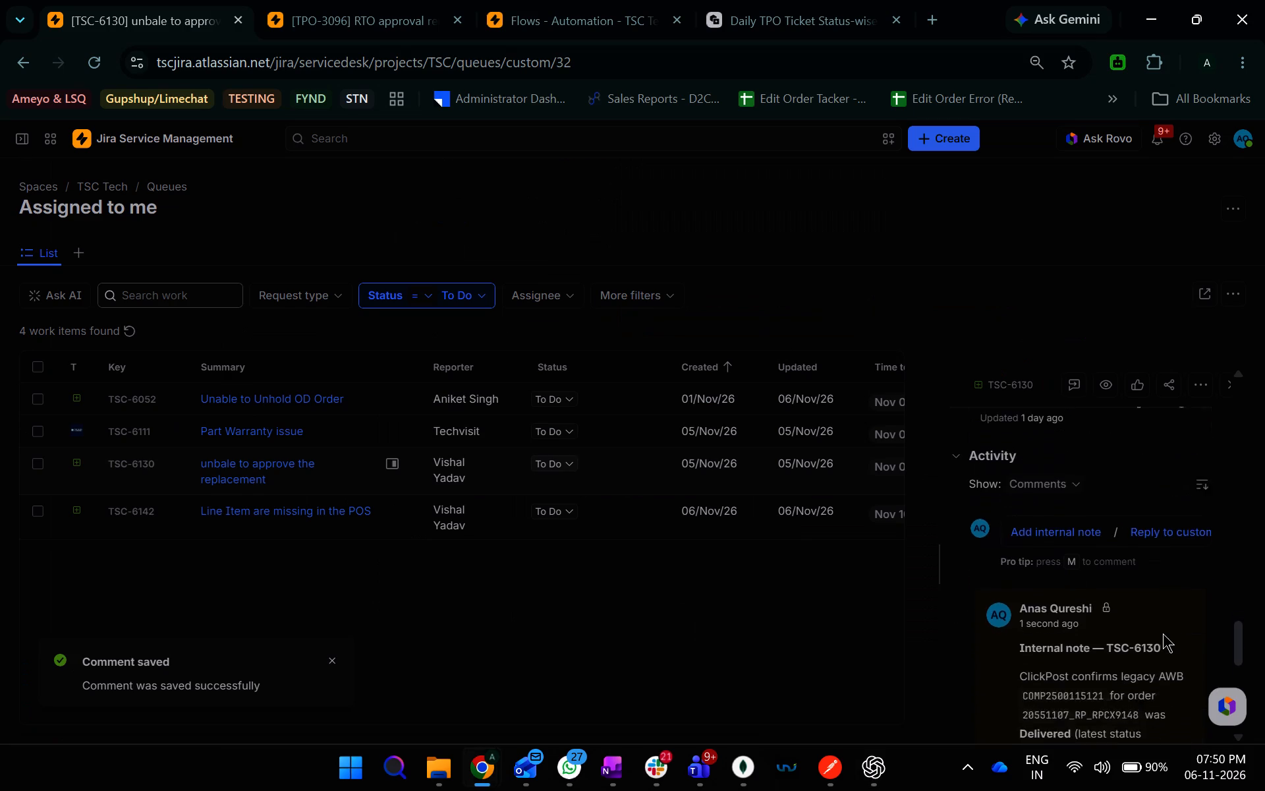
{"action": "scroll", "coordinate": [1163, 633], "scroll_direction": "down", "scroll_amount": 1}
{"action": "scroll", "coordinate": [1184, 707], "scroll_direction": "down", "scroll_amount": 2}
{"action": "scroll", "coordinate": [1158, 673], "scroll_direction": "up", "scroll_amount": 4}
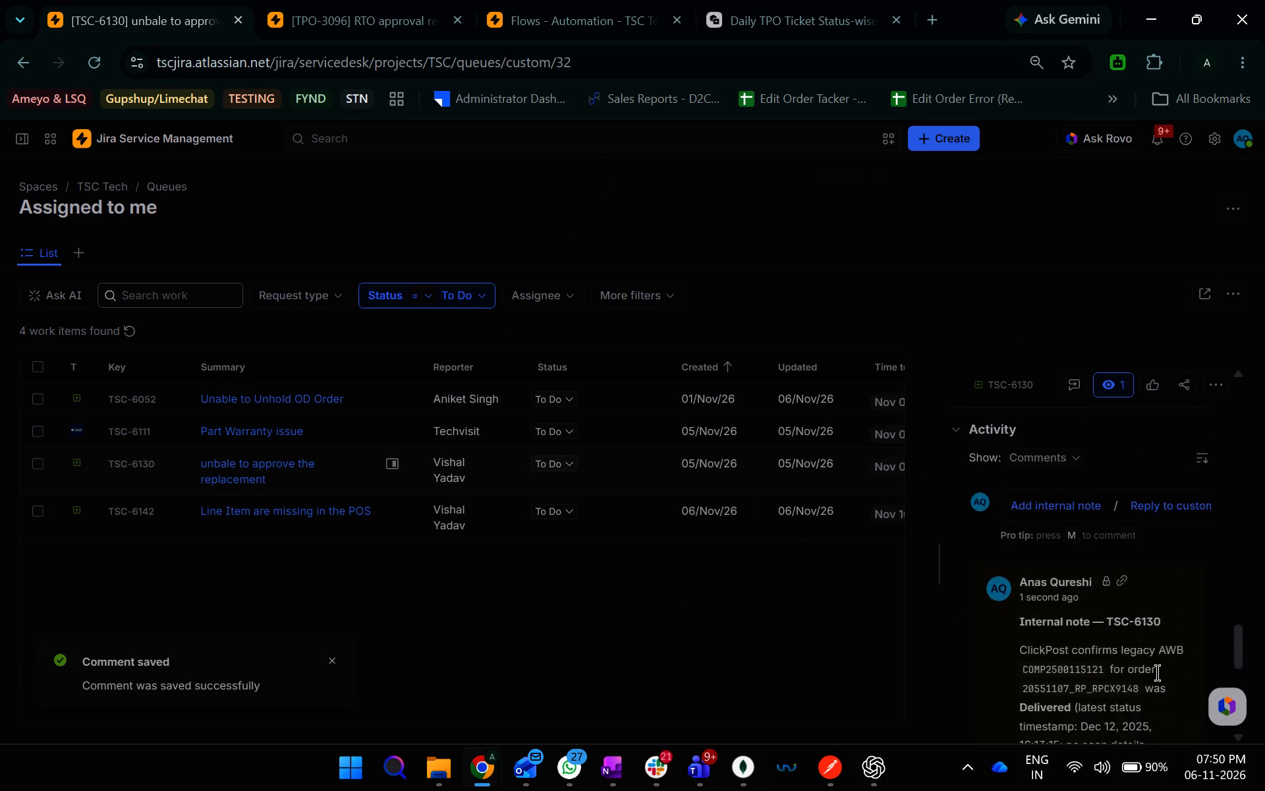
{"action": "scroll", "coordinate": [1157, 672], "scroll_direction": "up", "scroll_amount": 12}
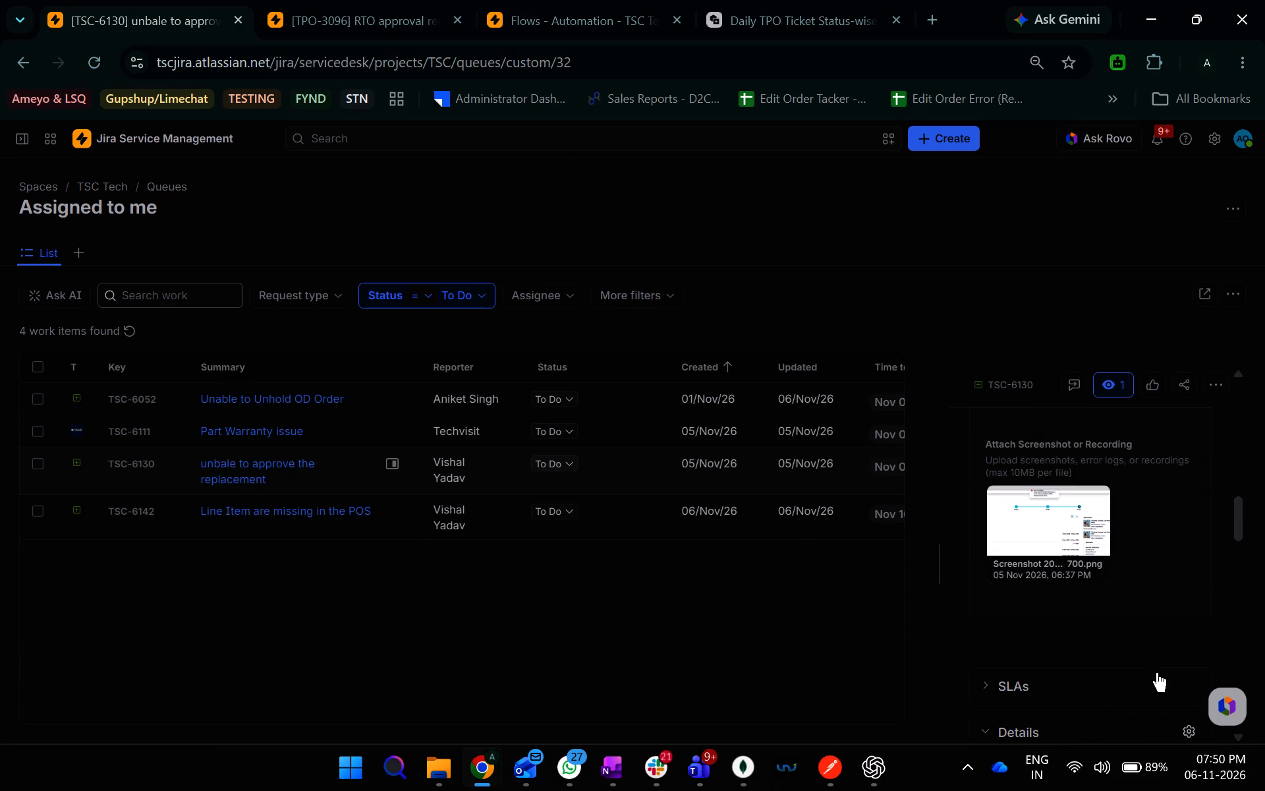
{"action": "scroll", "coordinate": [1157, 672], "scroll_direction": "up", "scroll_amount": 2}
{"action": "scroll", "coordinate": [1157, 672], "scroll_direction": "down", "scroll_amount": 7}
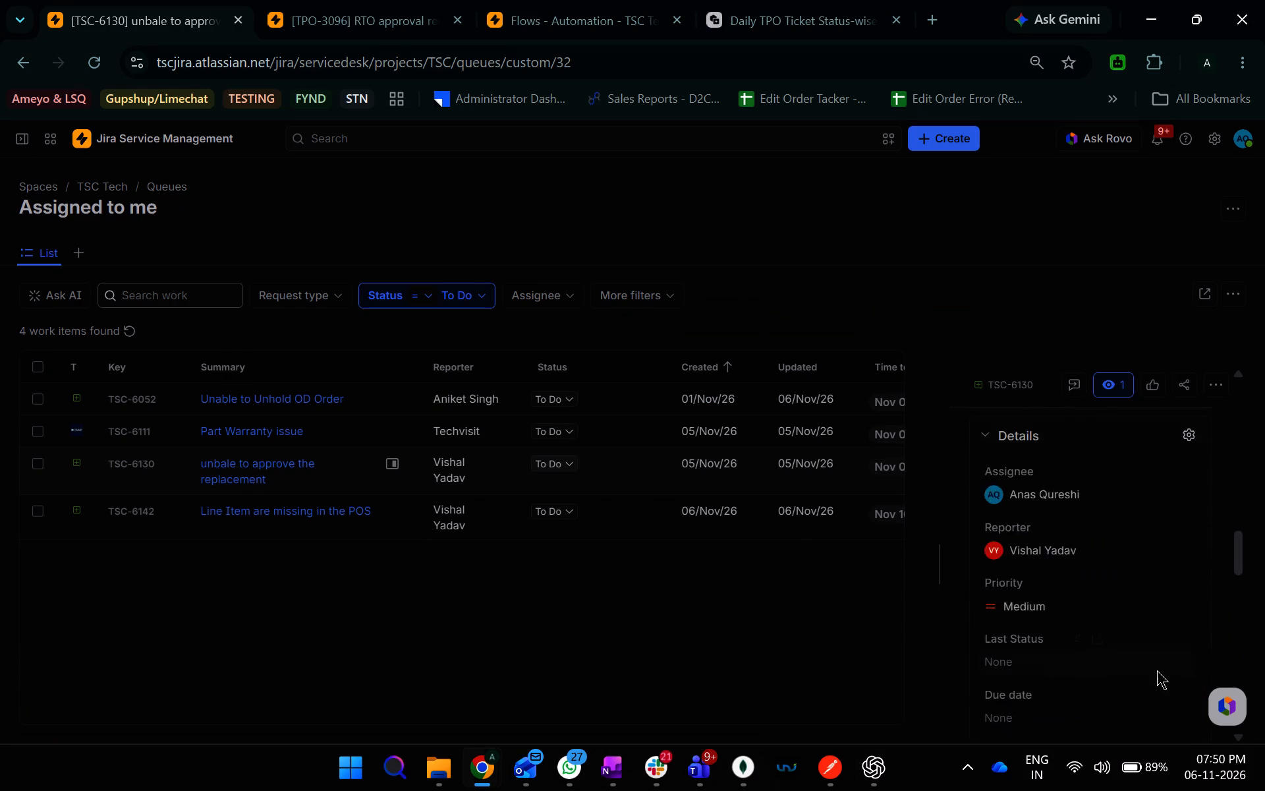
{"action": "scroll", "coordinate": [1157, 670], "scroll_direction": "down", "scroll_amount": 3}
Switch to the browser window holding the Uniware Picklists page.
{"action": "key", "text": "alt+Tab"}
{"action": "key", "text": "alt+Tab"}
{"action": "key", "text": "alt+Tab"}
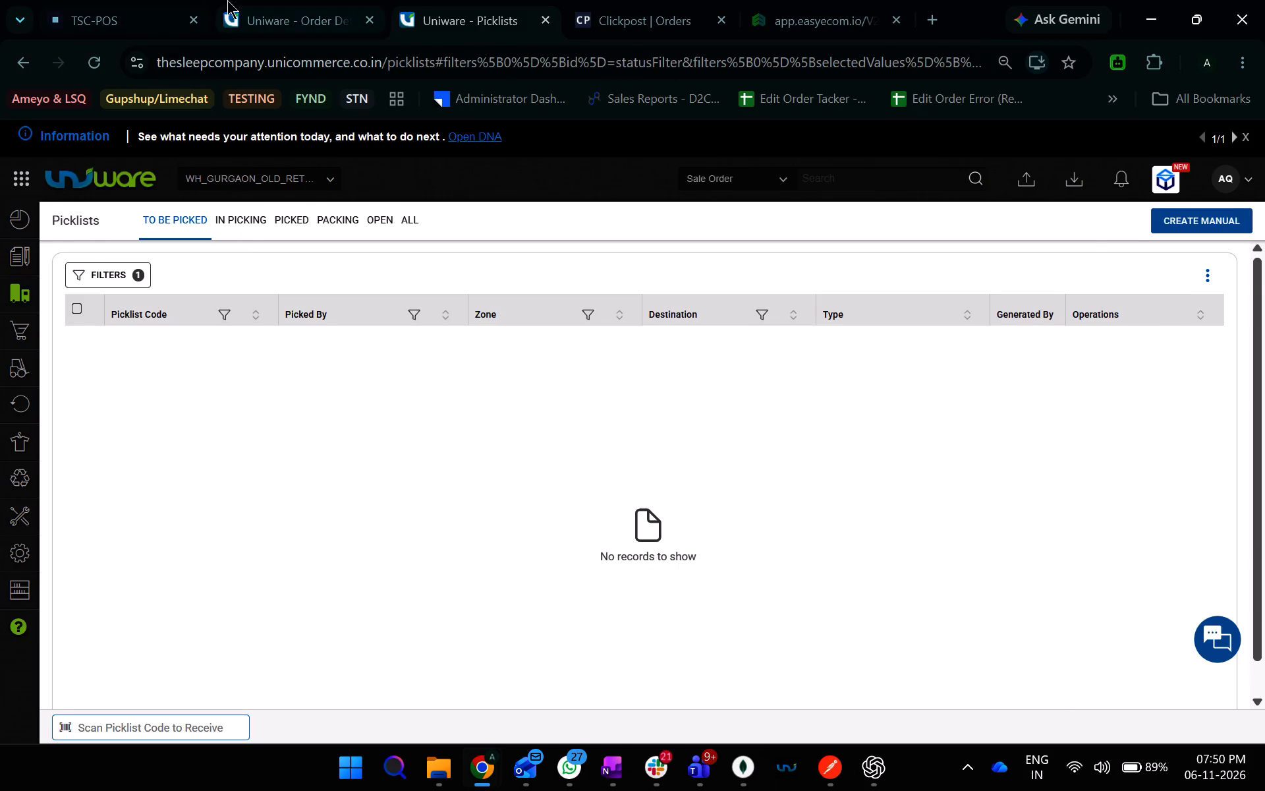
{"action": "left_click", "coordinate": [227, 0]}
{"action": "key", "text": "shift+super+s"}
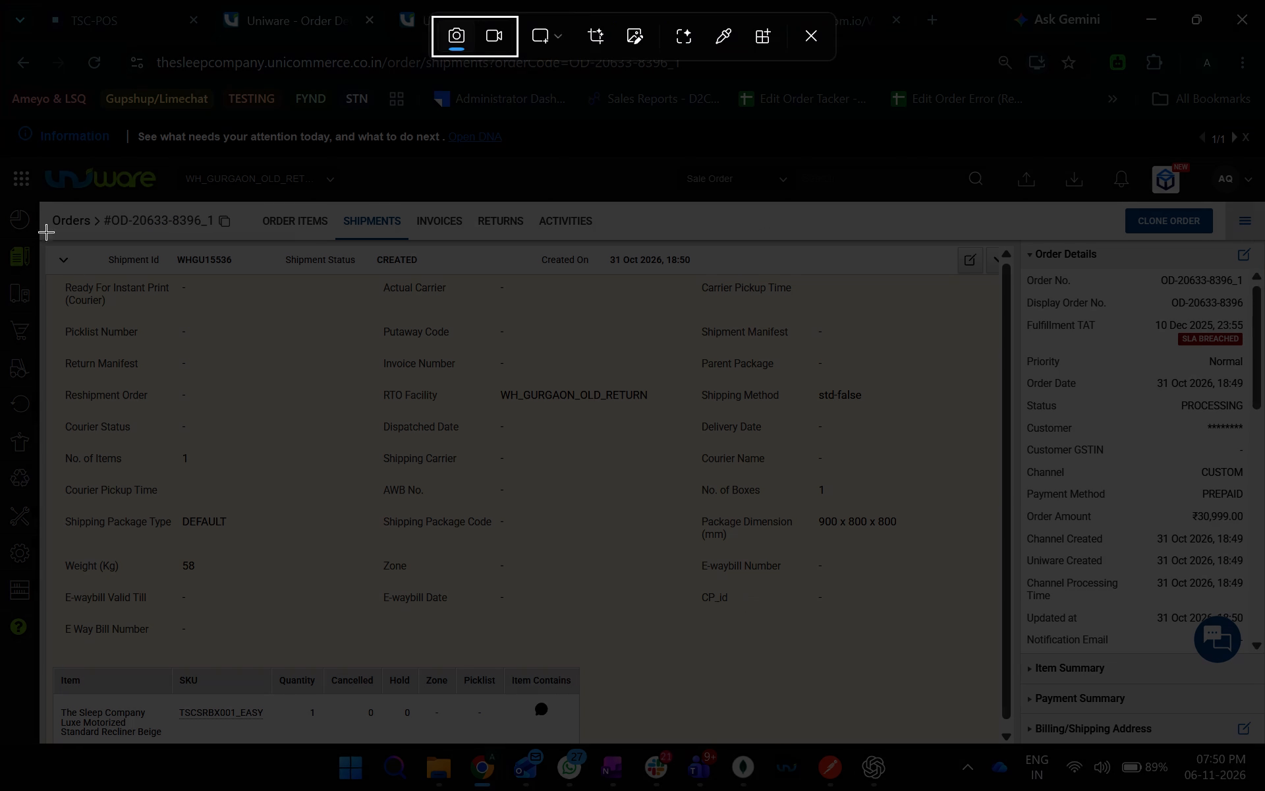
{"action": "left_click_drag", "start_coordinate": [42, 165], "coordinate": [1264, 744]}
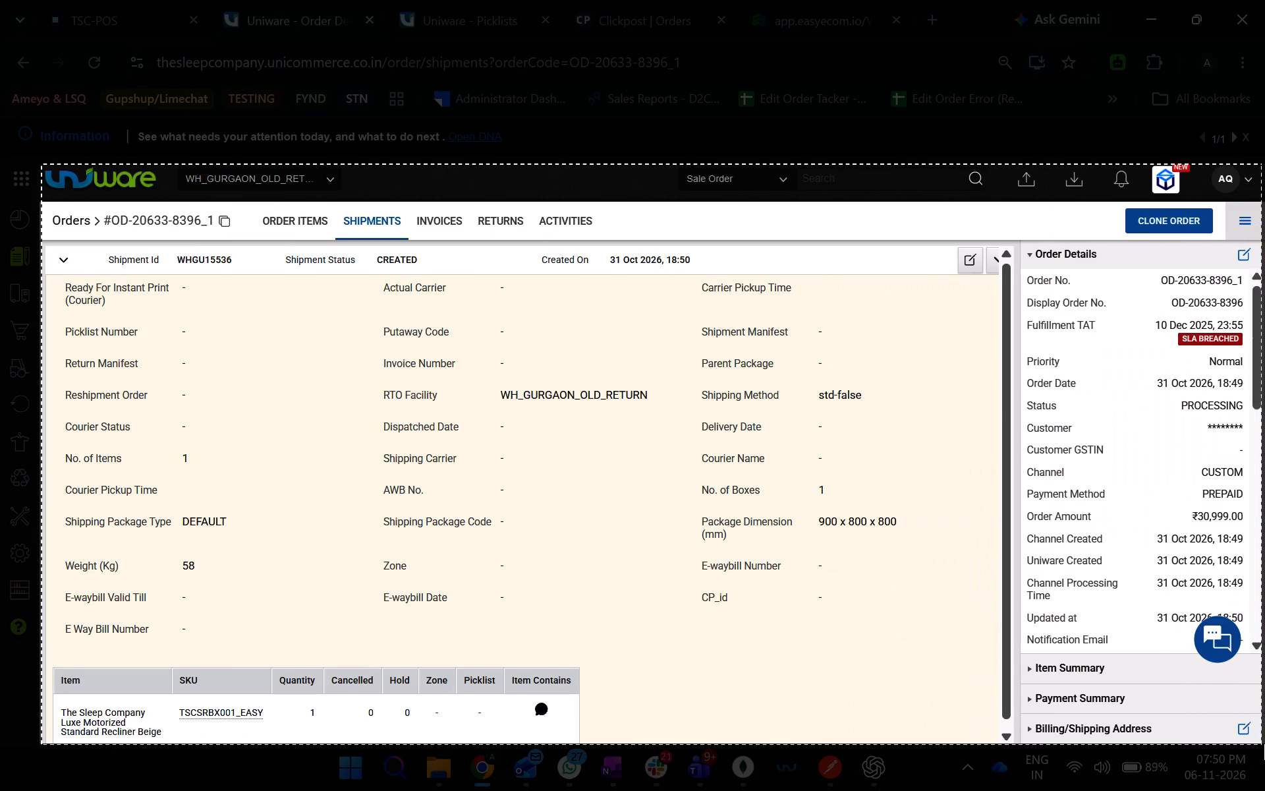
{"action": "left_click_drag", "start_coordinate": [1264, 744], "coordinate": [1264, 740]}
In the Jira ticket TSC-6130, edit the internal note to add the Uniware screenshot below the Ronak mention and save it.
{"action": "key", "text": "alt+Tab"}
{"action": "key", "text": "alt+Tab"}
{"action": "key", "text": "alt+Tab"}
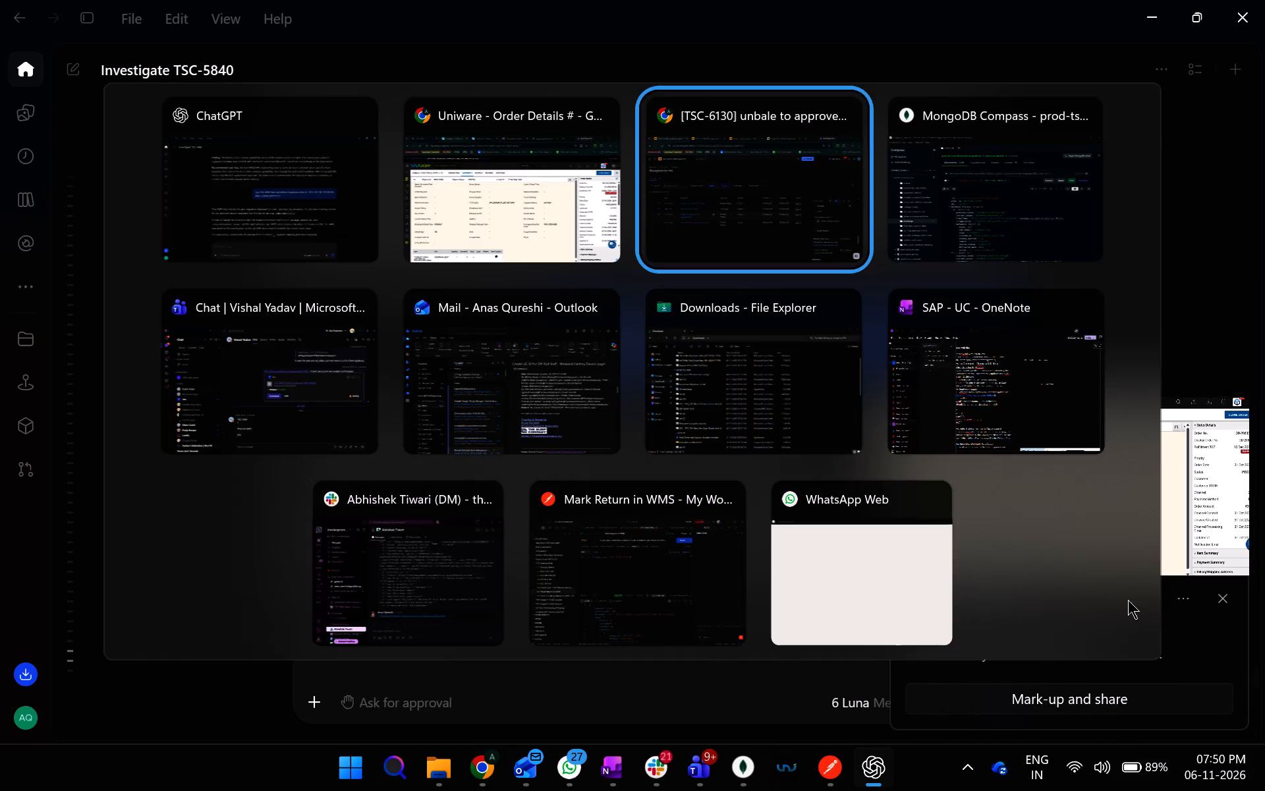
{"action": "left_click", "coordinate": [1226, 593]}
{"action": "scroll", "coordinate": [1079, 594], "scroll_direction": "down", "scroll_amount": 9}
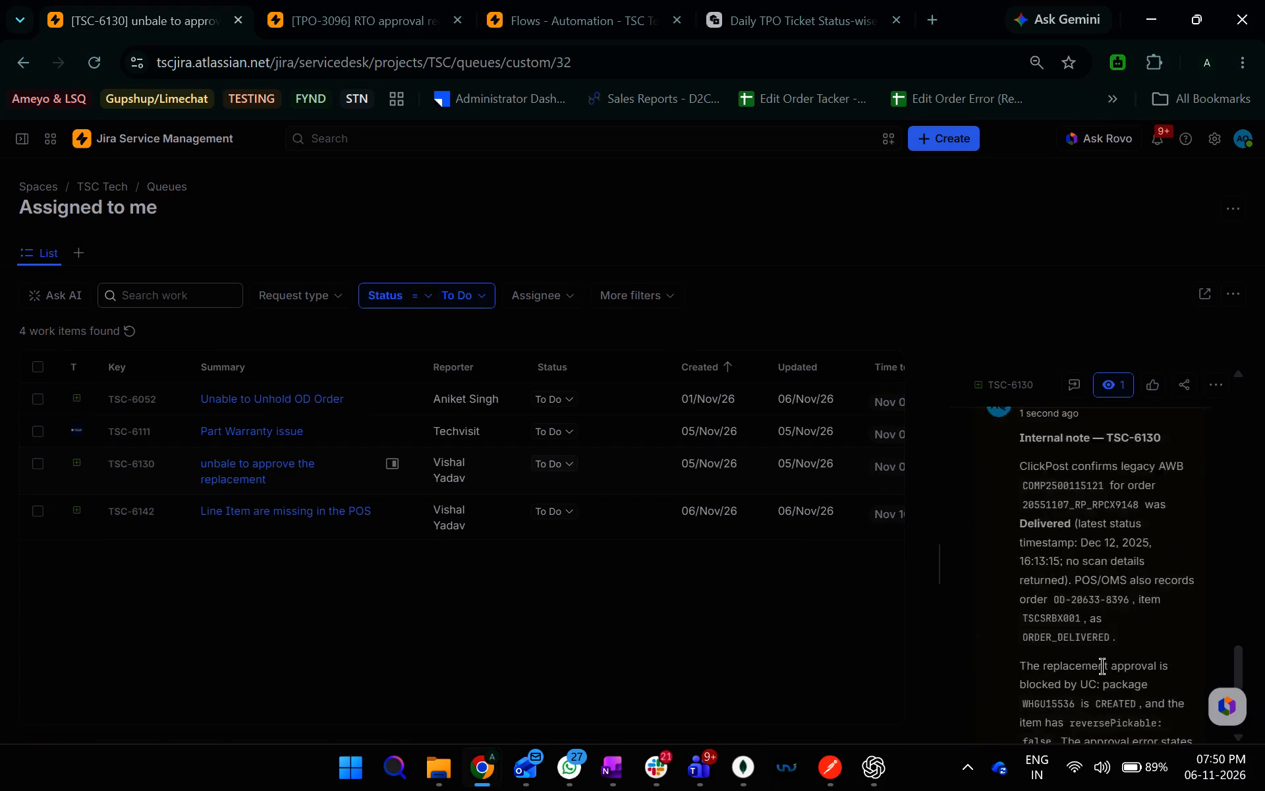
{"action": "scroll", "coordinate": [1102, 666], "scroll_direction": "up", "scroll_amount": 16}
{"action": "scroll", "coordinate": [1103, 659], "scroll_direction": "down", "scroll_amount": 8}
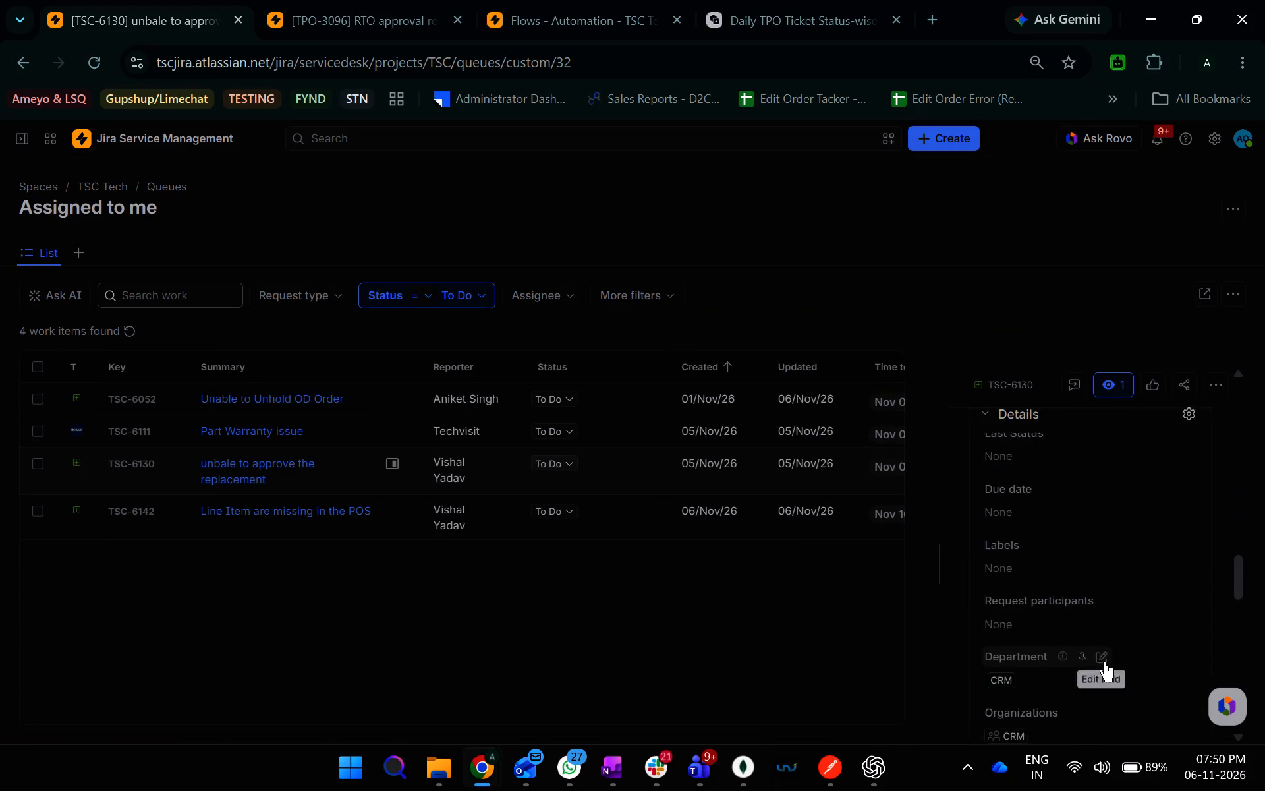
{"action": "scroll", "coordinate": [1104, 662], "scroll_direction": "down", "scroll_amount": 12}
{"action": "left_click", "coordinate": [1062, 688]}
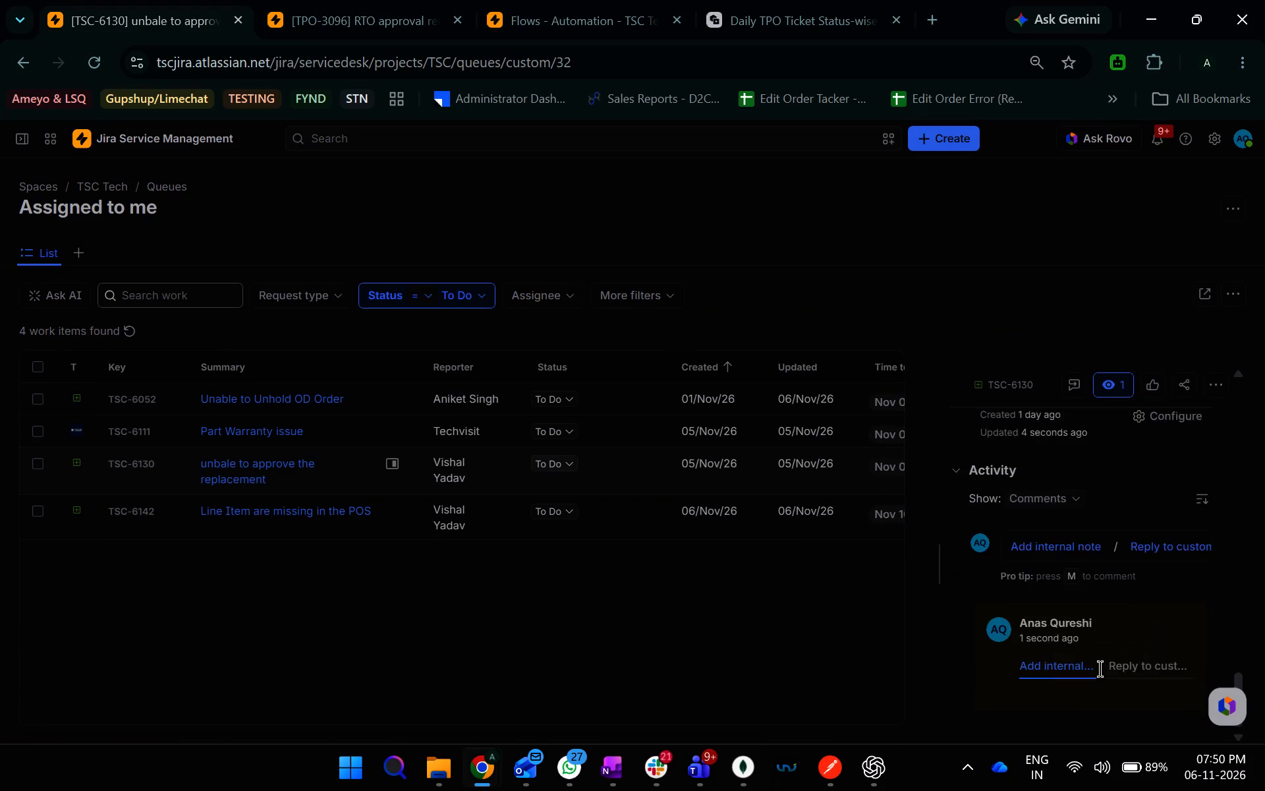
{"action": "scroll", "coordinate": [1101, 667], "scroll_direction": "down", "scroll_amount": 6}
{"action": "key", "text": "Return"}
{"action": "key", "text": "ctrl+v"}
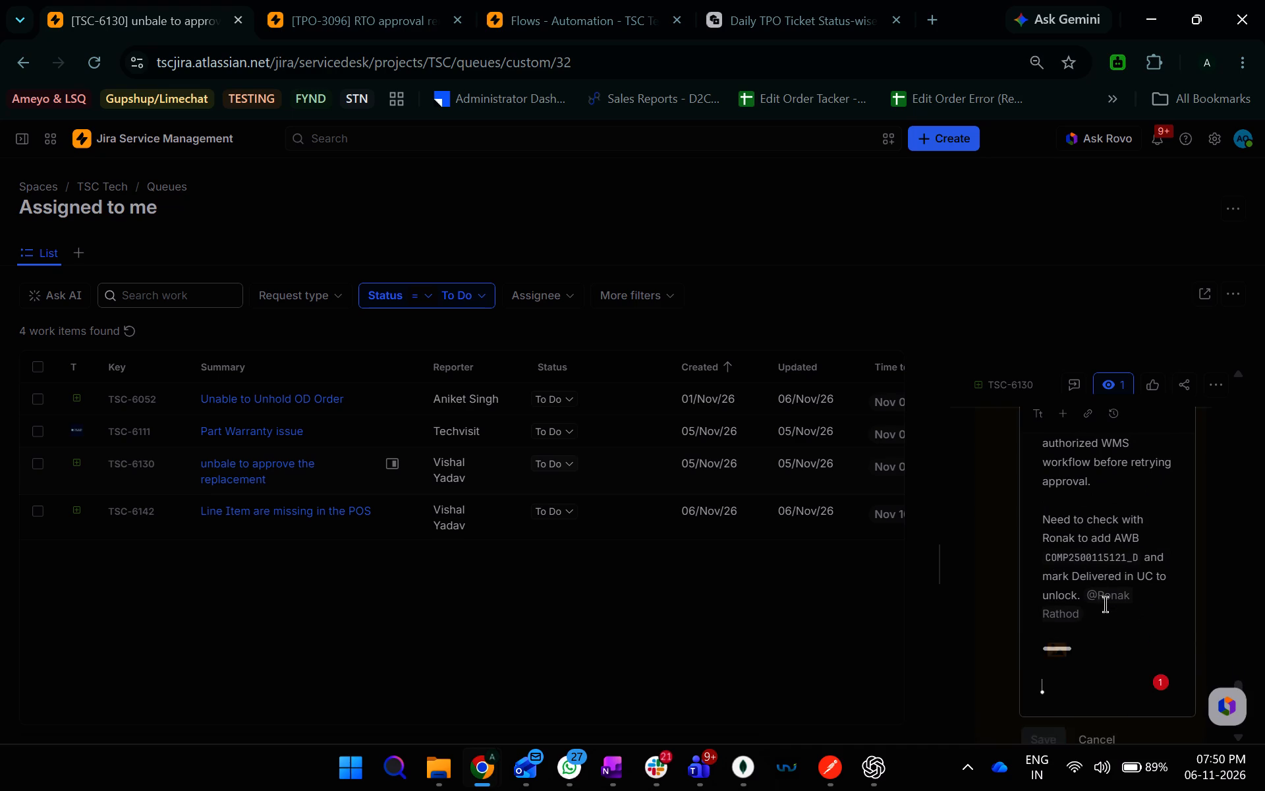
{"action": "scroll", "coordinate": [1117, 630], "scroll_direction": "down", "scroll_amount": 1}
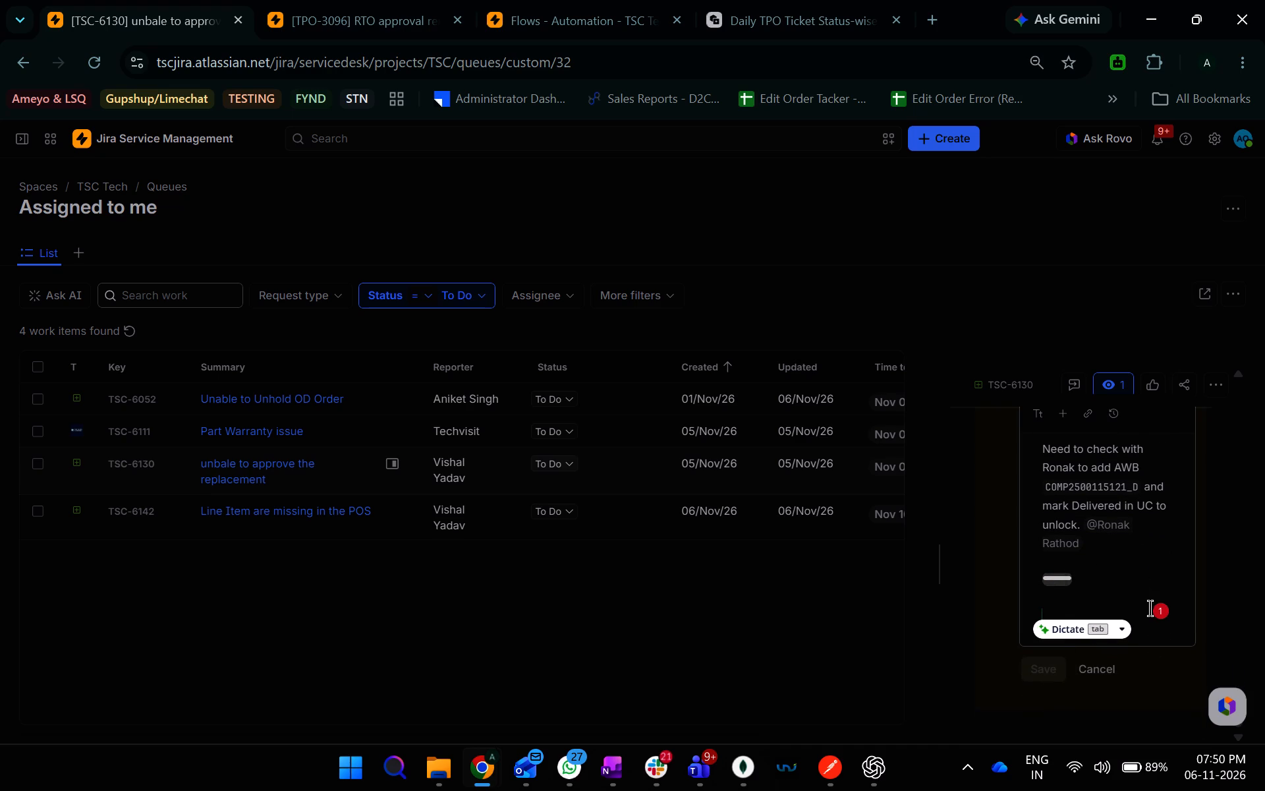
{"action": "left_click", "coordinate": [1044, 670]}
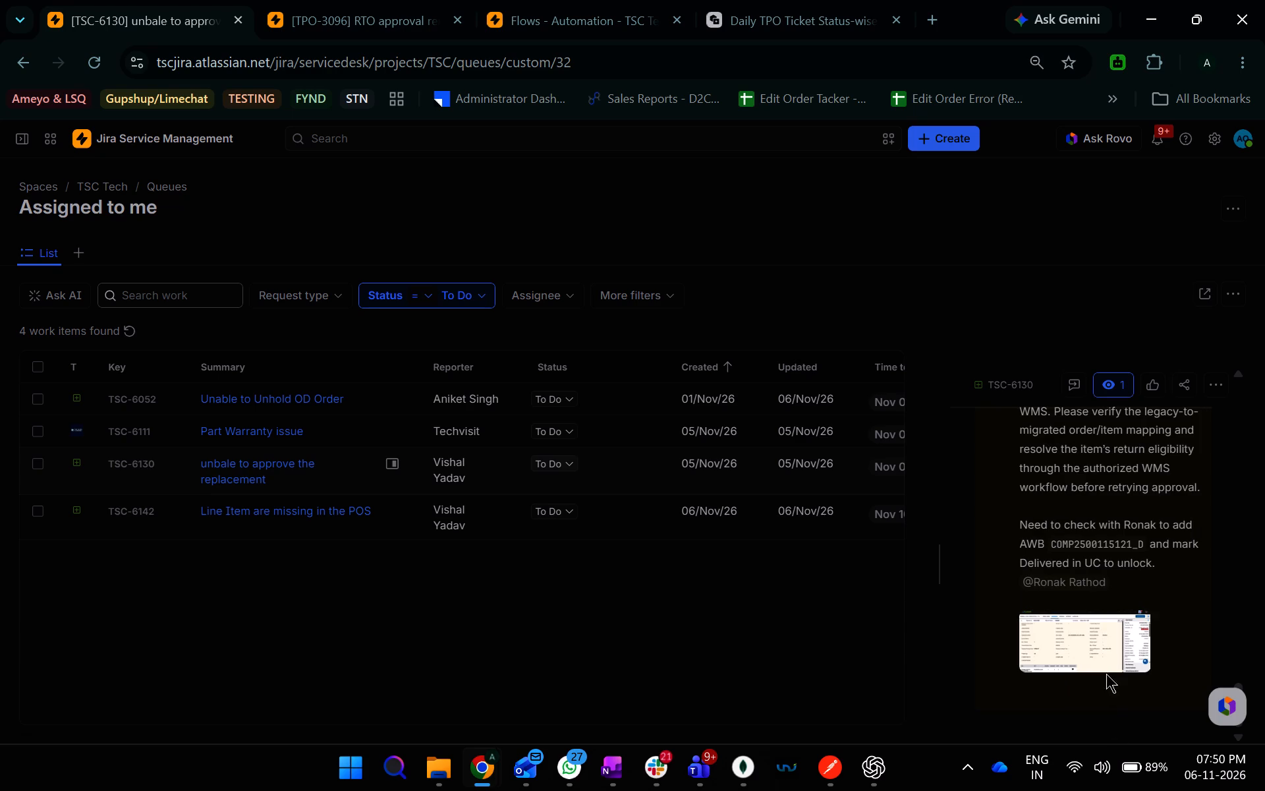
Send a customer reply on TSC-6130 reading "We are checking" above the signature.
{"action": "scroll", "coordinate": [1123, 664], "scroll_direction": "up", "scroll_amount": 13}
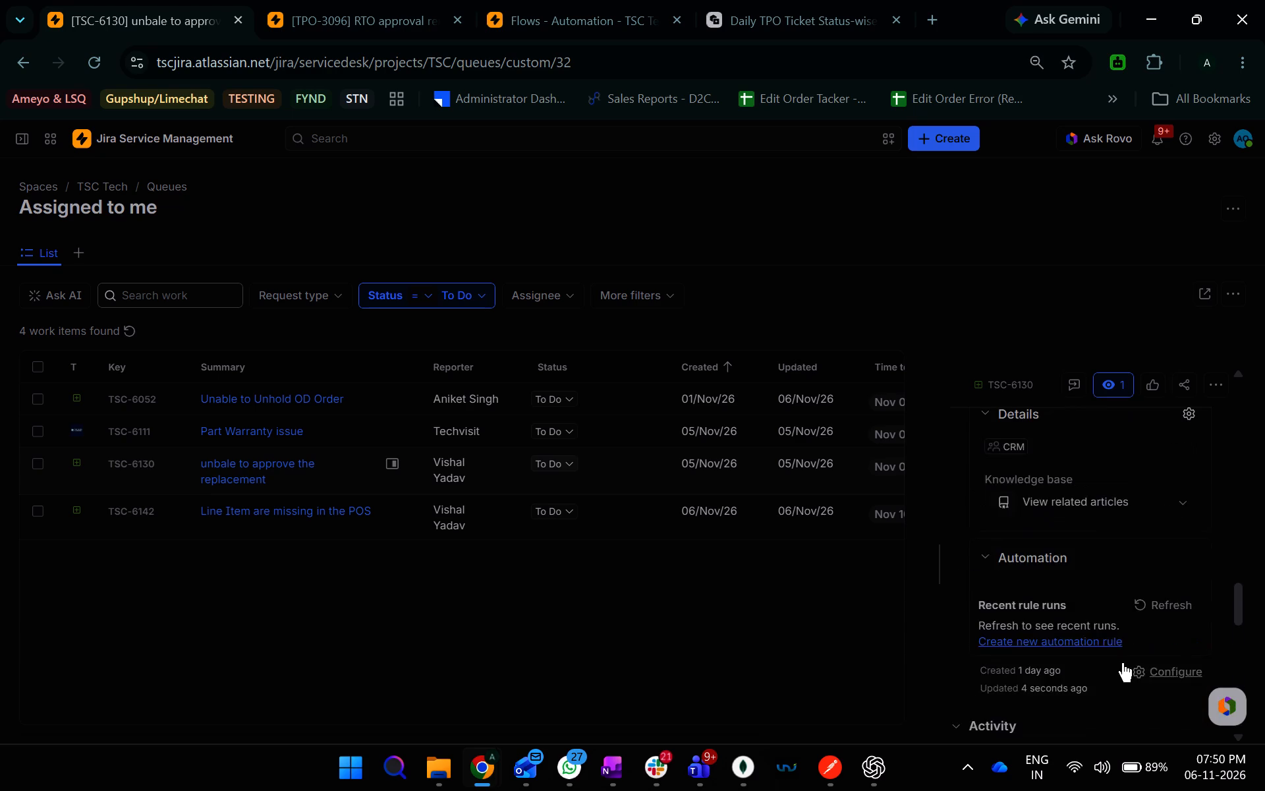
{"action": "scroll", "coordinate": [1123, 662], "scroll_direction": "up", "scroll_amount": 13}
{"action": "scroll", "coordinate": [1123, 662], "scroll_direction": "down", "scroll_amount": 16}
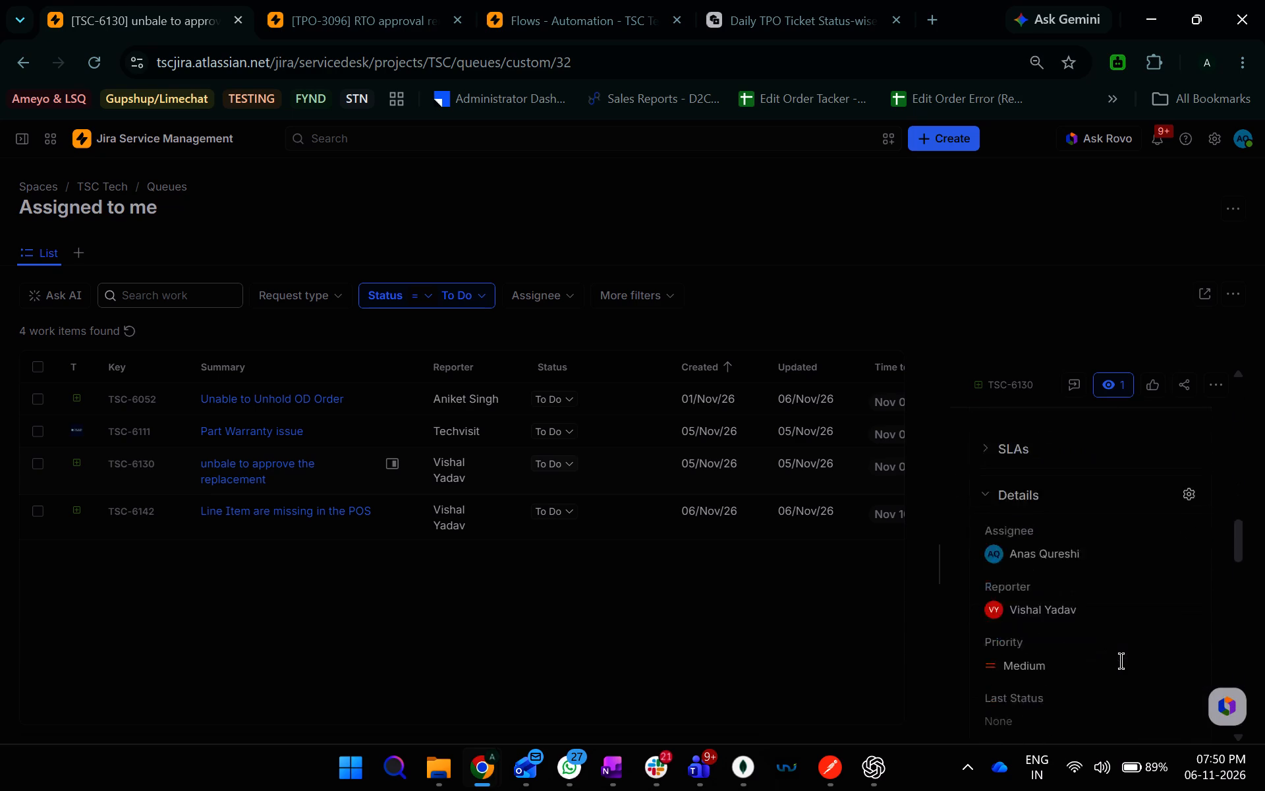
{"action": "scroll", "coordinate": [1121, 660], "scroll_direction": "down", "scroll_amount": 4}
{"action": "left_click", "coordinate": [1143, 505]}
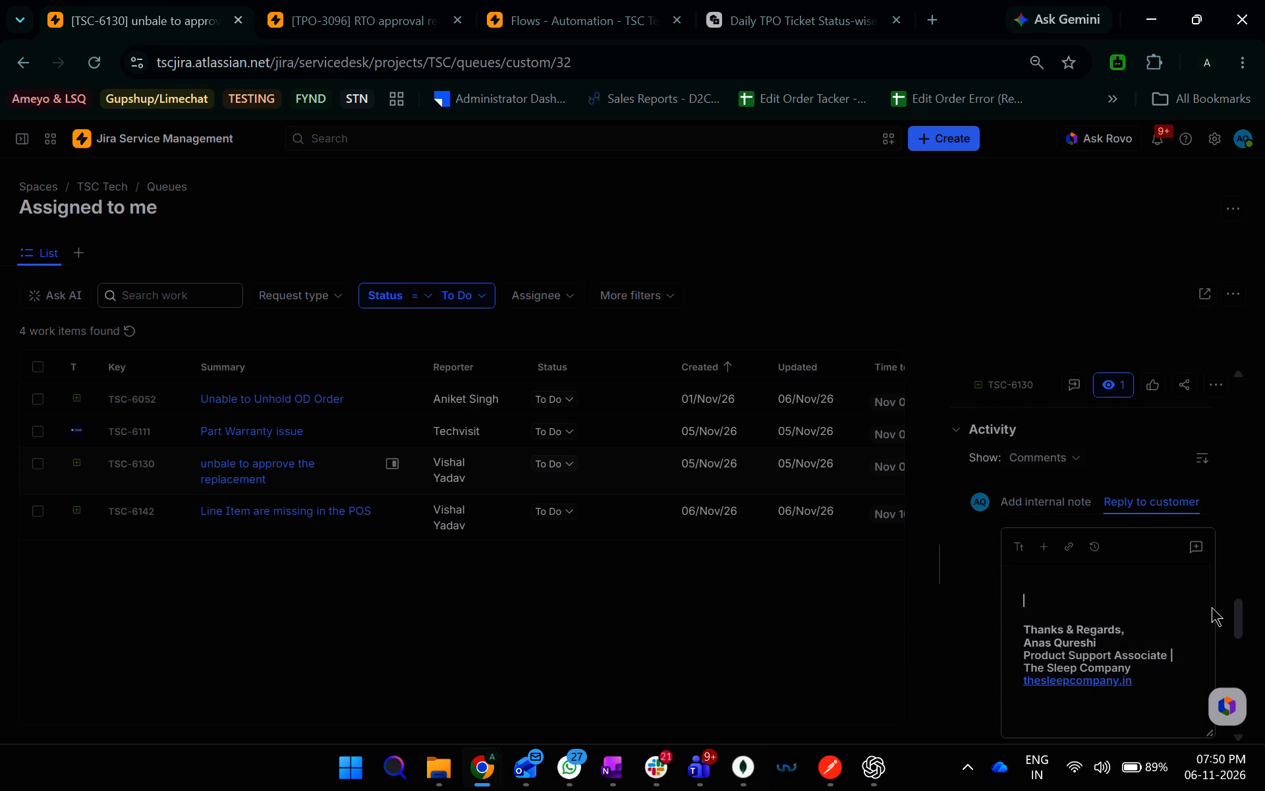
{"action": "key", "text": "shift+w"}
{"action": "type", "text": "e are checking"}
{"action": "scroll", "coordinate": [1115, 606], "scroll_direction": "down", "scroll_amount": 1}
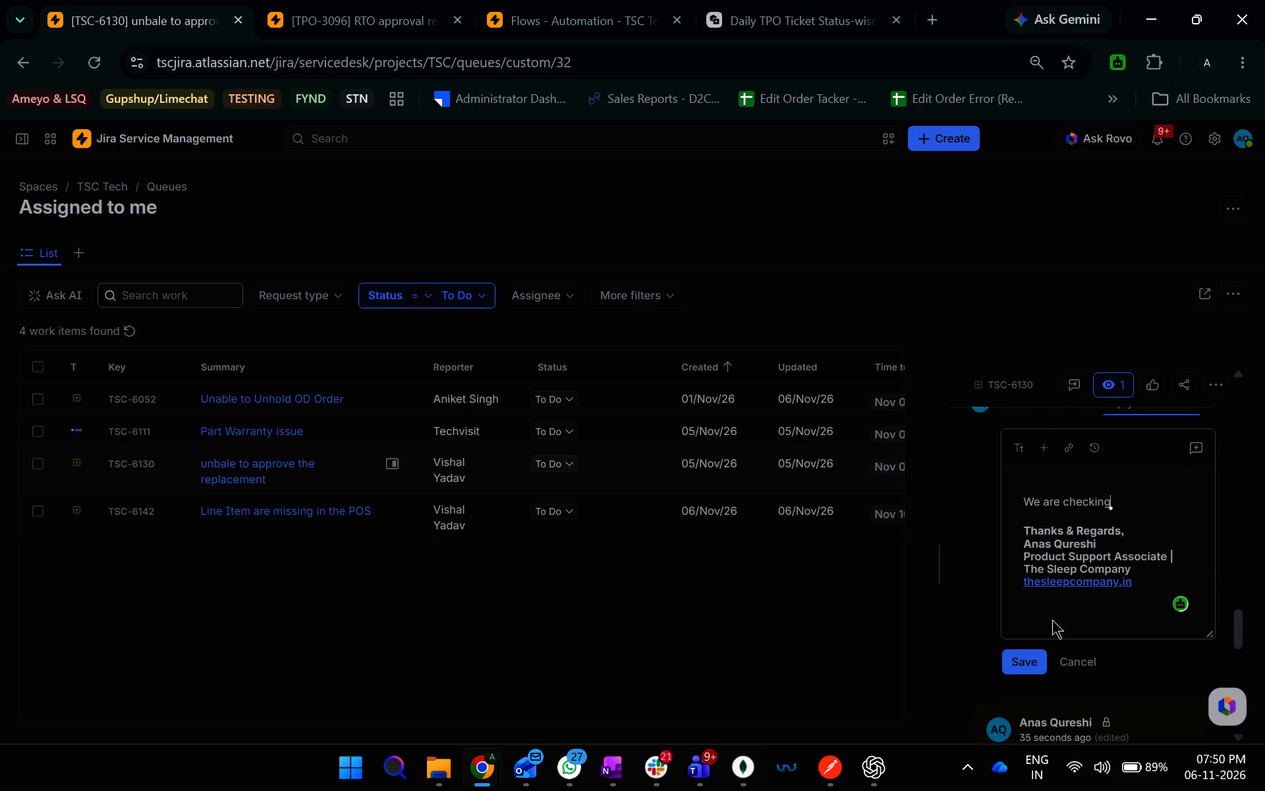
{"action": "left_click", "coordinate": [1028, 656]}
Move TSC-6130 from To Do to Waiting for Internal Confirmation and dismiss the saved-comment notification.
{"action": "scroll", "coordinate": [1084, 629], "scroll_direction": "up", "scroll_amount": 10}
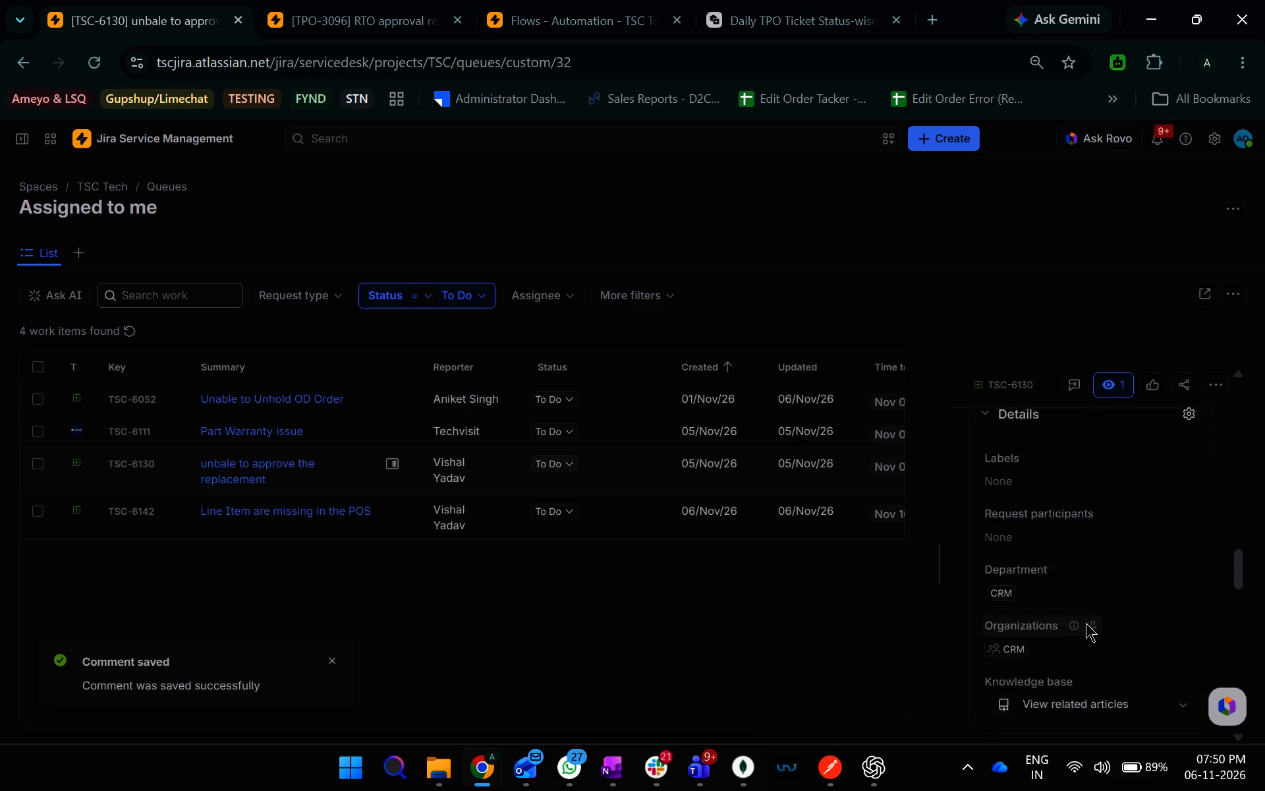
{"action": "scroll", "coordinate": [1086, 623], "scroll_direction": "up", "scroll_amount": 14}
{"action": "left_click", "coordinate": [1003, 522]}
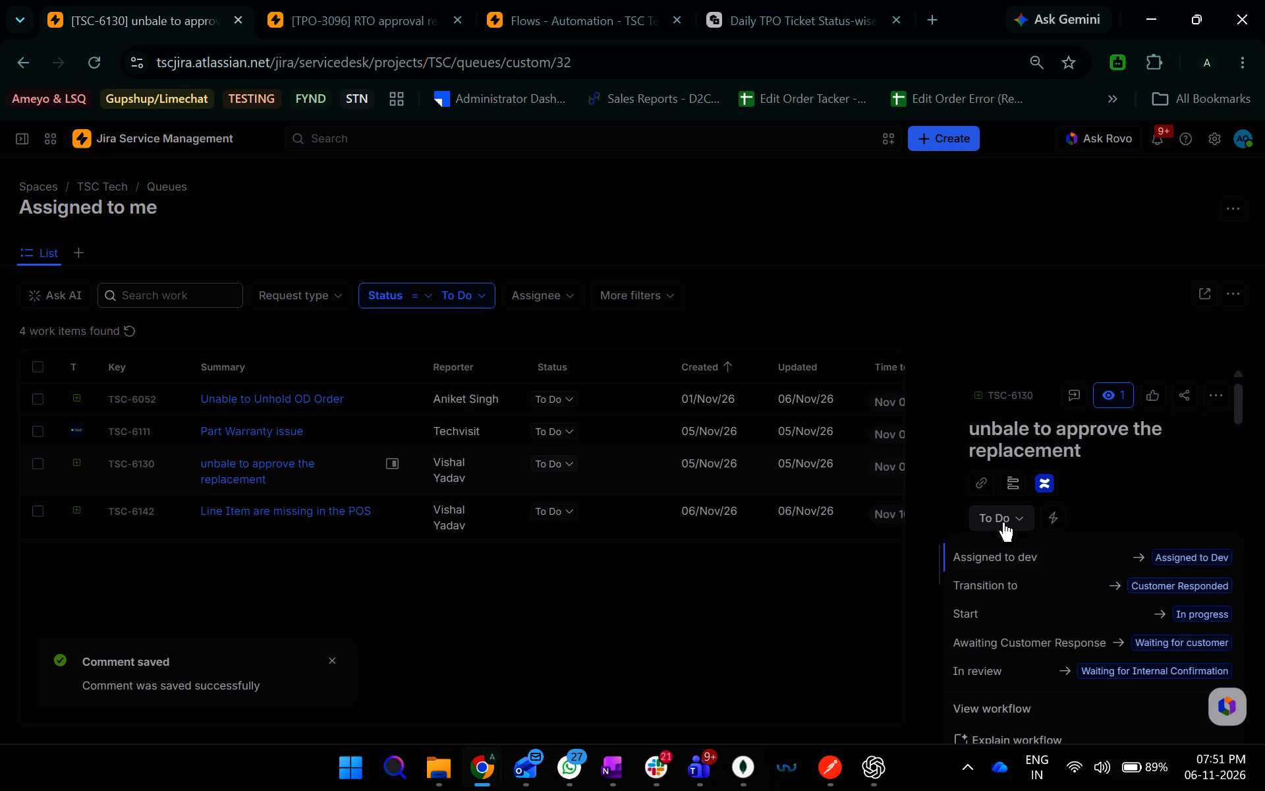
{"action": "left_click", "coordinate": [1070, 668]}
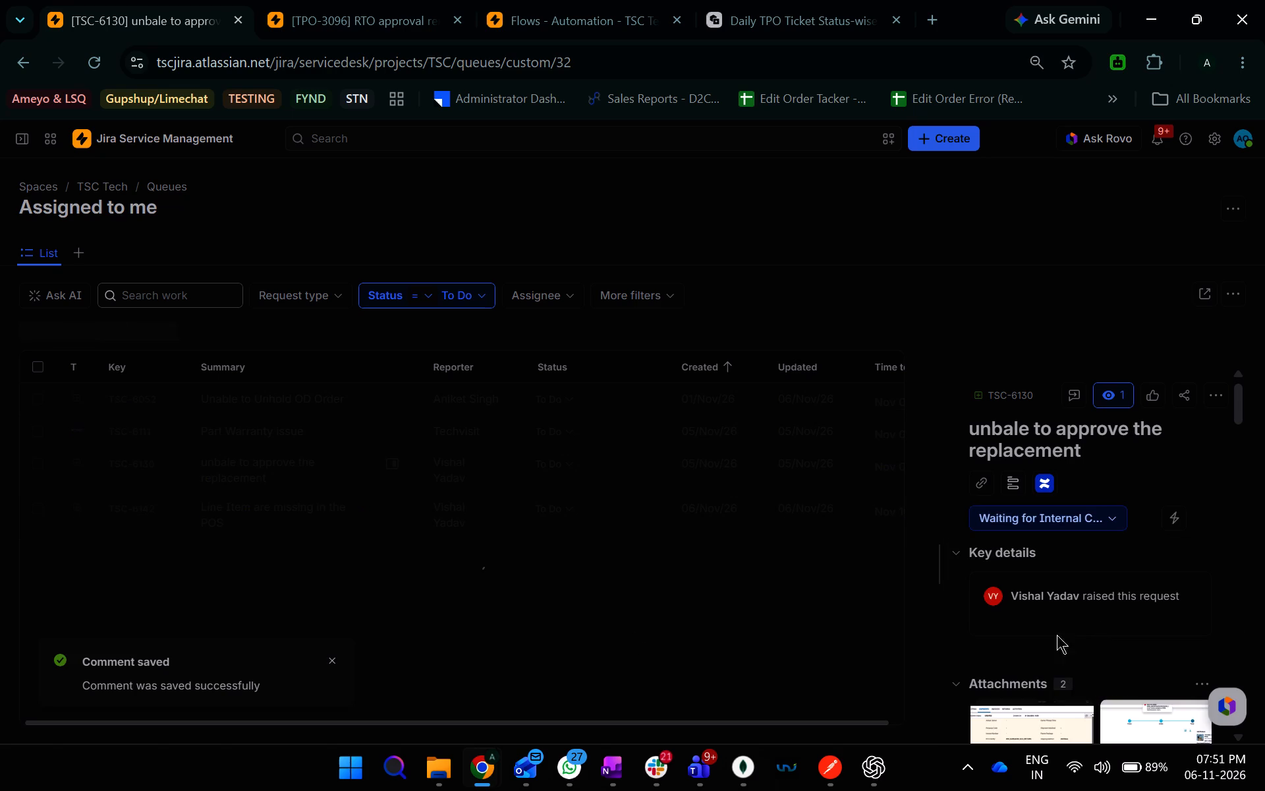
{"action": "left_click", "coordinate": [327, 662]}
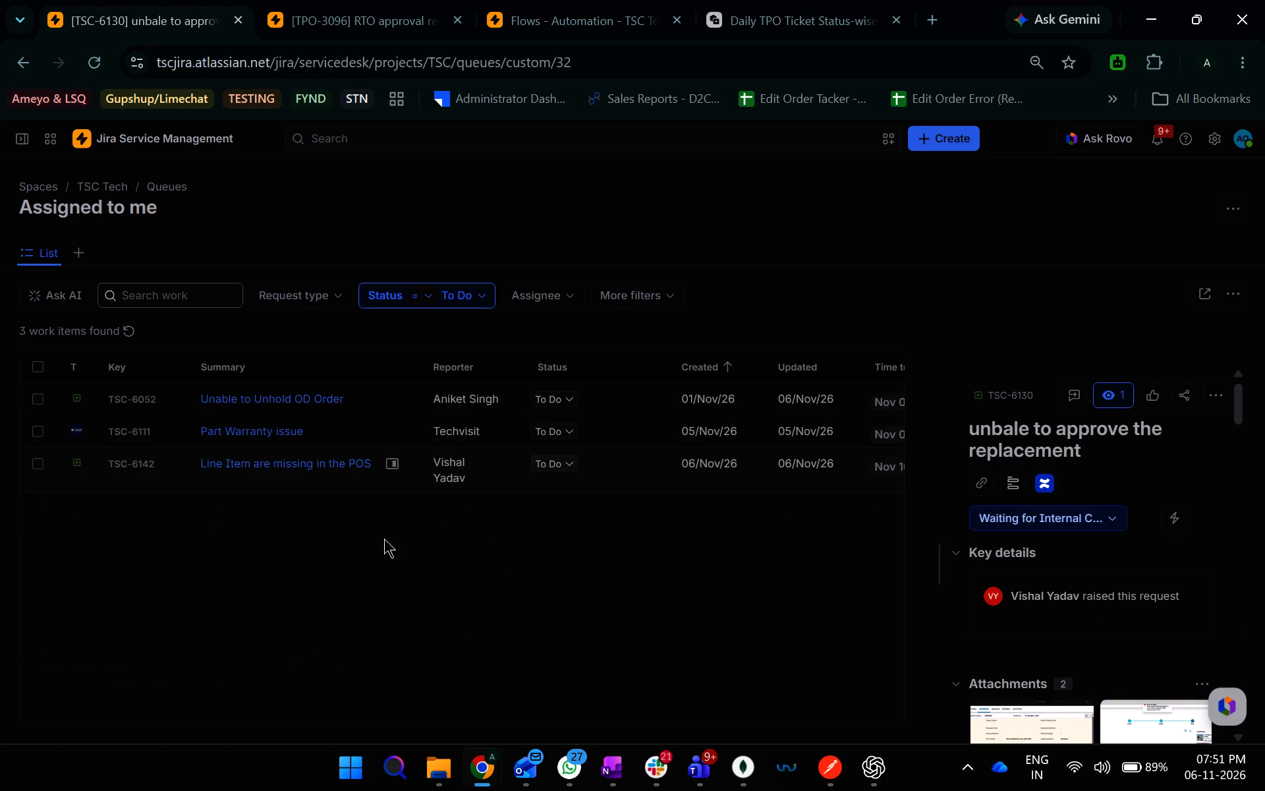